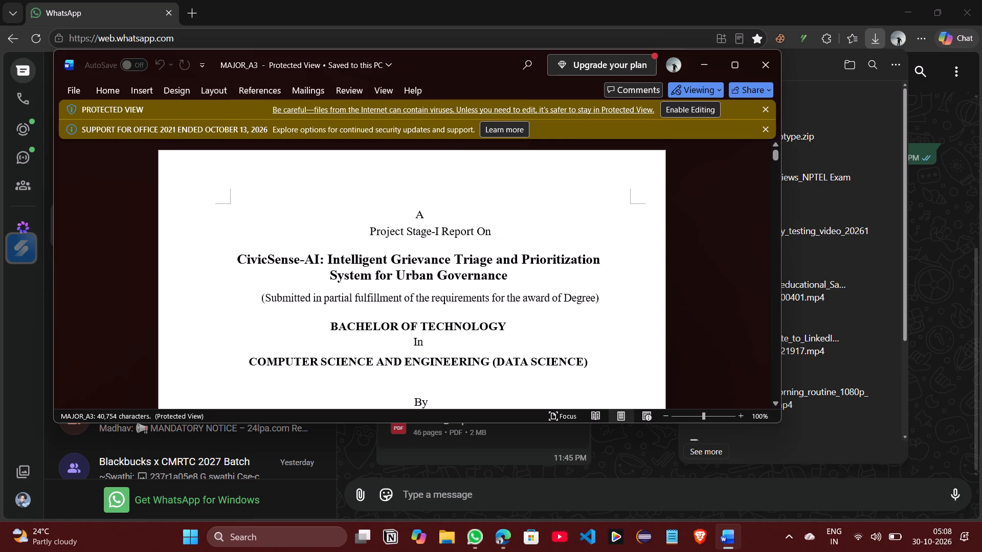
click(733, 71)
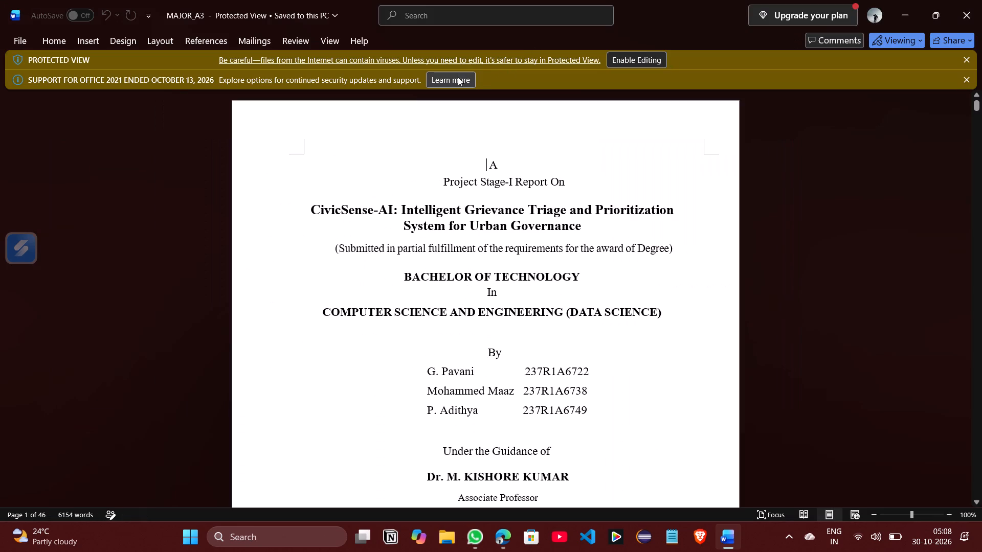
click(632, 55)
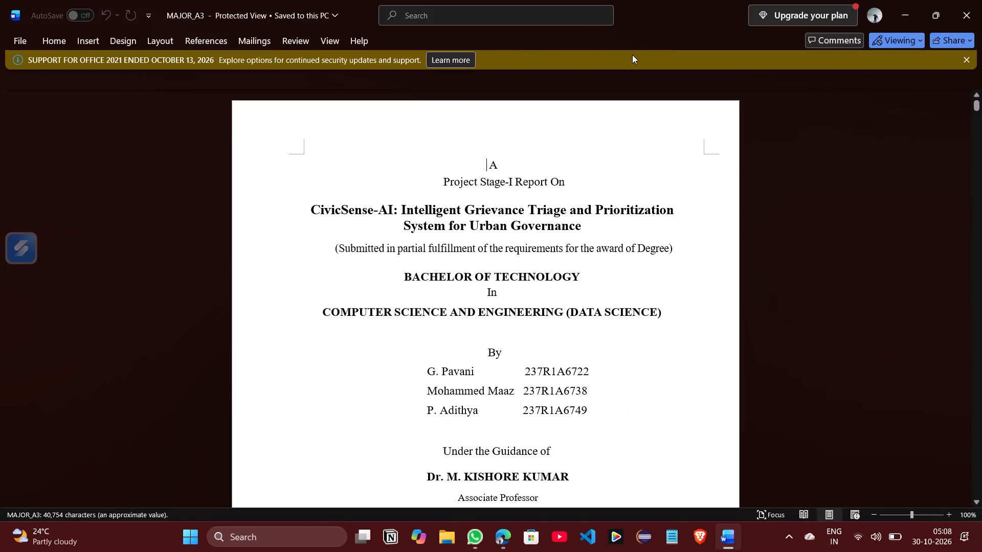
scroll(551, 236, down, 1)
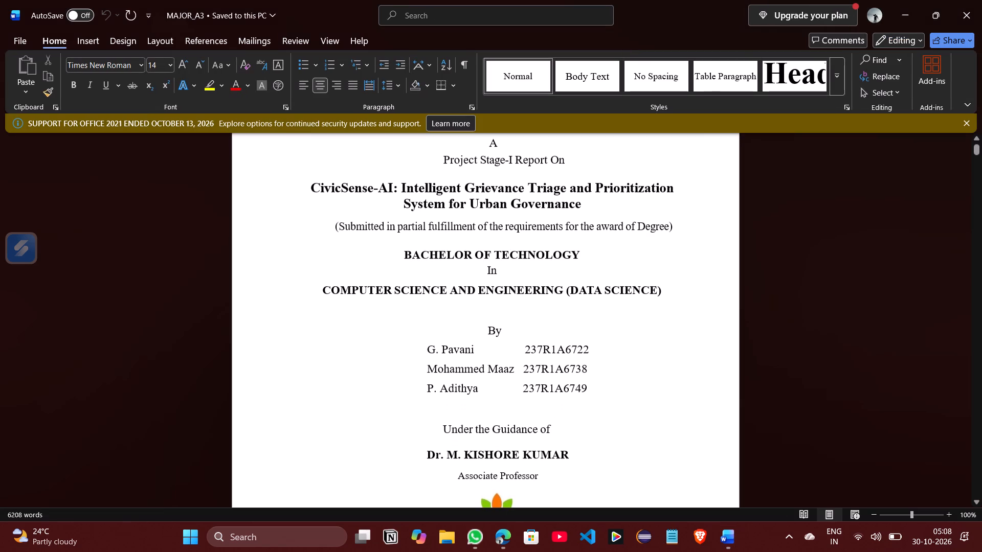
Dismiss the Office 2021 end-of-support notice and return to the top of the report's title page.
click(971, 126)
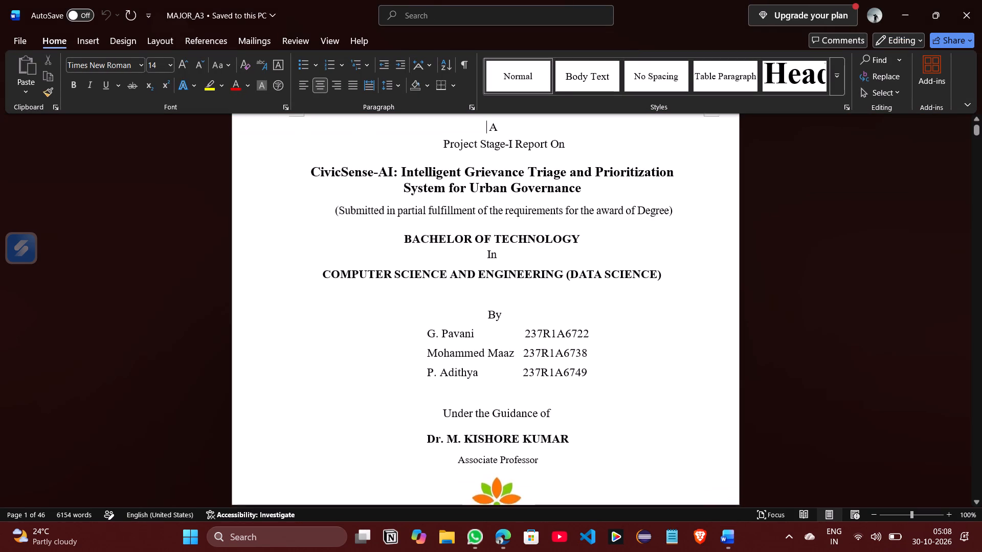
scroll(719, 194, up, 1)
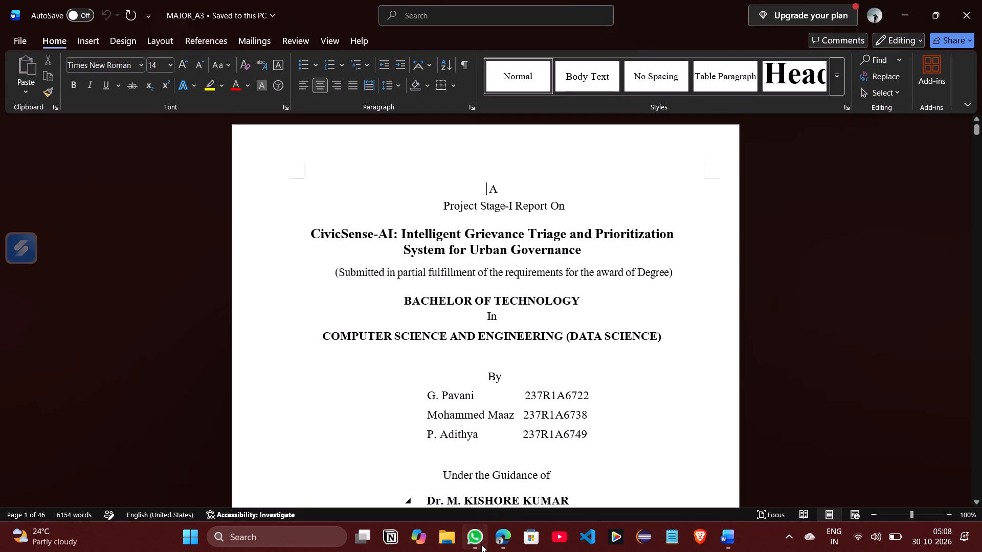
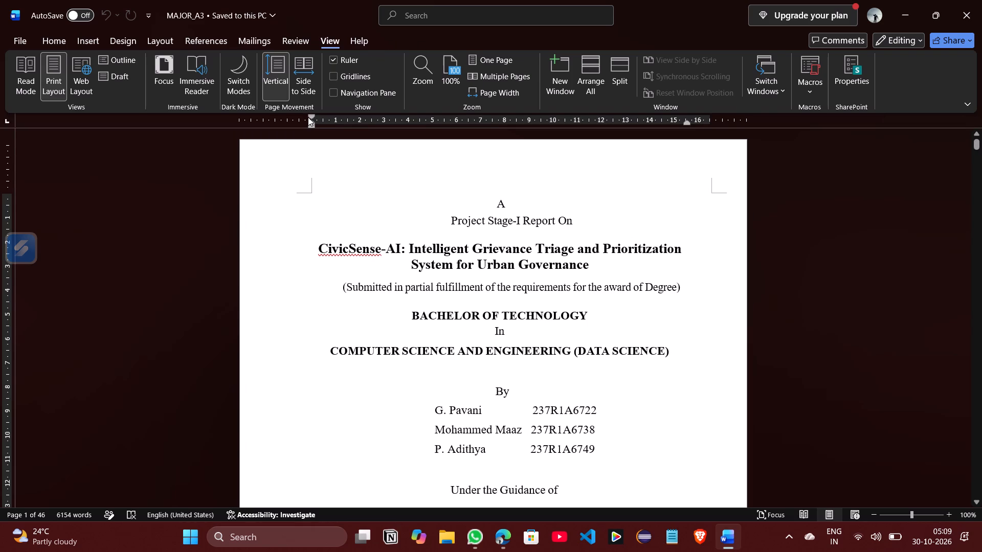
Set the hanging indent of the title page's opening "A" line to about 0.75 cm.
drag(308, 117, 313, 123)
drag(313, 123, 316, 123)
drag(316, 123, 330, 124)
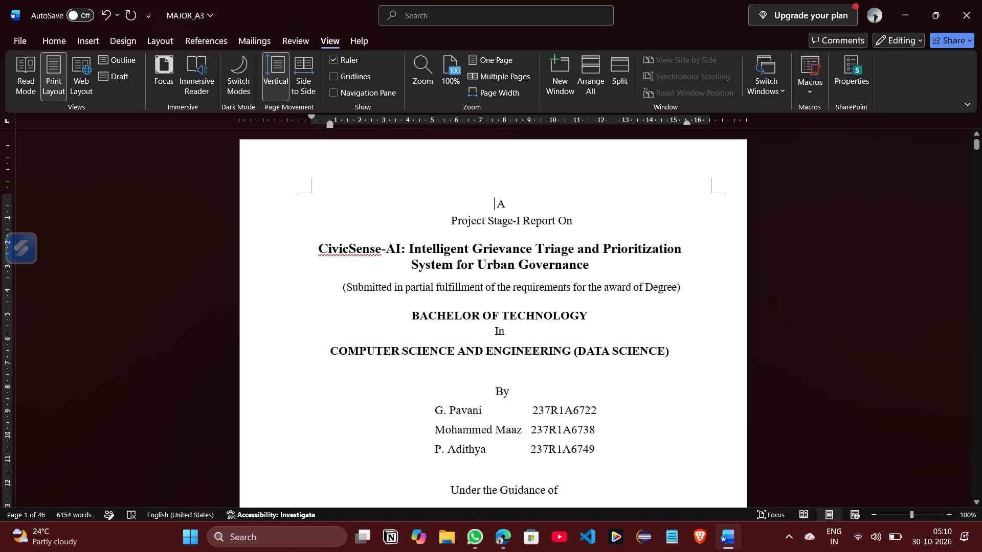
Look through the front matter from the certificate page to the acknowledgement page.
scroll(334, 166, down, 6)
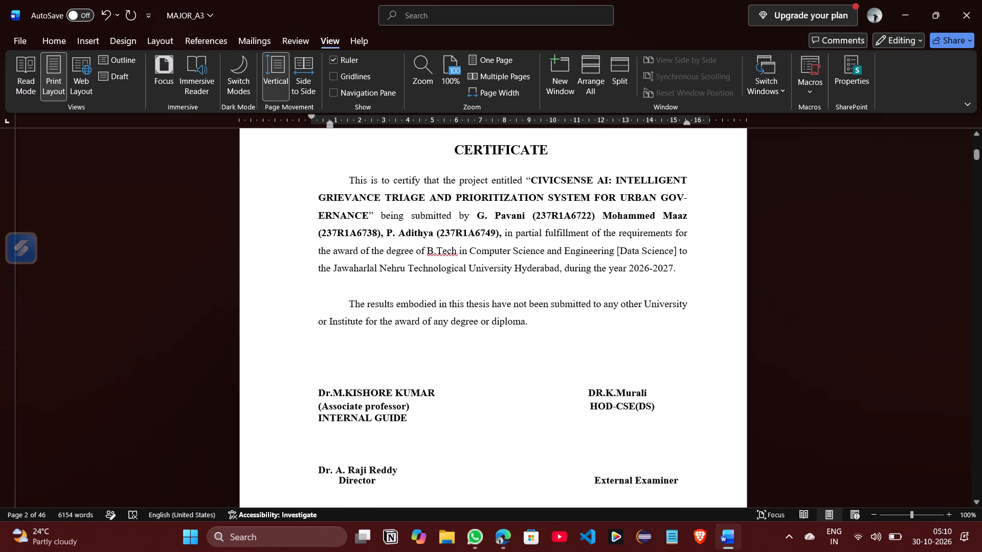
scroll(334, 166, down, 2)
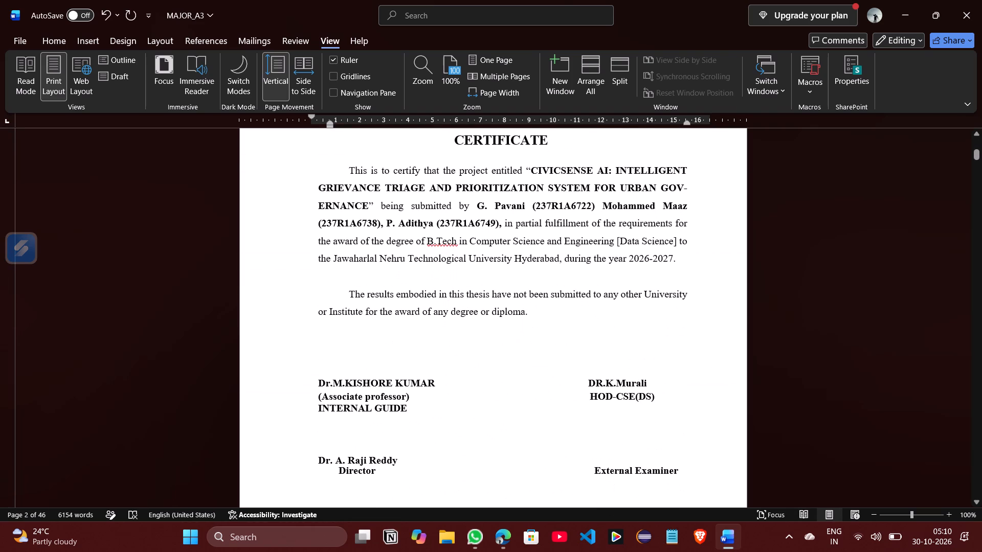
scroll(334, 166, down, 7)
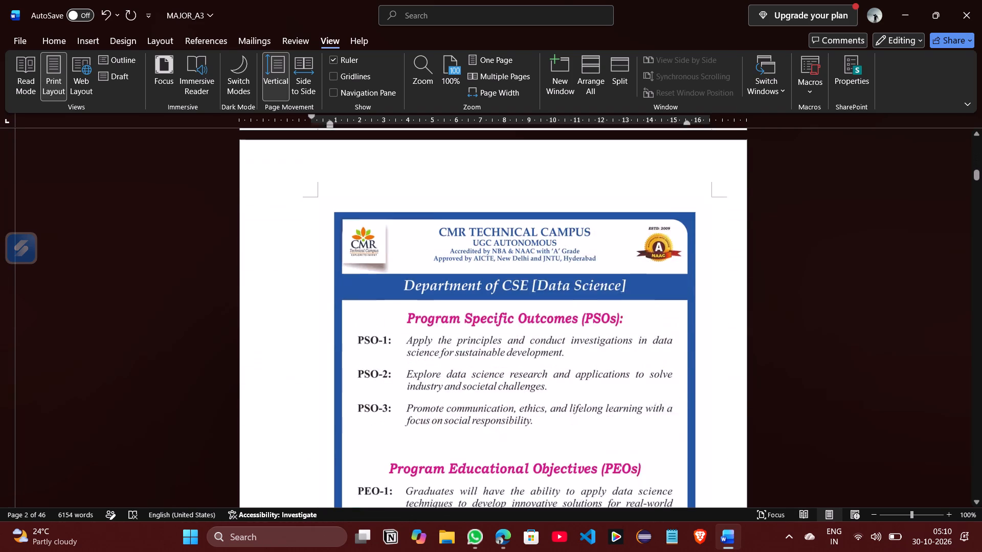
scroll(334, 166, down, 4)
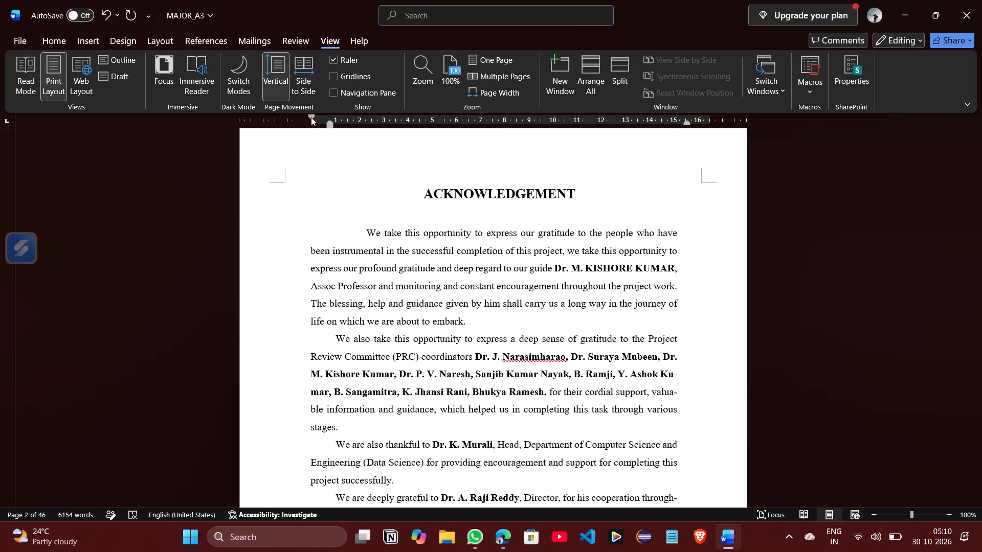
Set the first-line indent of the title page's opening "A" line to about 0.75 cm.
drag(311, 117, 327, 115)
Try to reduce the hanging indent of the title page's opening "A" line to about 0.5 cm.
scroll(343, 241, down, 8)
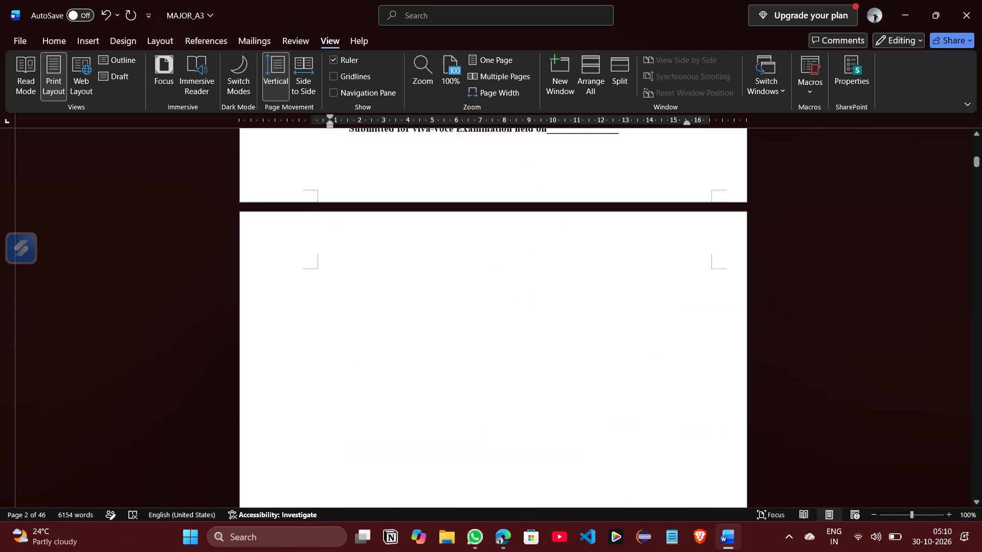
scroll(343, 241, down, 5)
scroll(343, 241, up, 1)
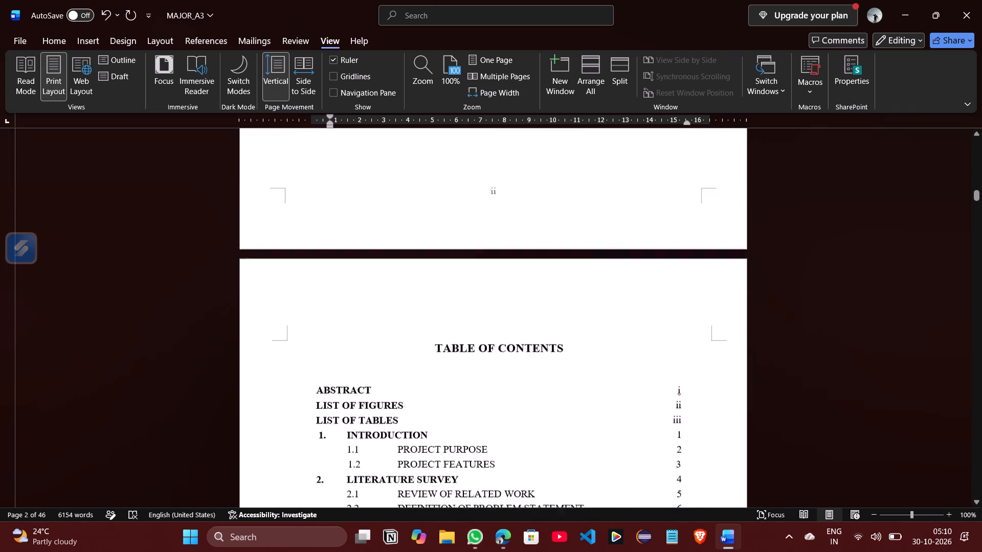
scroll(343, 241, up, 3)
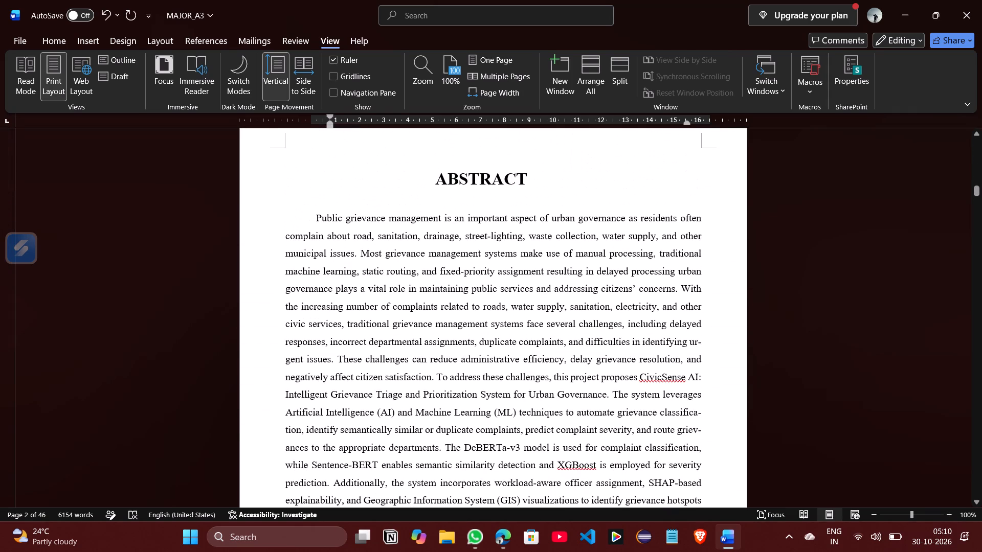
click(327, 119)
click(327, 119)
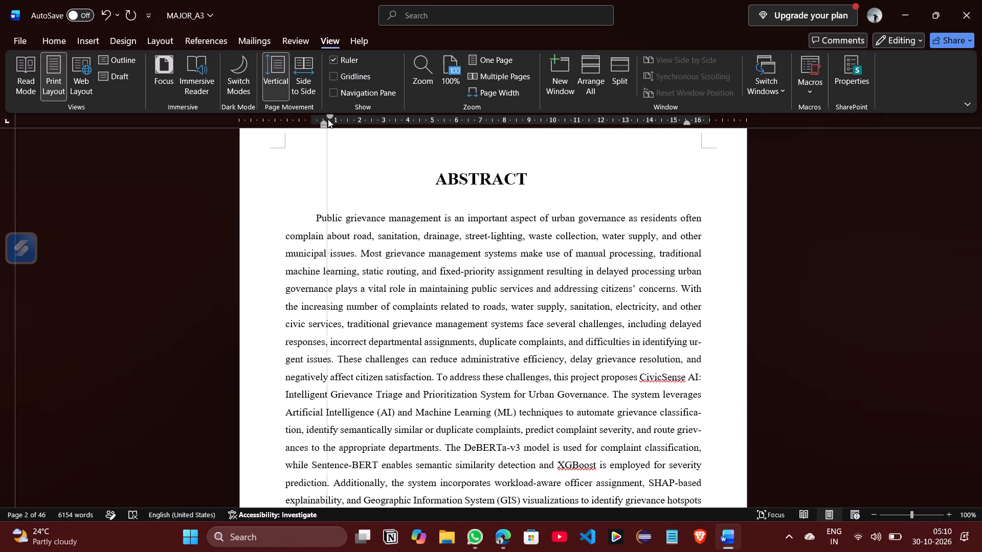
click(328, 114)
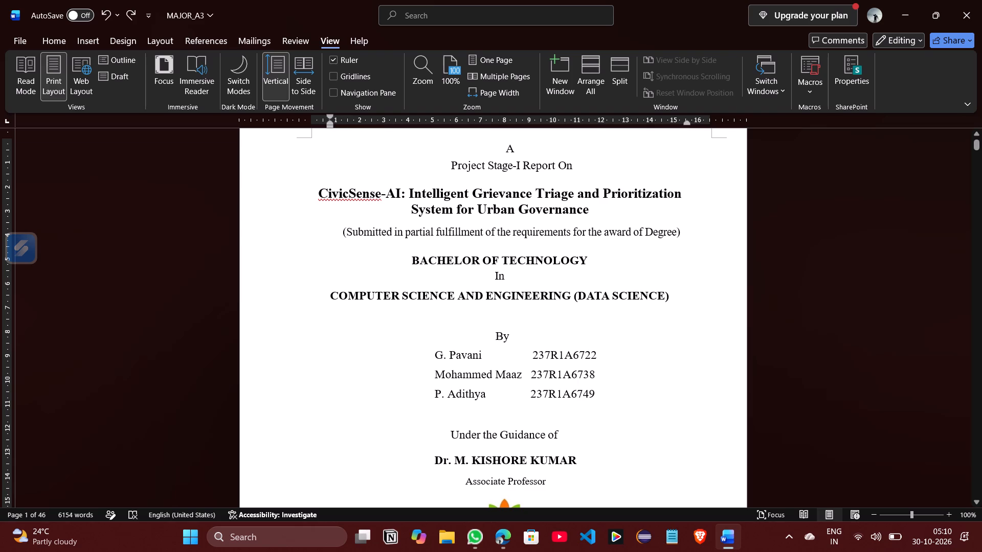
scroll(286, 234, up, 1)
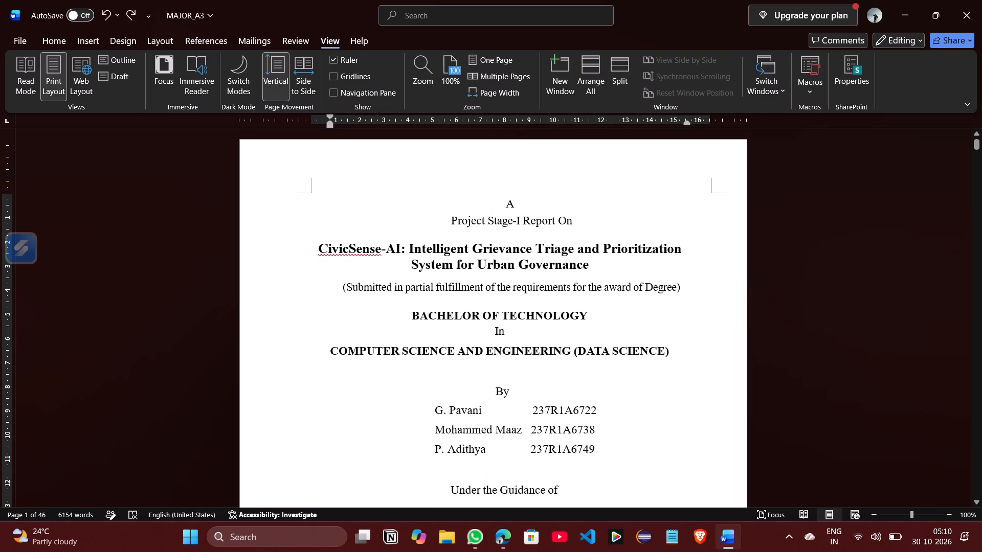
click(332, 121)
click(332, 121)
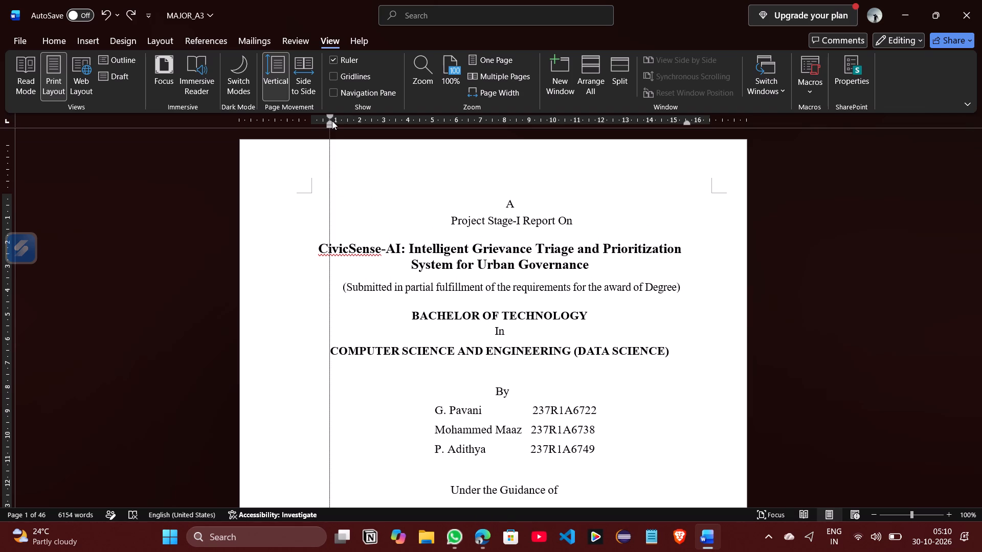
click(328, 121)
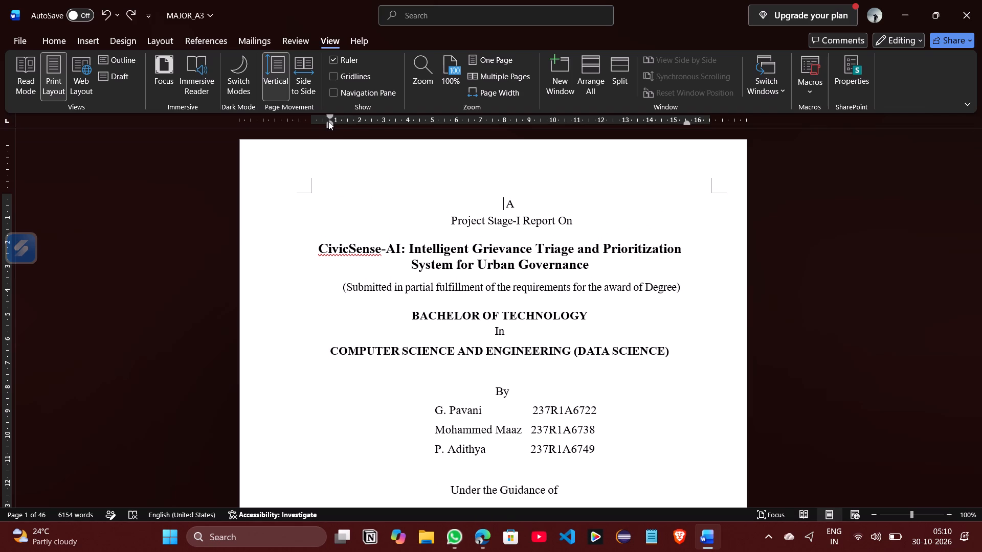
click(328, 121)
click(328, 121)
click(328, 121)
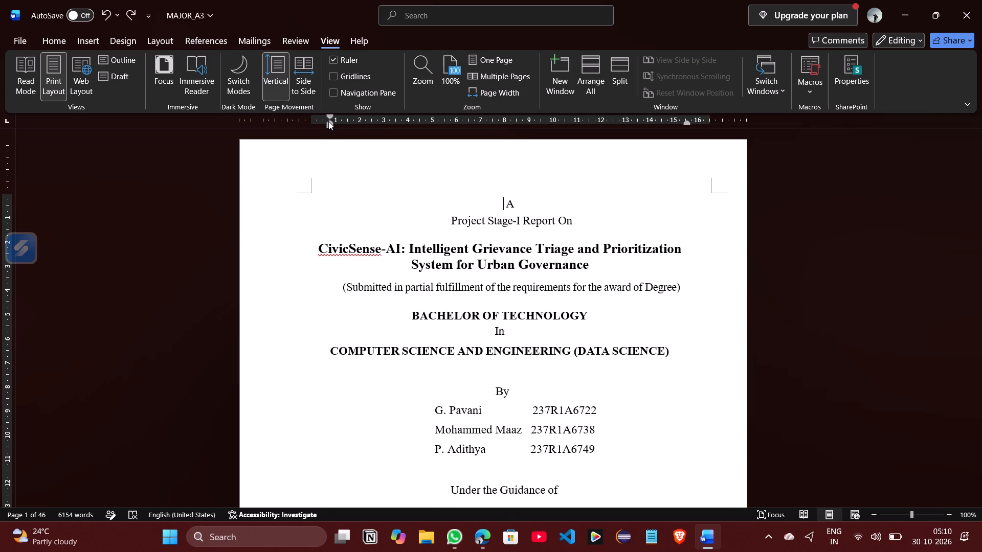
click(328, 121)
Examine the certificate page's project wording and signature block, and return to the title page.
scroll(339, 273, down, 6)
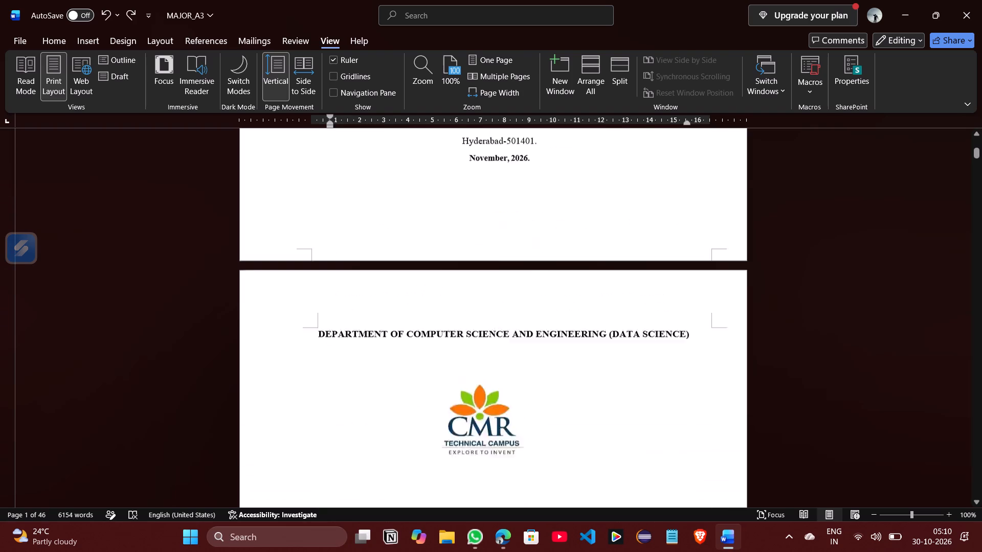
scroll(339, 273, down, 4)
scroll(339, 273, up, 3)
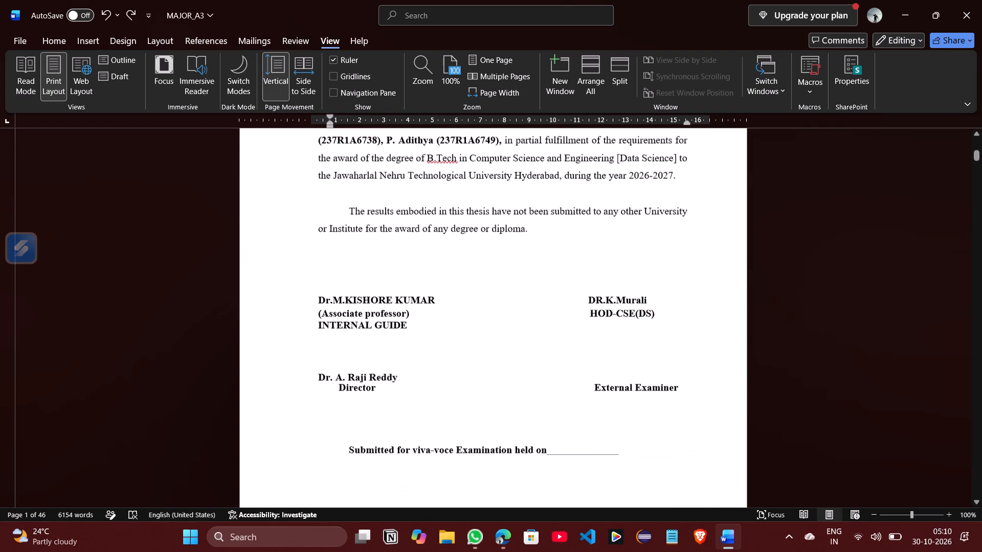
scroll(339, 273, up, 2)
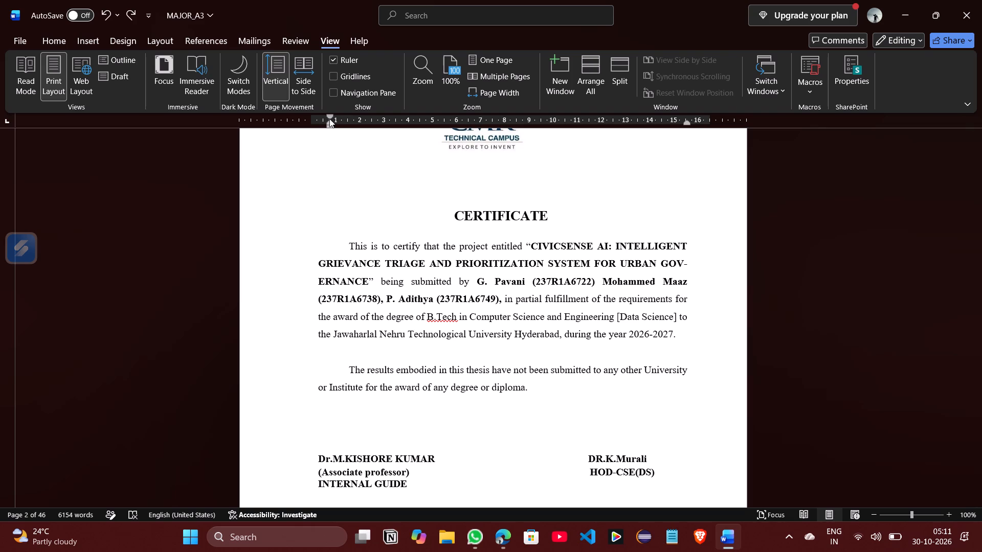
scroll(371, 318, down, 2)
scroll(371, 318, up, 2)
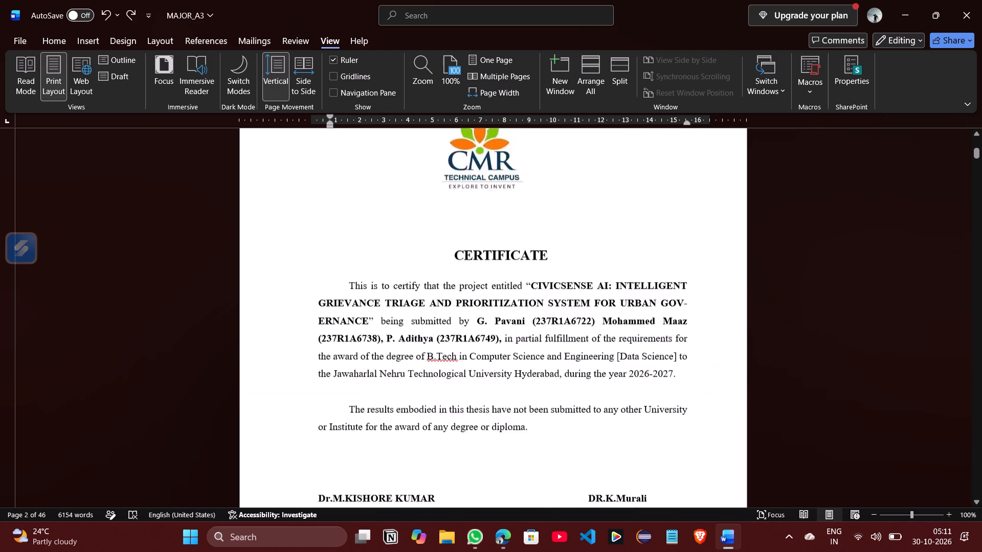
scroll(371, 318, up, 13)
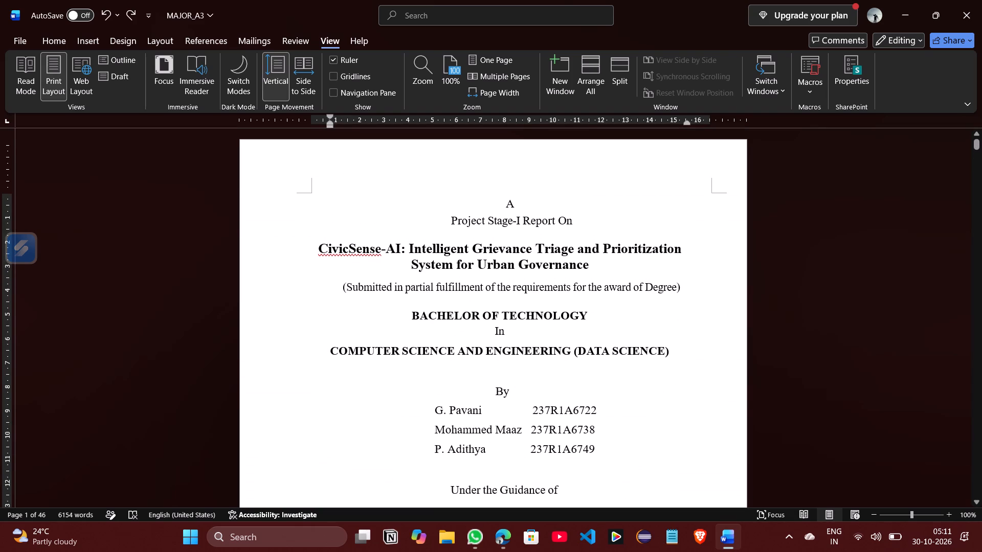
Insert the word "An" before "Intelligent" in the title page's project title, with a space on each side.
click(408, 248)
key(BackSpace)
key(a)
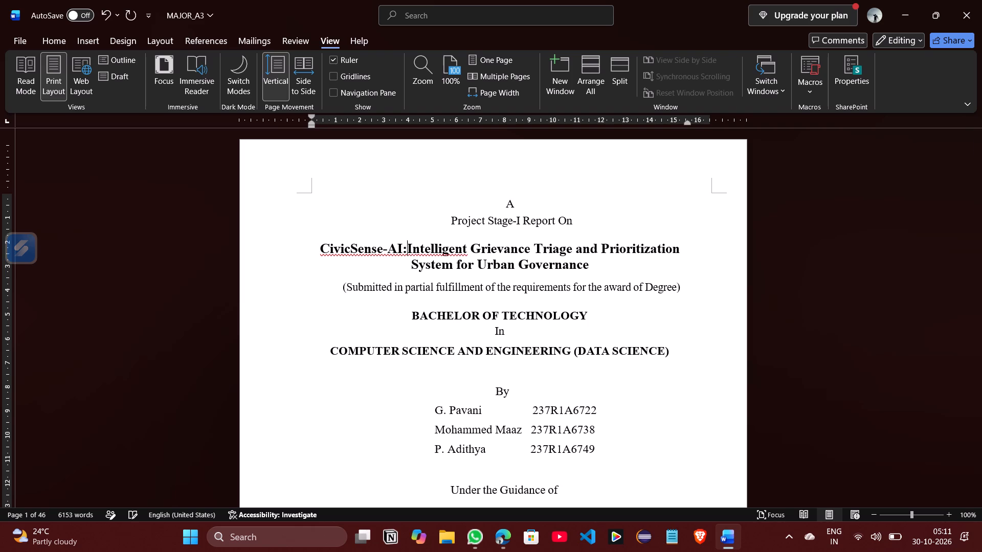
key(a)
key(n)
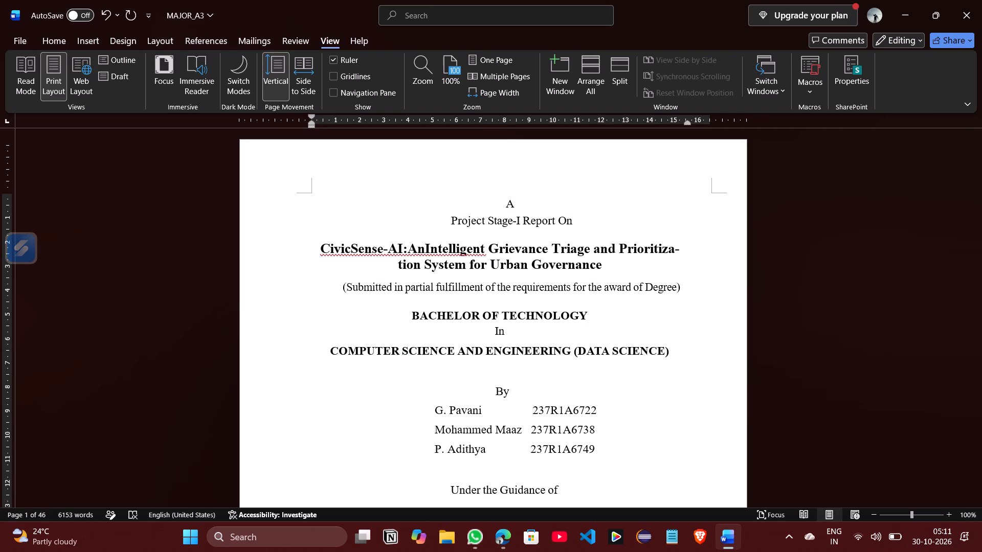
key(space)
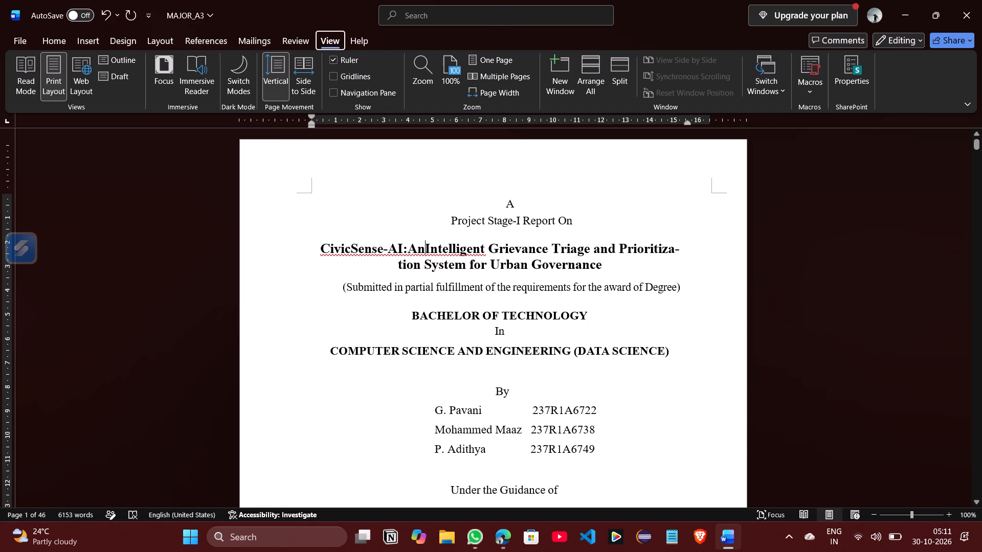
click(410, 248)
key(space)
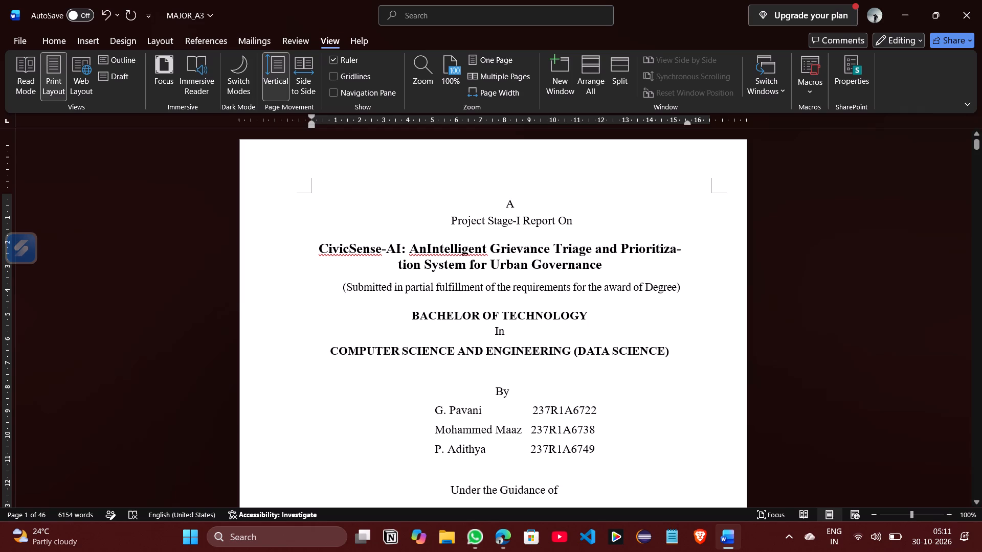
click(427, 249)
key(space)
Break the title page's project title before "Prioritization" so that the whole word starts a new line.
scroll(473, 294, down, 1)
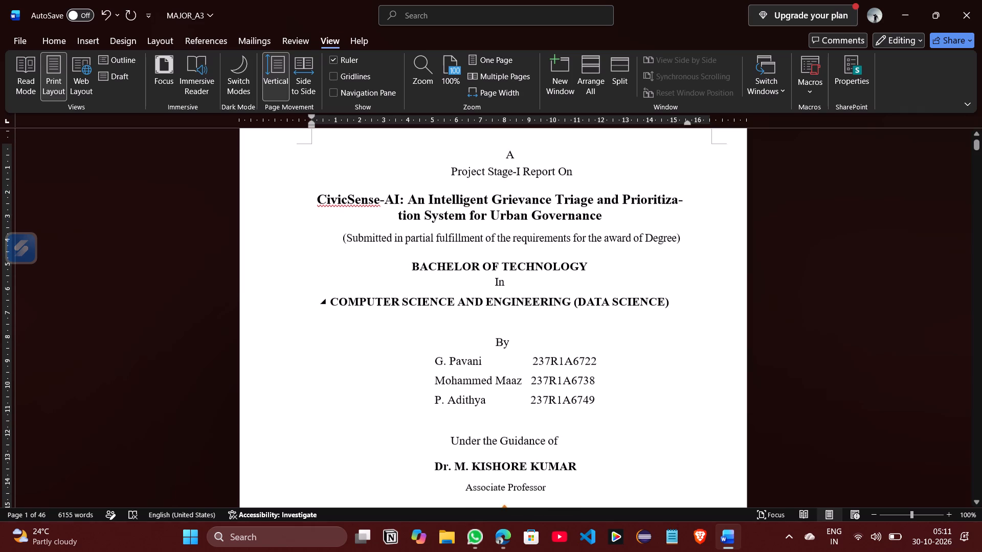
scroll(473, 294, down, 2)
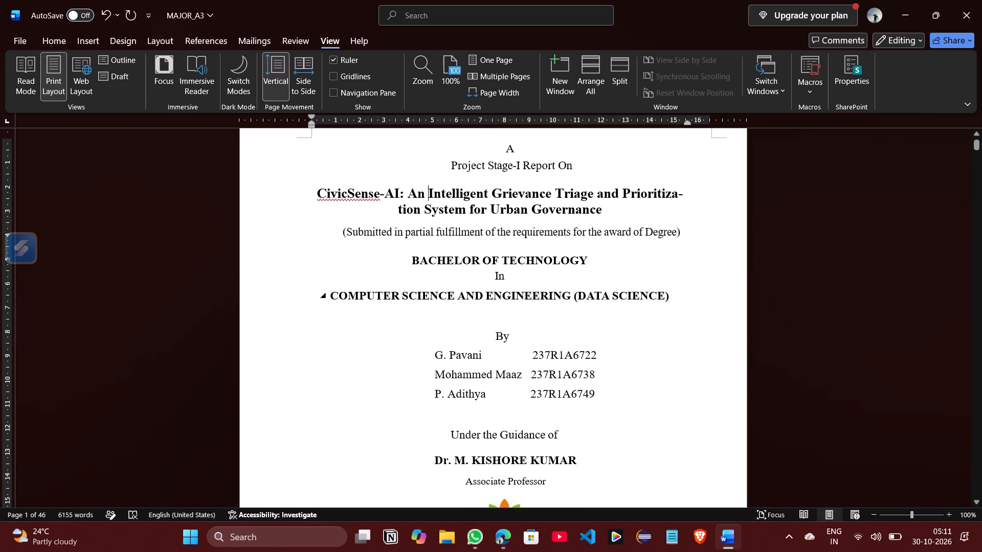
scroll(473, 294, down, 1)
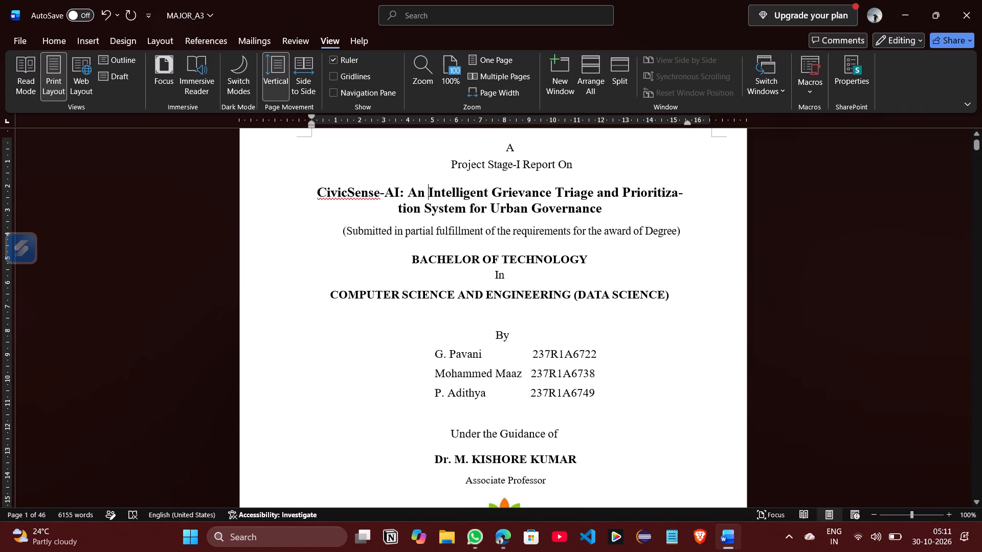
click(623, 196)
key(Return)
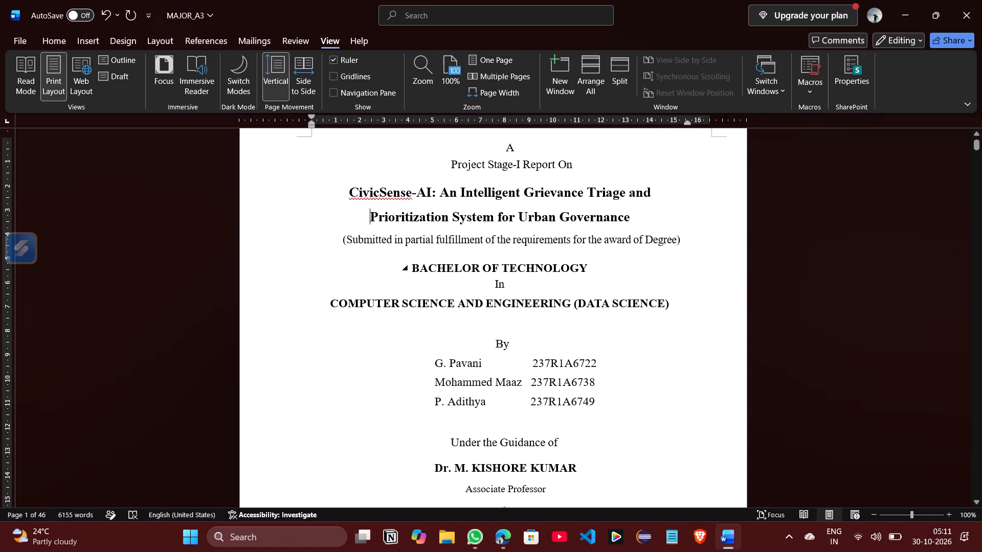
Place the insertion point before "INTELLIGENT" in the project title quoted on the certificate page.
scroll(609, 267, down, 3)
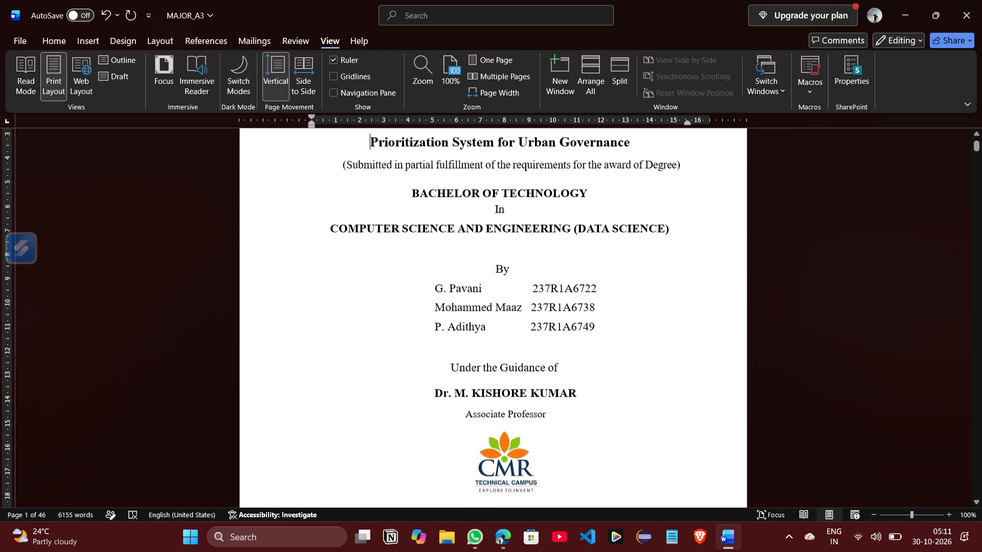
scroll(609, 267, down, 3)
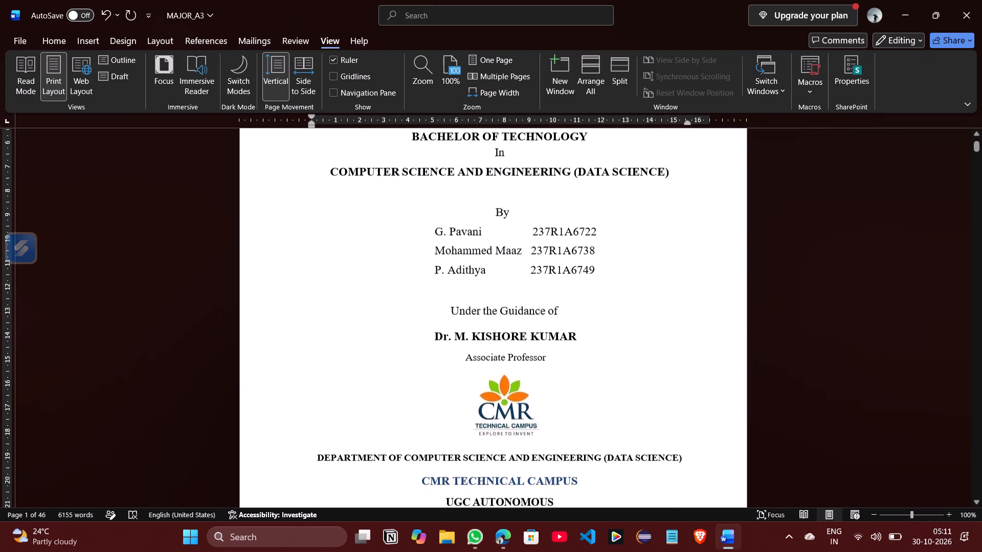
scroll(609, 267, down, 1)
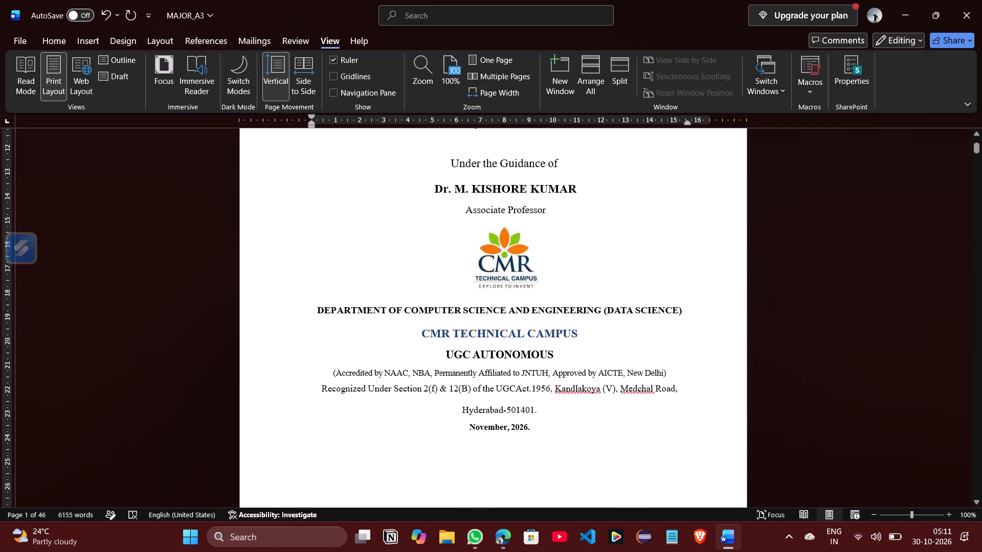
scroll(587, 332, down, 5)
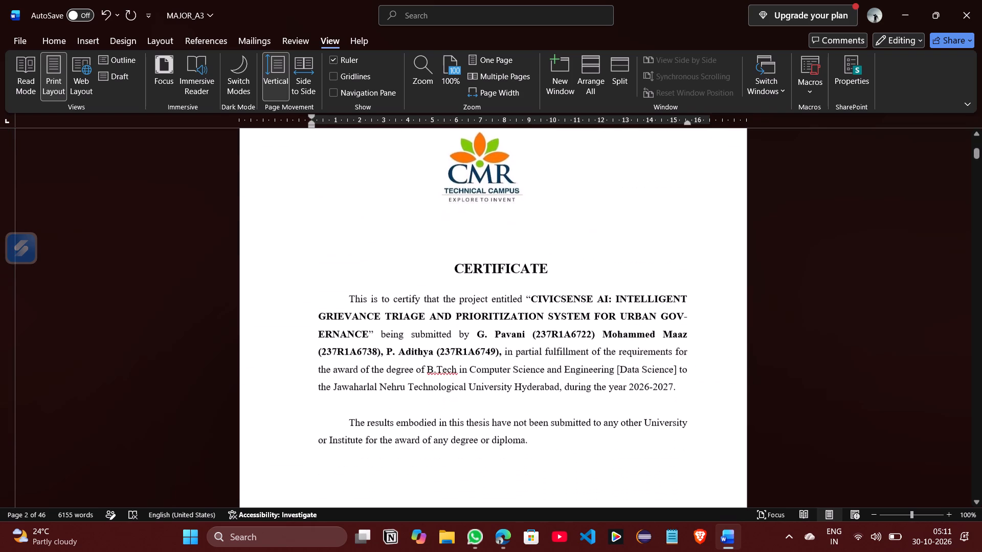
scroll(587, 332, down, 1)
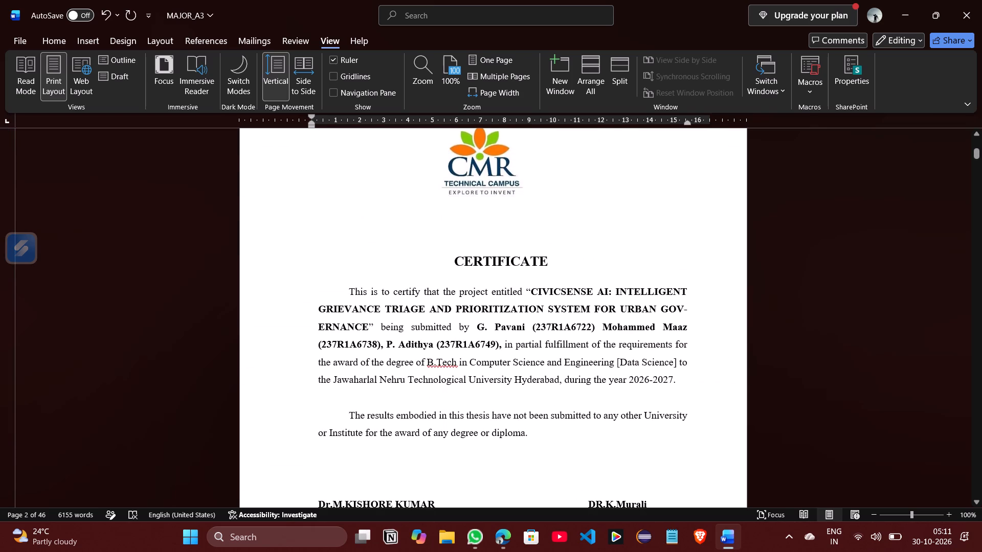
scroll(515, 375, down, 1)
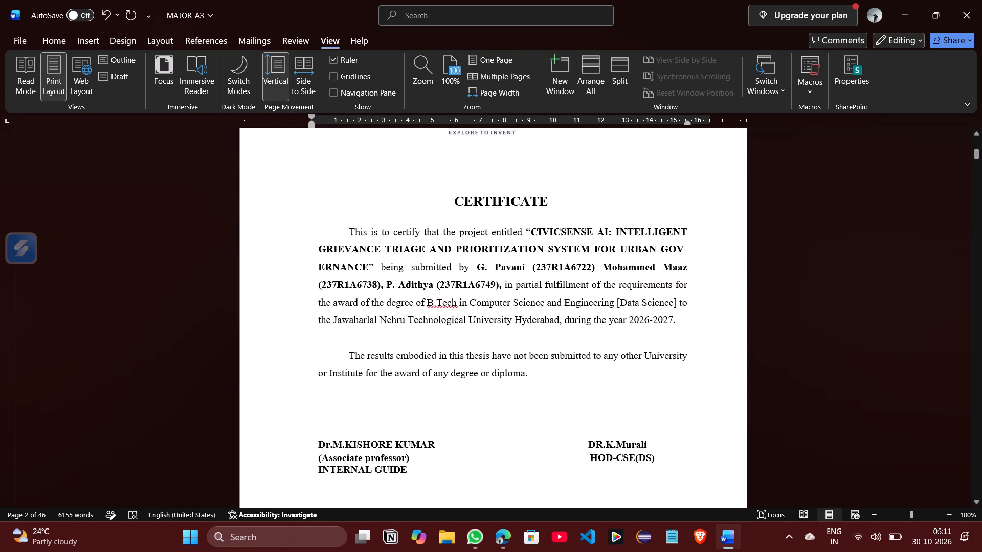
click(615, 234)
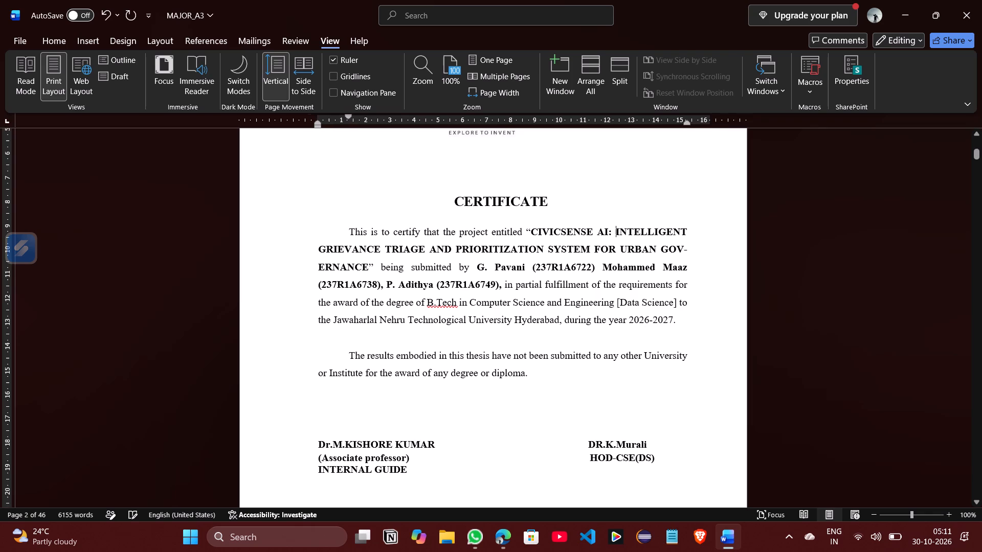
Insert the word "An" before "INTELLIGENT" in the certificate page's quoted project title, followed by a space.
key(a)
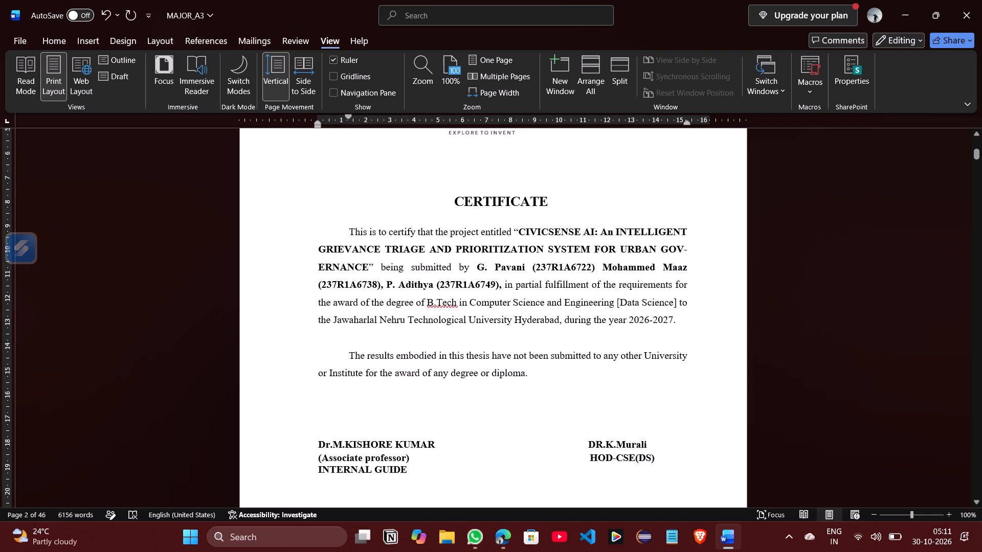
Select the certificate page's closing block, from the Director's name through the end of the viva-voce examination line.
scroll(590, 364, down, 1)
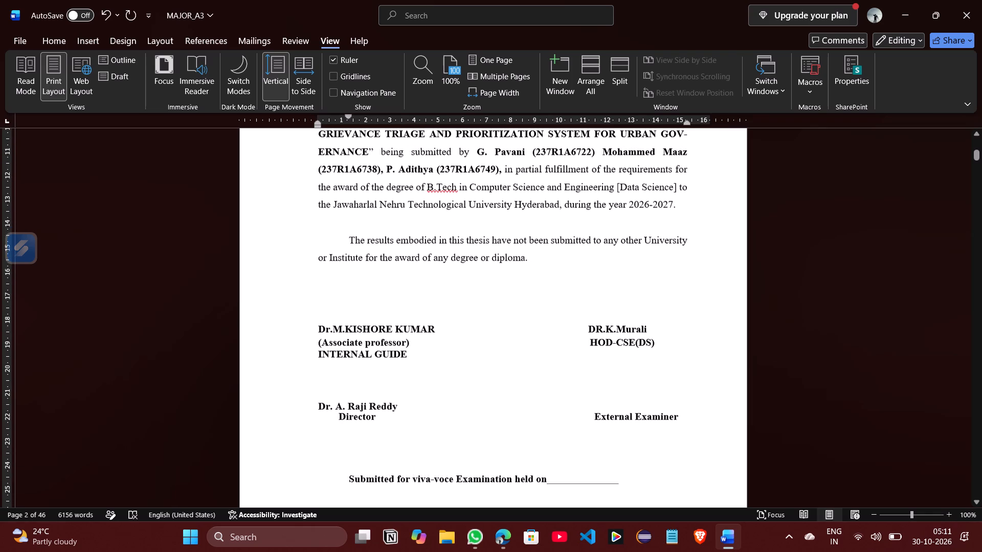
scroll(590, 364, down, 1)
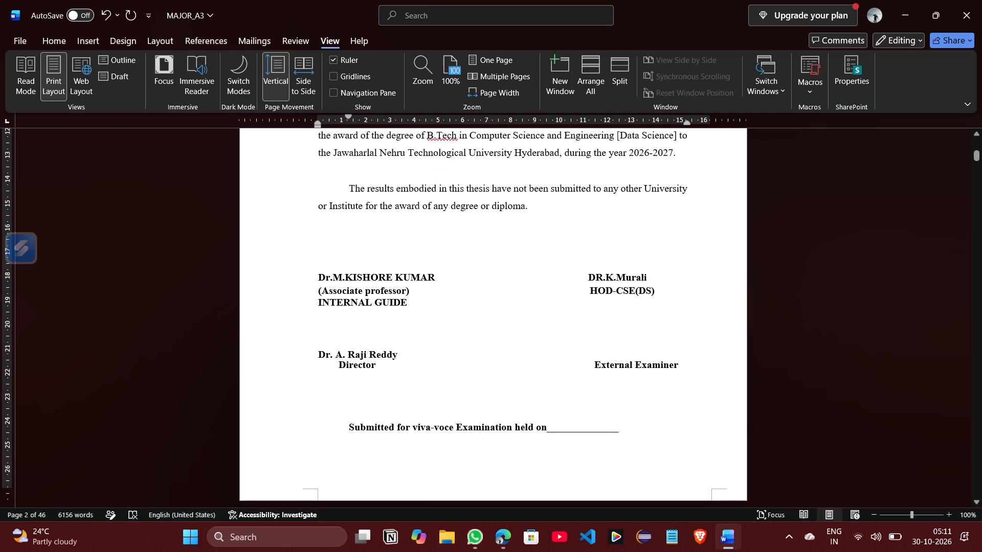
drag(318, 352, 563, 427)
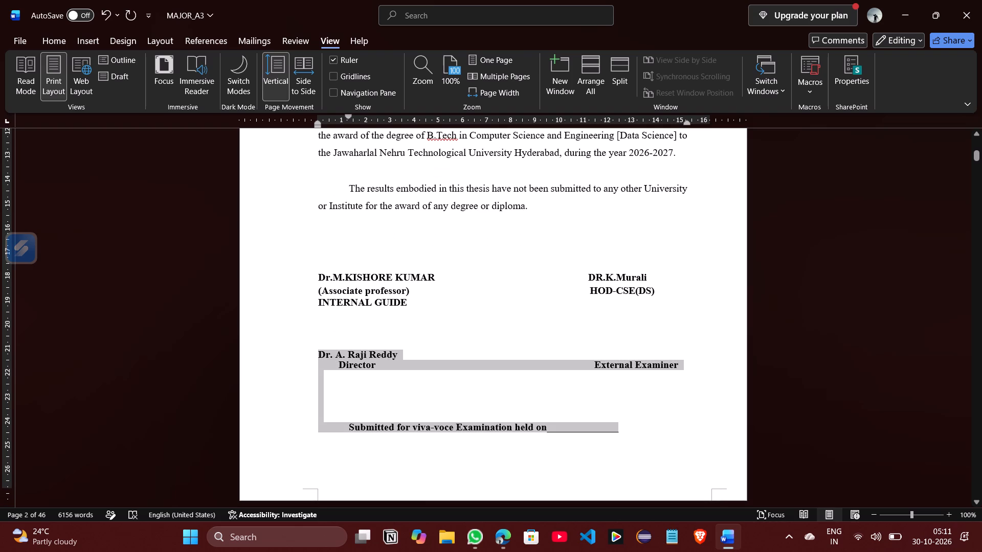
drag(563, 427, 623, 426)
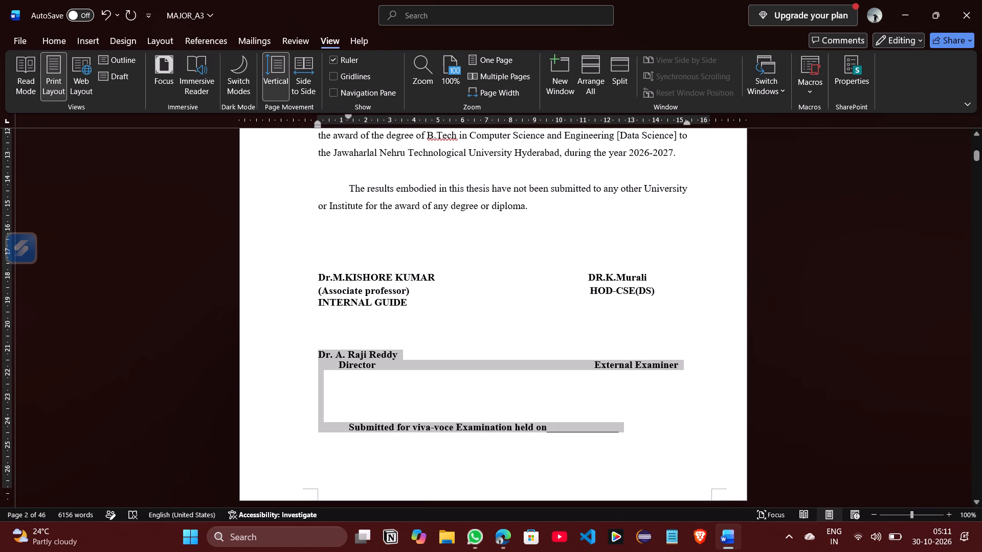
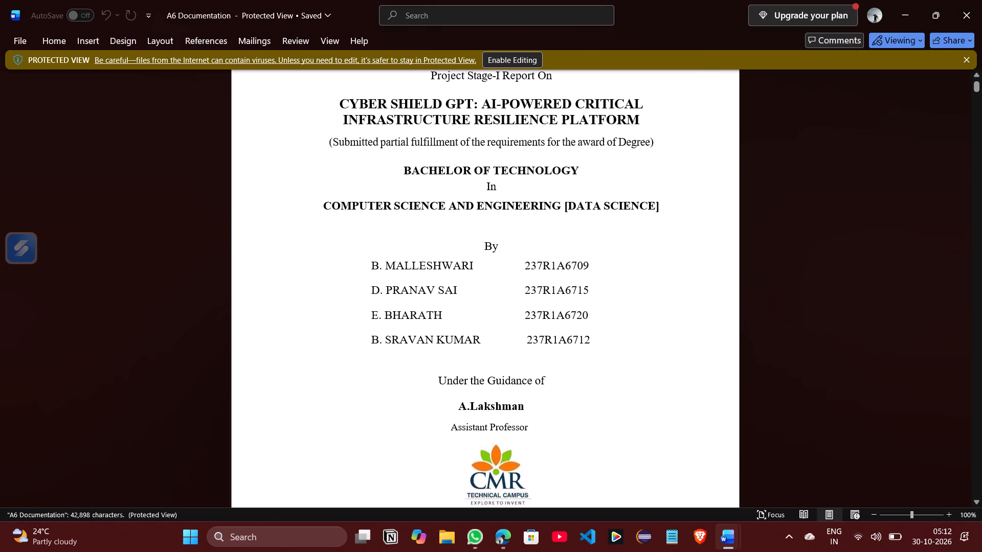
Examine the A6 Documentation report from its title page through the certificate page to the abstract, and return to the MAJOR_A3 document.
scroll(531, 268, down, 5)
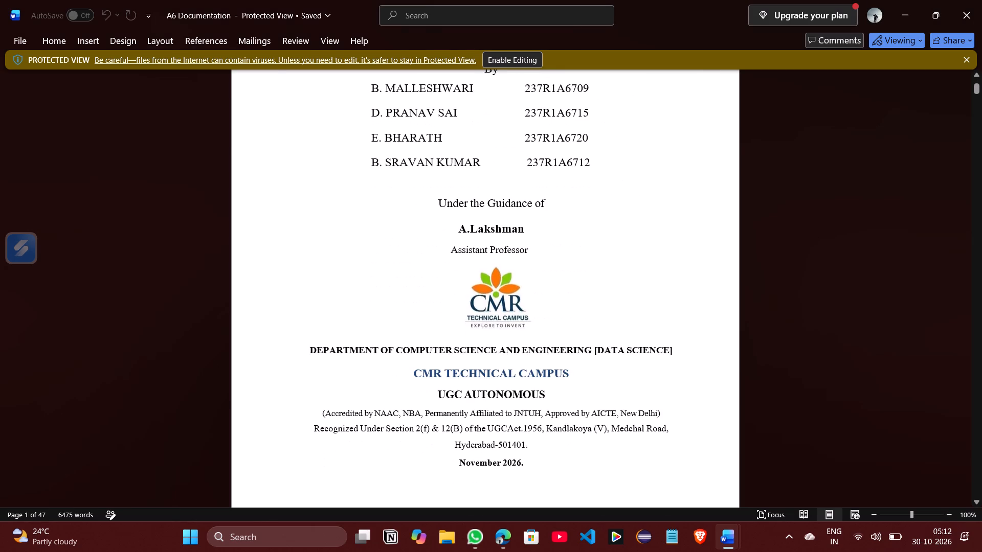
scroll(531, 268, down, 7)
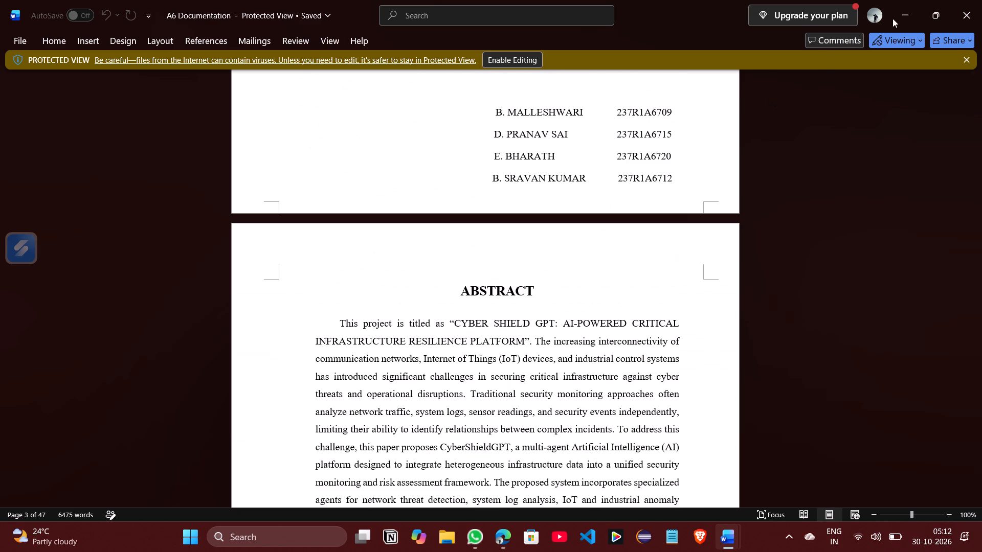
click(903, 12)
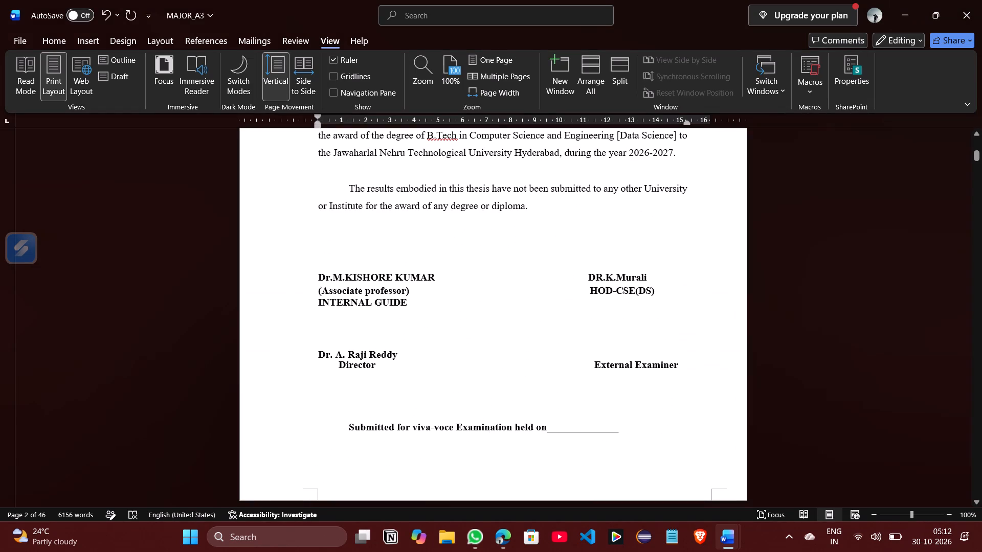
Delete the Director and External Examiner signature lines and the viva-voce examination line from the bottom of the certificate page.
drag(298, 356, 640, 440)
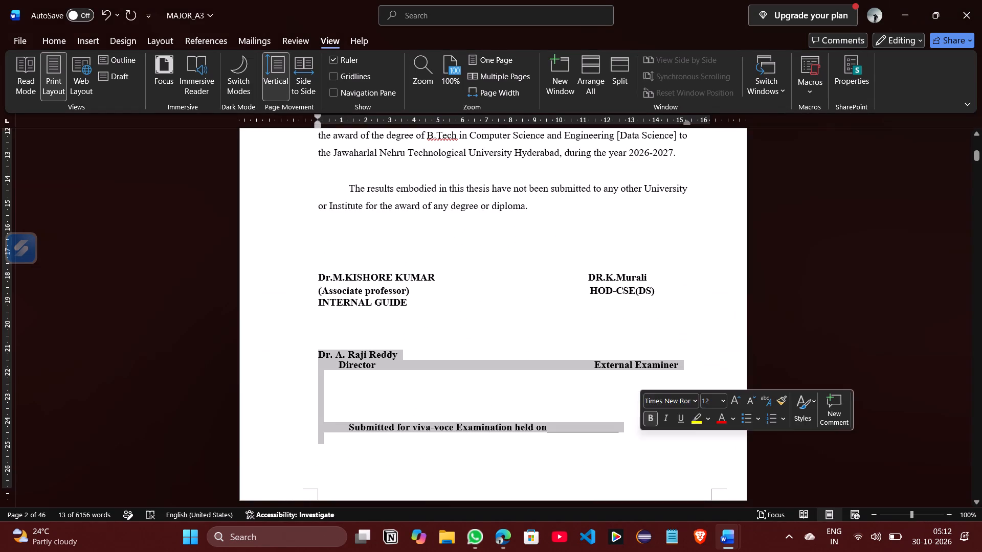
key(BackSpace)
Examine the certificate, acknowledgement and abstract pages, comparing the paragraph indents and text margins between them.
scroll(640, 440, down, 2)
scroll(640, 440, up, 2)
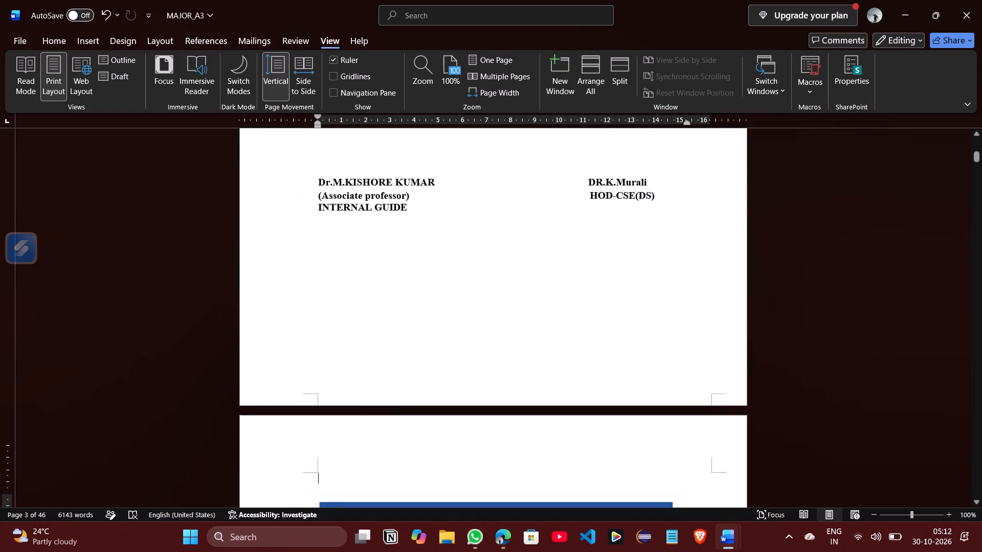
scroll(640, 440, up, 2)
scroll(640, 440, down, 2)
scroll(640, 440, up, 3)
scroll(640, 440, down, 3)
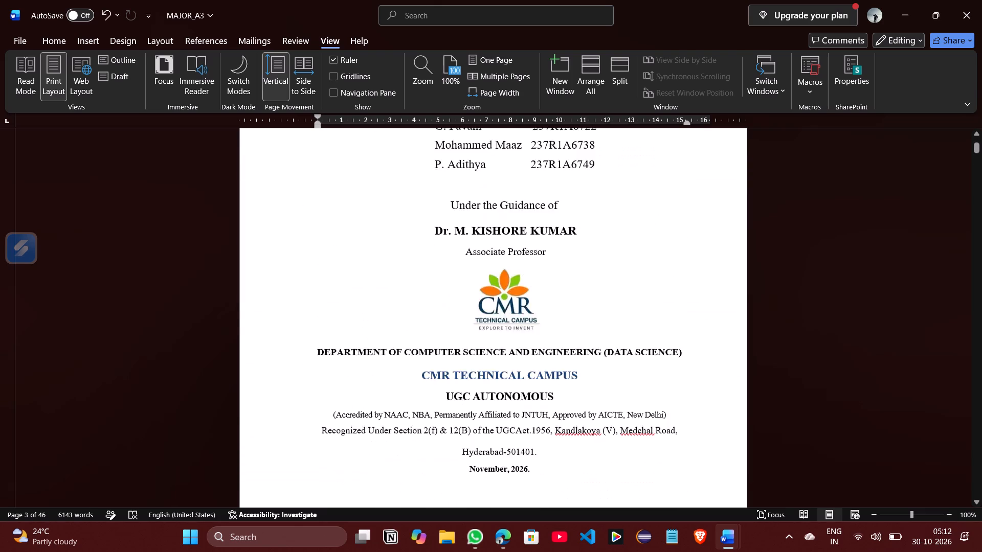
scroll(640, 440, down, 6)
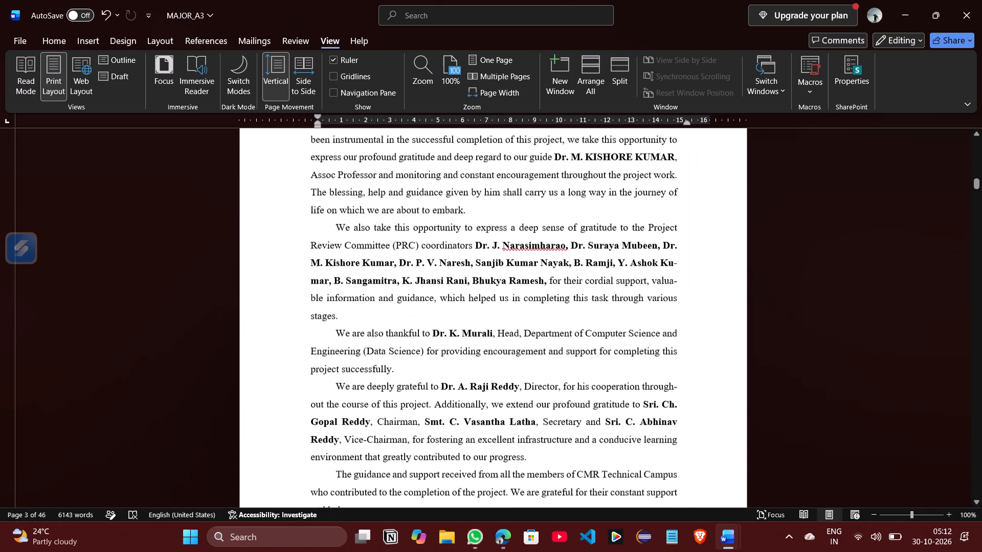
scroll(640, 440, down, 1)
scroll(640, 440, up, 1)
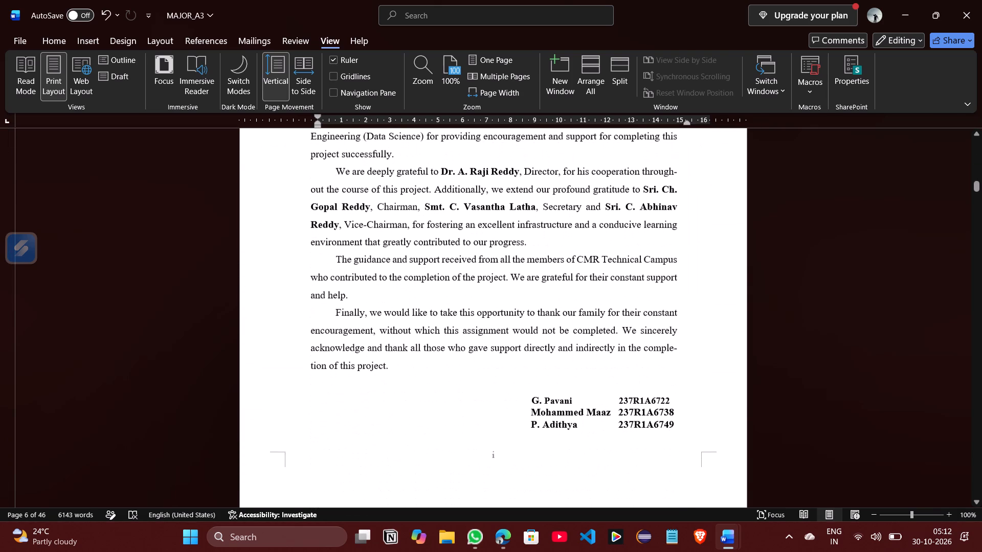
scroll(640, 440, up, 2)
scroll(640, 440, down, 1)
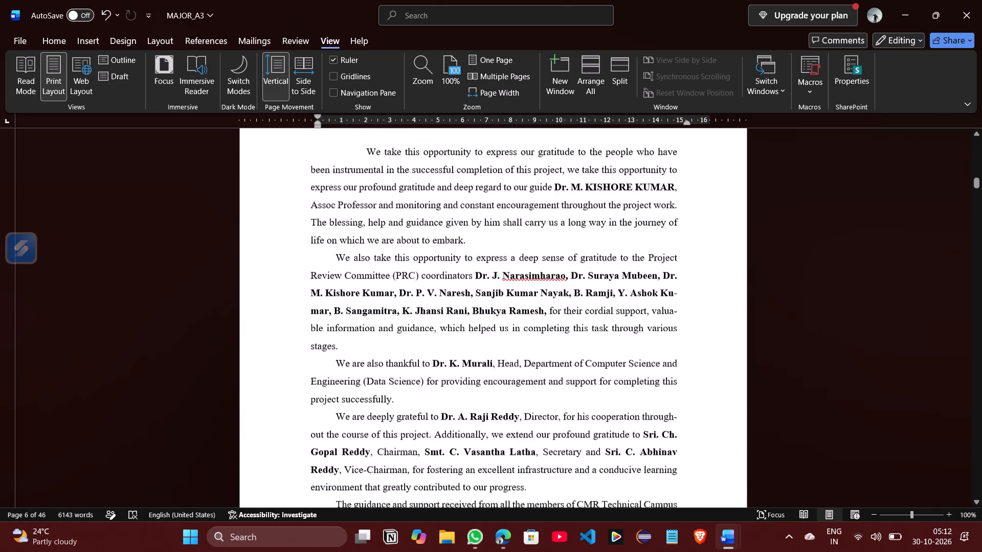
scroll(640, 440, down, 4)
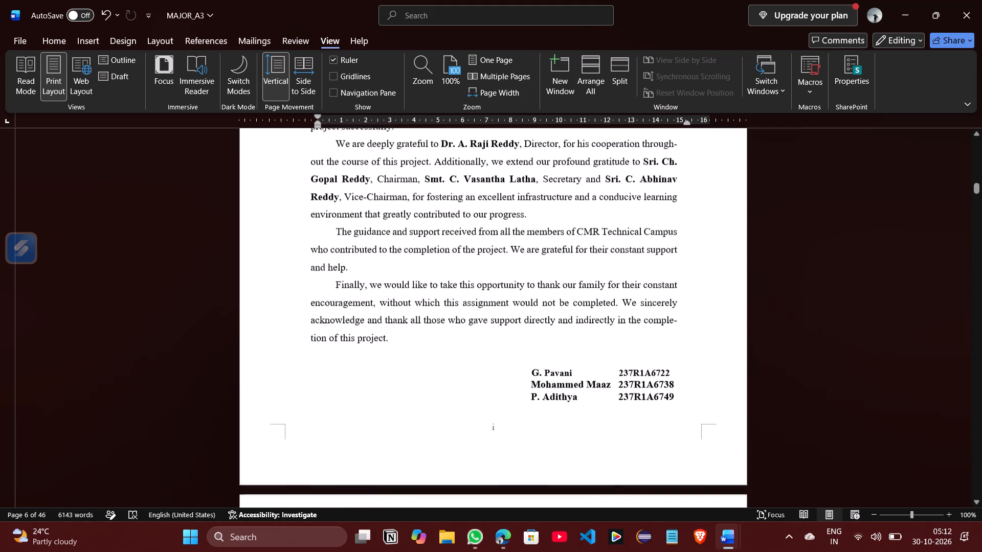
scroll(640, 440, down, 1)
scroll(640, 440, up, 1)
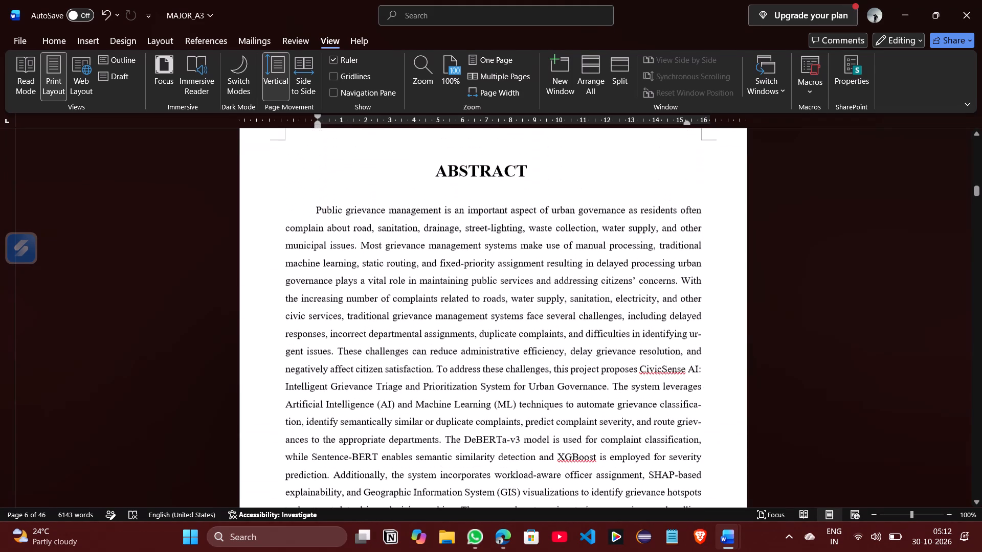
scroll(640, 440, up, 3)
scroll(640, 440, down, 2)
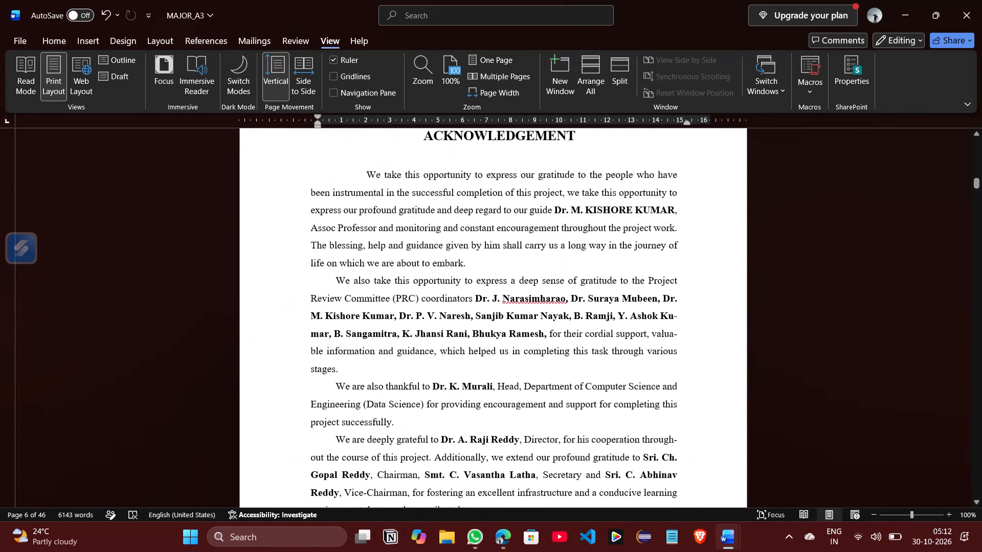
scroll(640, 440, down, 2)
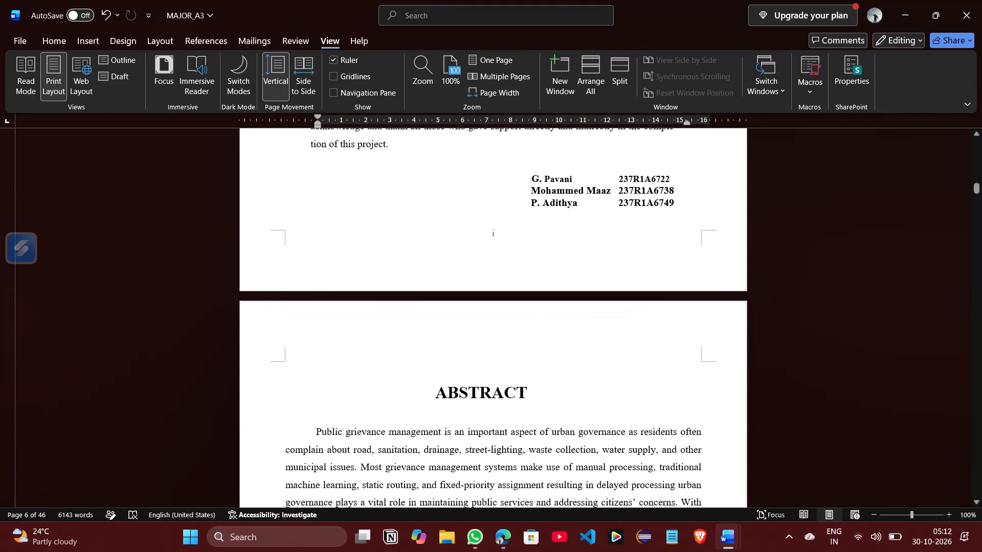
scroll(640, 440, down, 2)
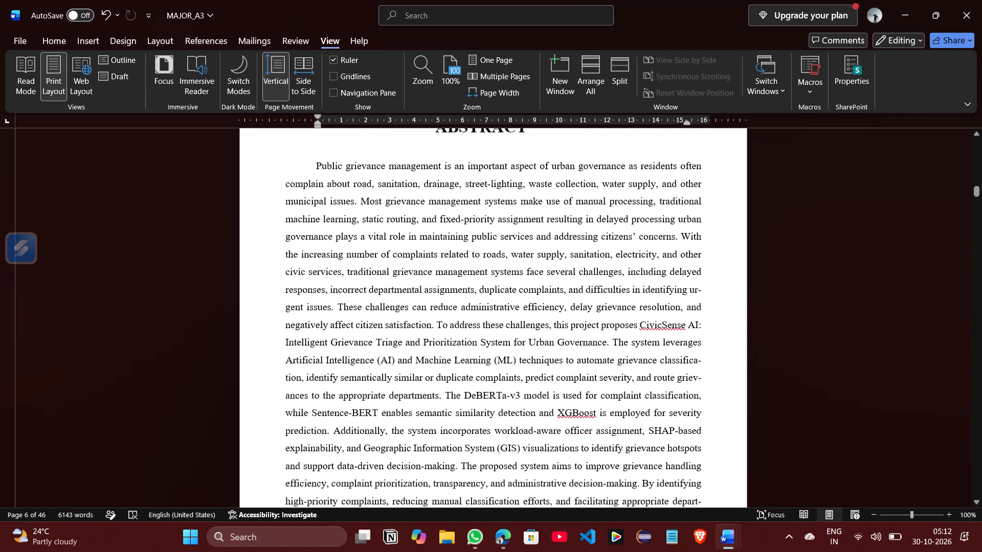
scroll(640, 440, down, 2)
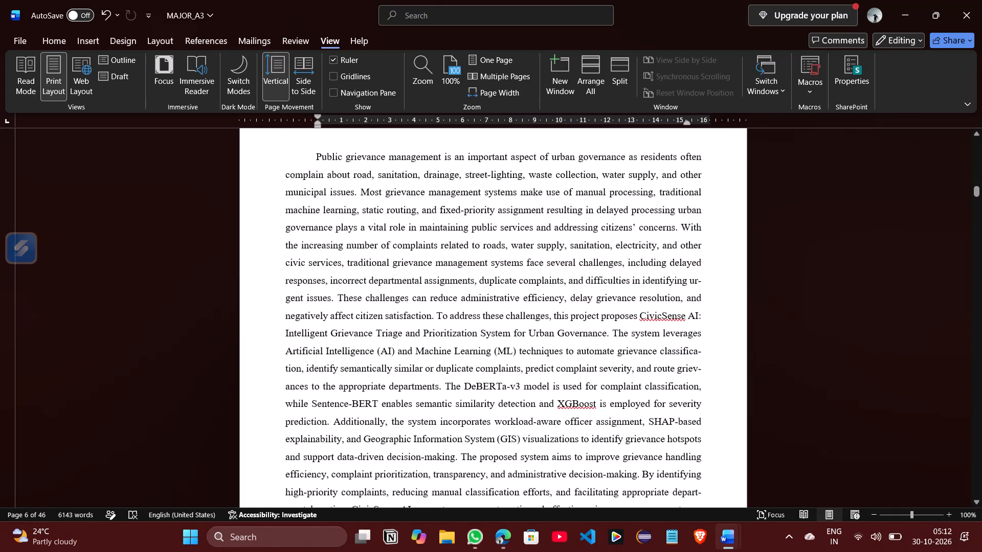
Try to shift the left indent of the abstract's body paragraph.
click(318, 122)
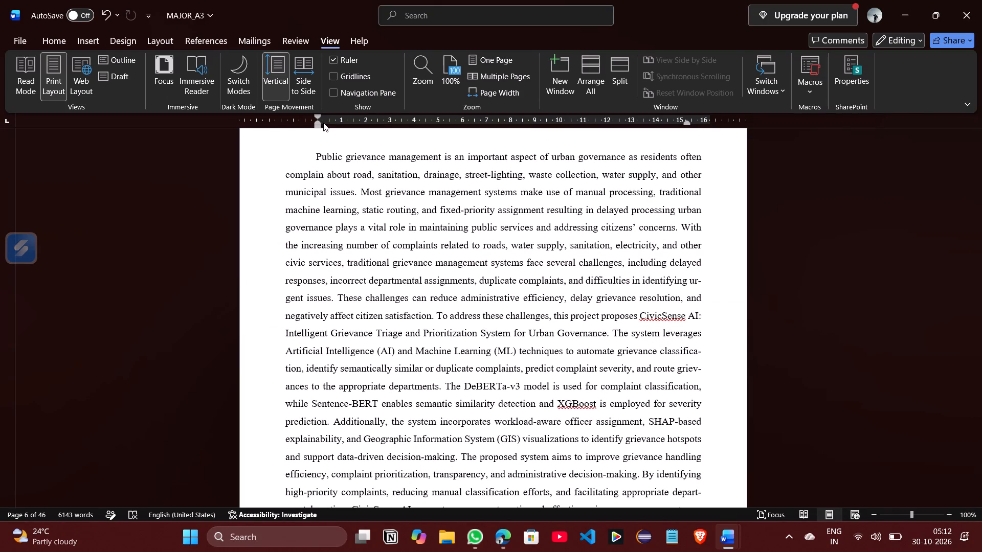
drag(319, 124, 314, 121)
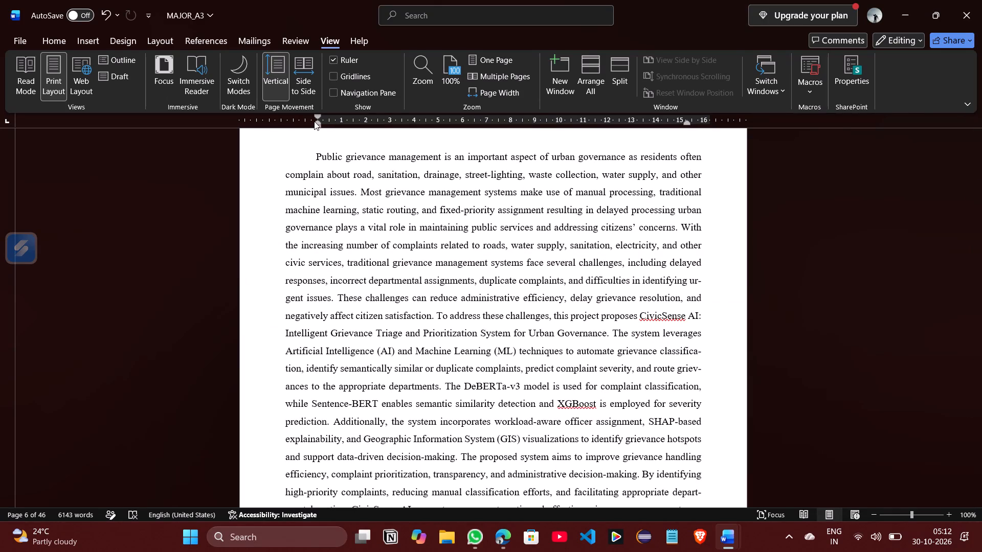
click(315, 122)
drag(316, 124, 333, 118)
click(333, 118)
Set the left indent of the abstract's body paragraph to about 1 cm.
click(355, 235)
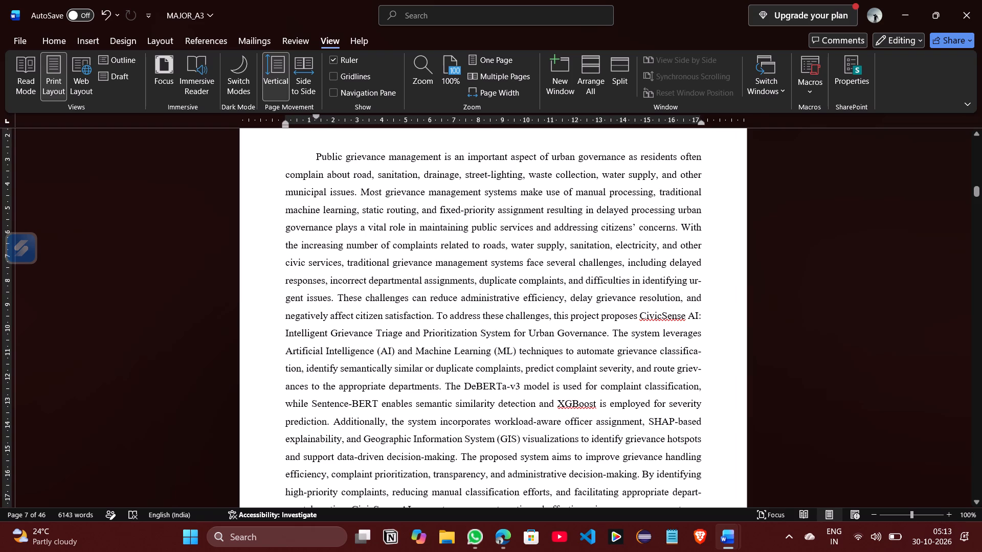
drag(284, 124, 313, 126)
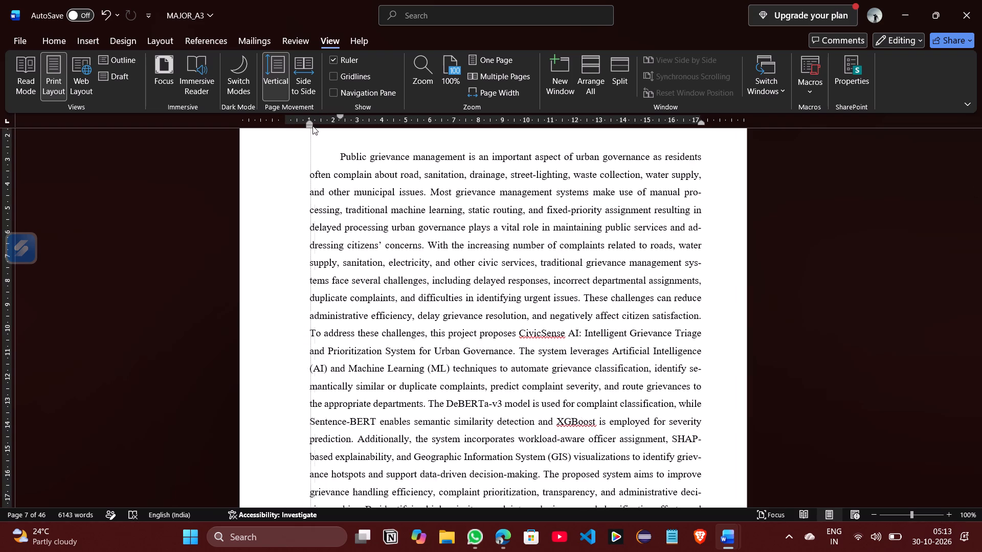
drag(313, 126, 308, 126)
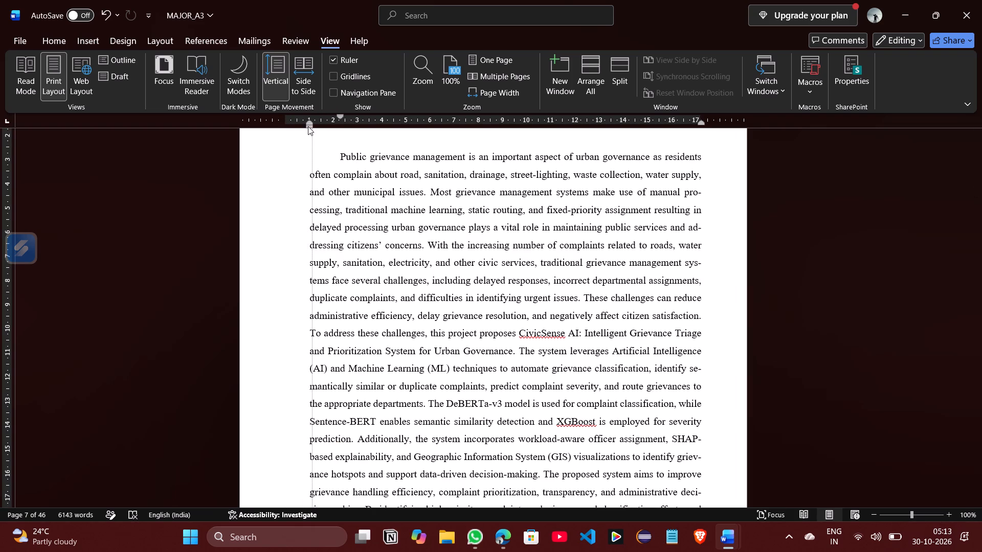
drag(308, 126, 308, 127)
Place the first-line indent of the abstract's body paragraph at about 2.5 cm on the ruler.
drag(338, 115, 327, 114)
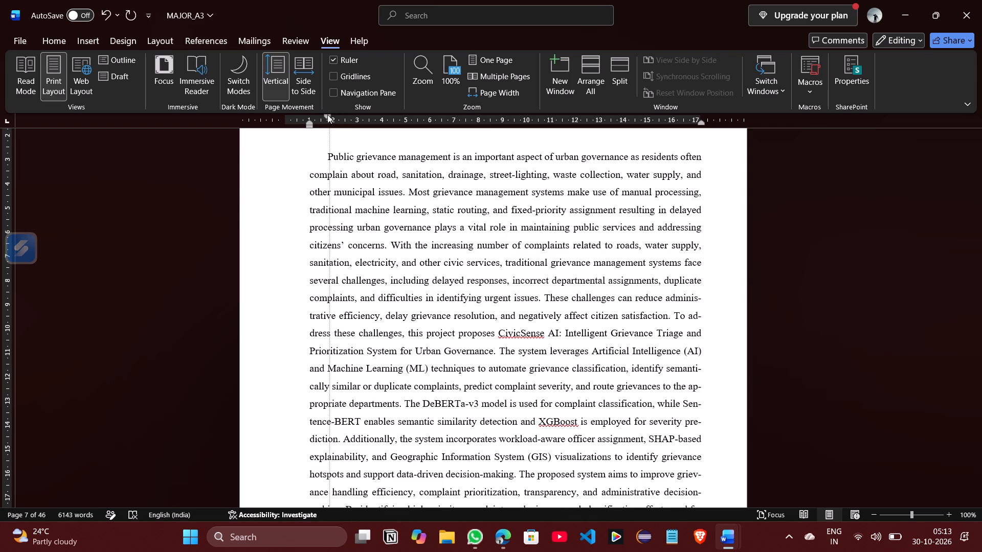
drag(327, 114, 345, 114)
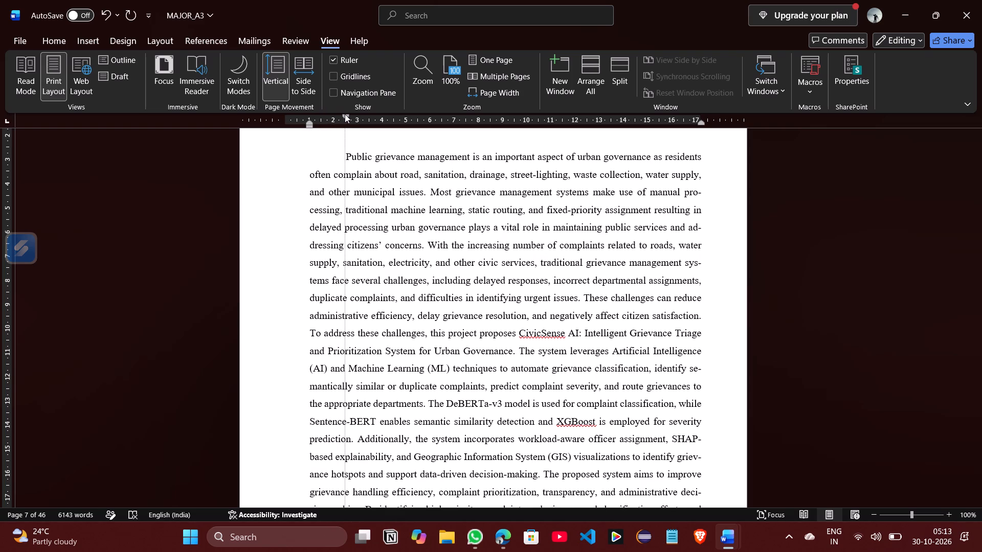
drag(345, 114, 343, 114)
Compare the abstract's indents with those of the acknowledgement page.
scroll(341, 219, up, 3)
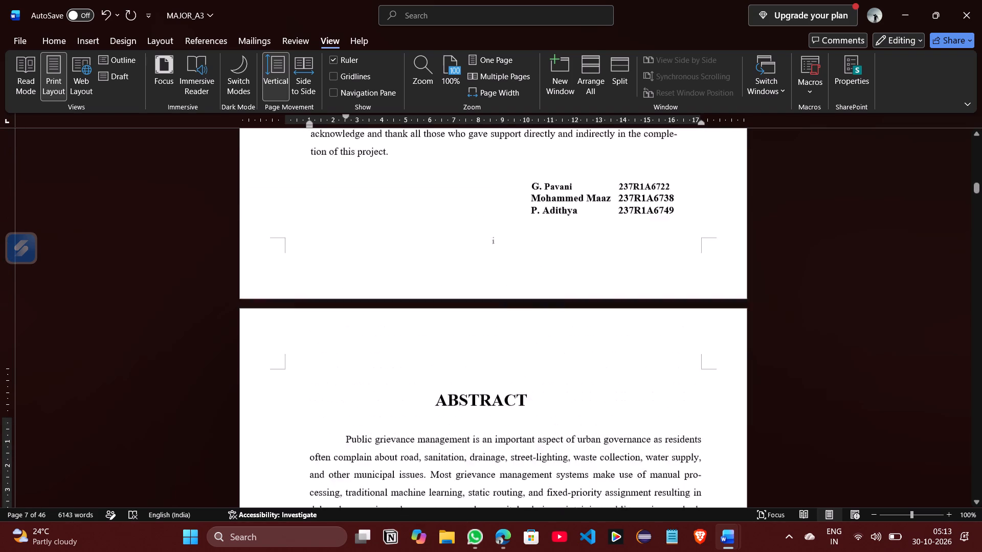
scroll(341, 219, up, 3)
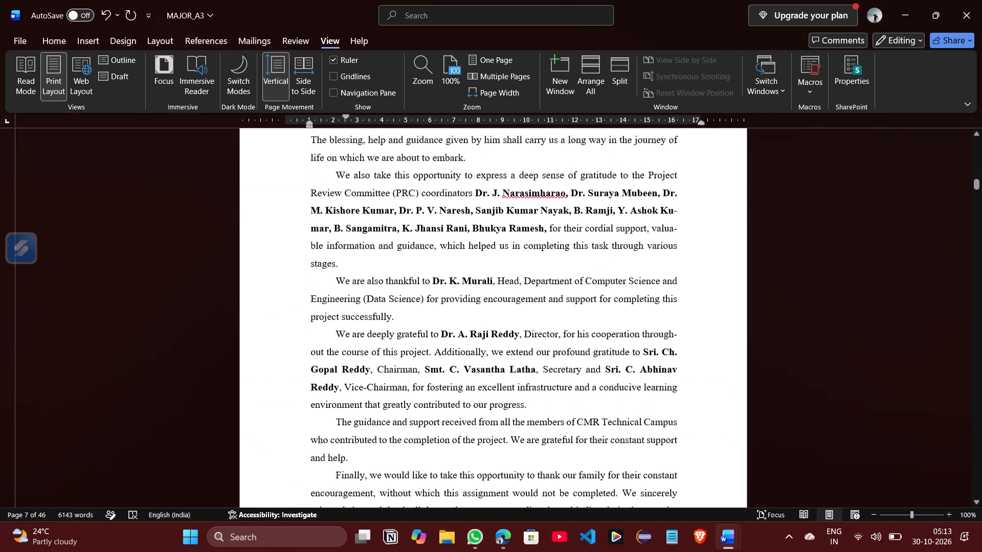
scroll(341, 219, up, 2)
scroll(341, 219, down, 2)
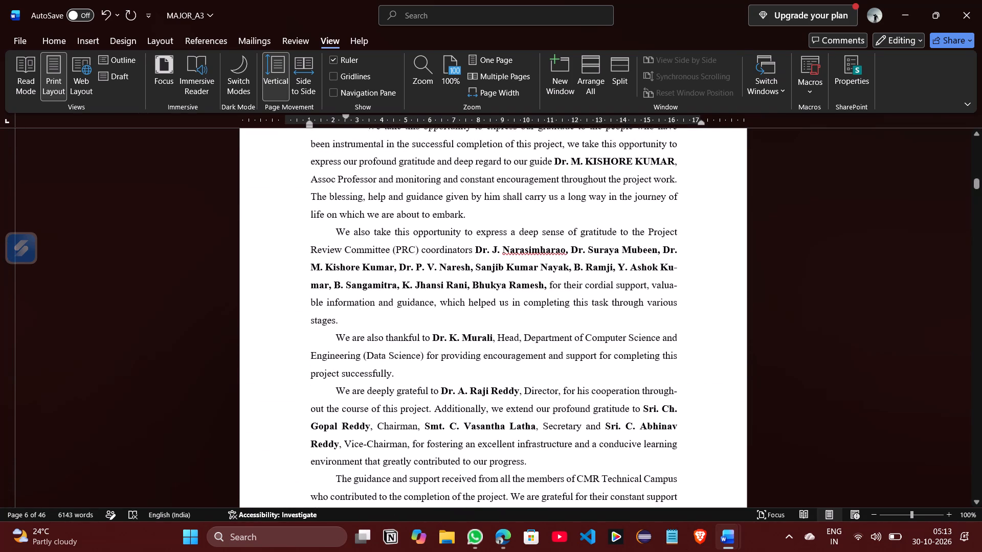
scroll(341, 219, down, 3)
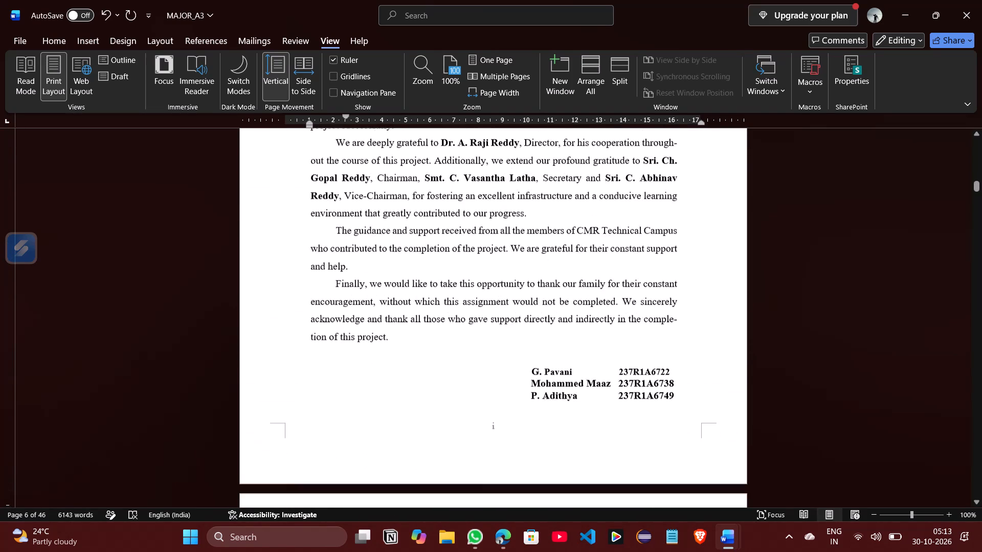
scroll(341, 219, down, 5)
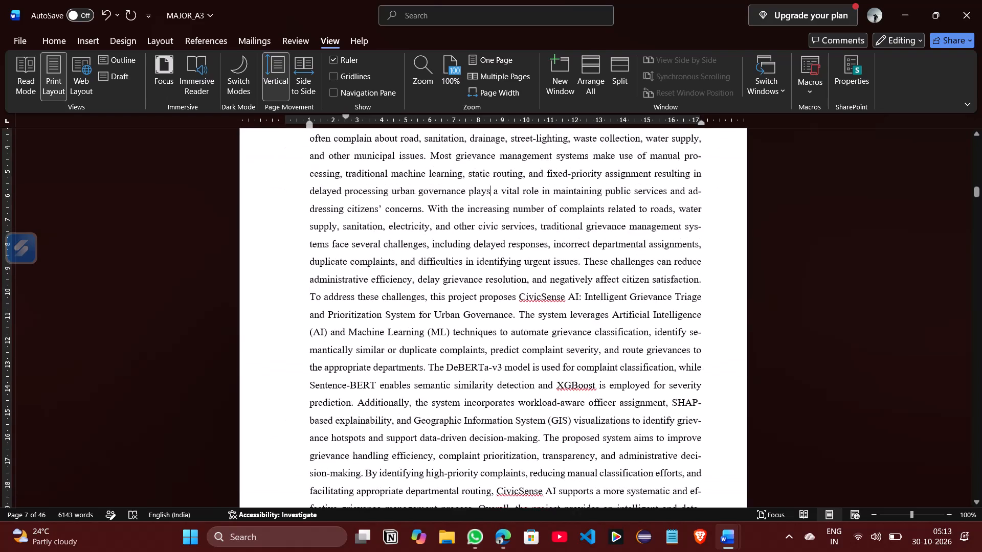
Review the layout of the contents, list pages and first chapter, ending at the Introduction's body text.
scroll(341, 219, down, 3)
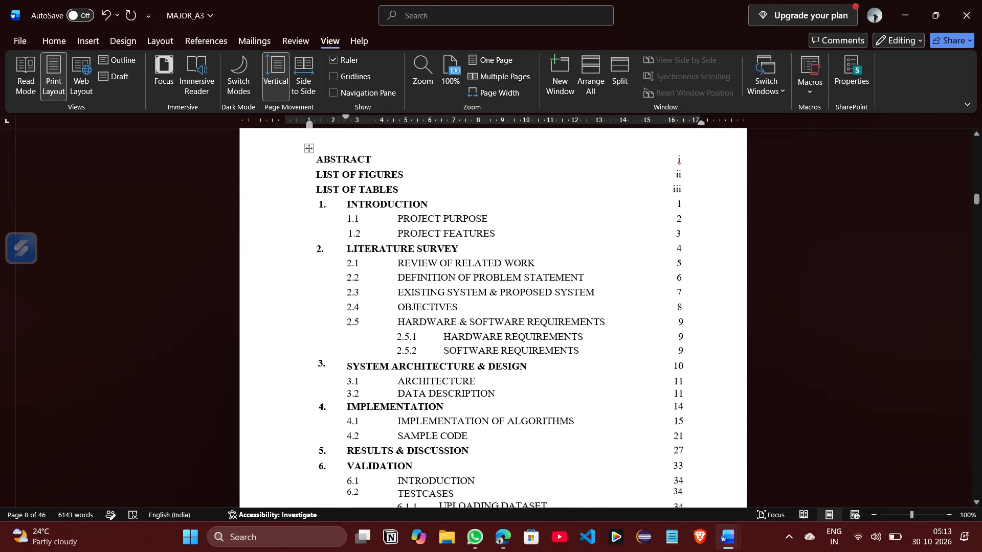
scroll(341, 219, down, 2)
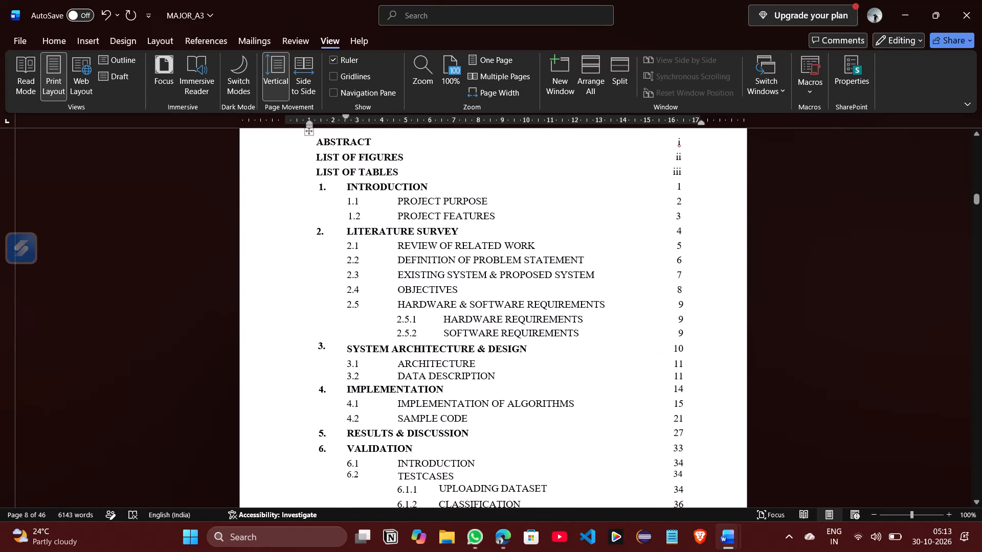
scroll(341, 219, down, 4)
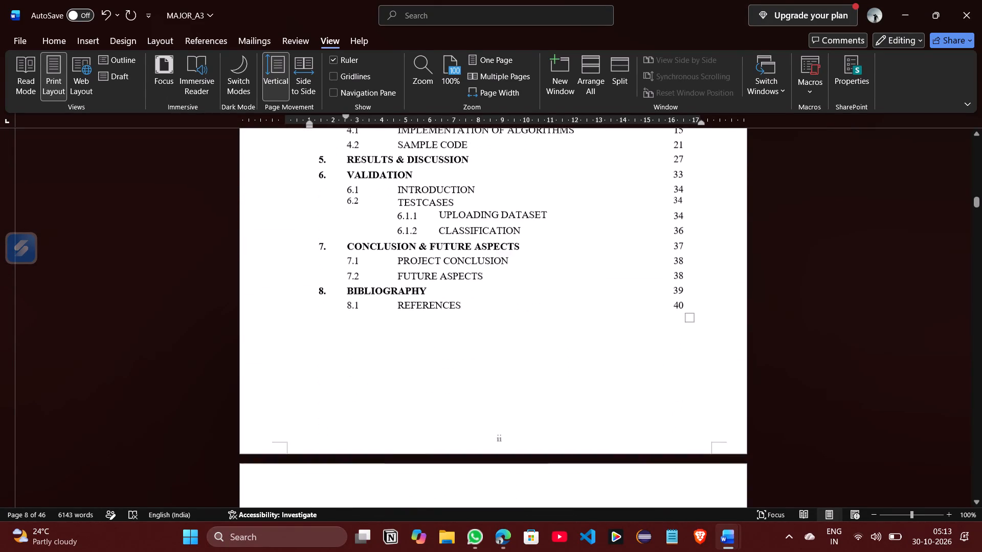
scroll(341, 219, down, 4)
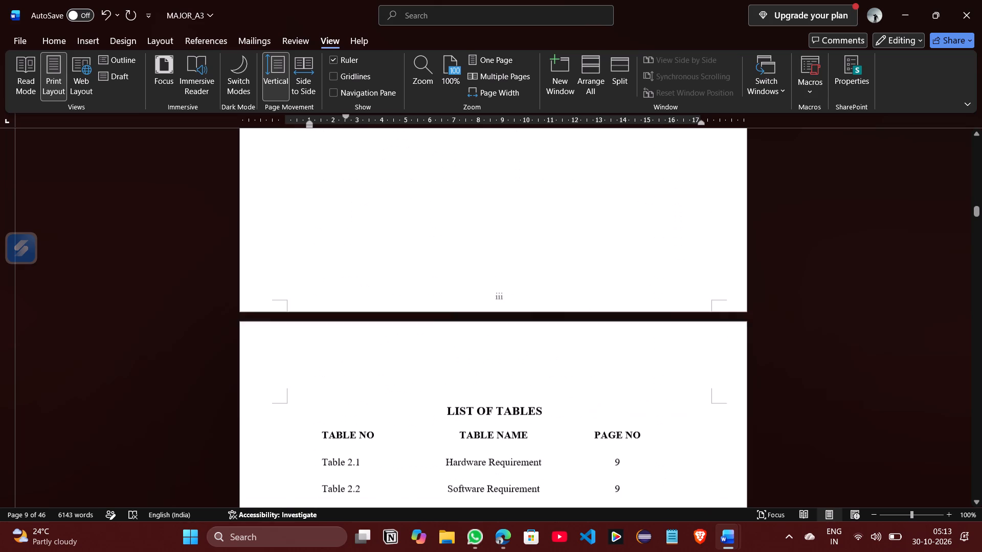
scroll(341, 219, down, 4)
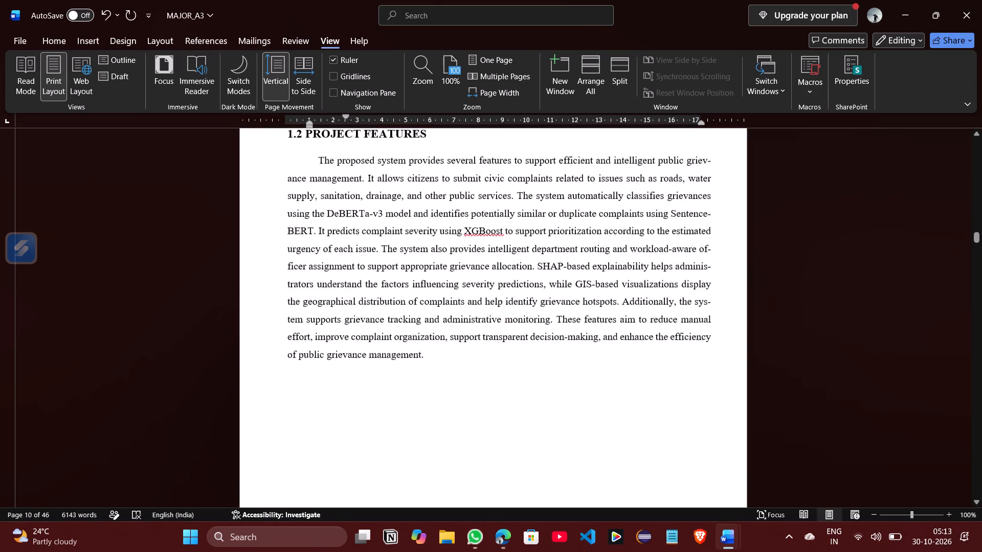
scroll(341, 219, up, 4)
scroll(341, 219, down, 1)
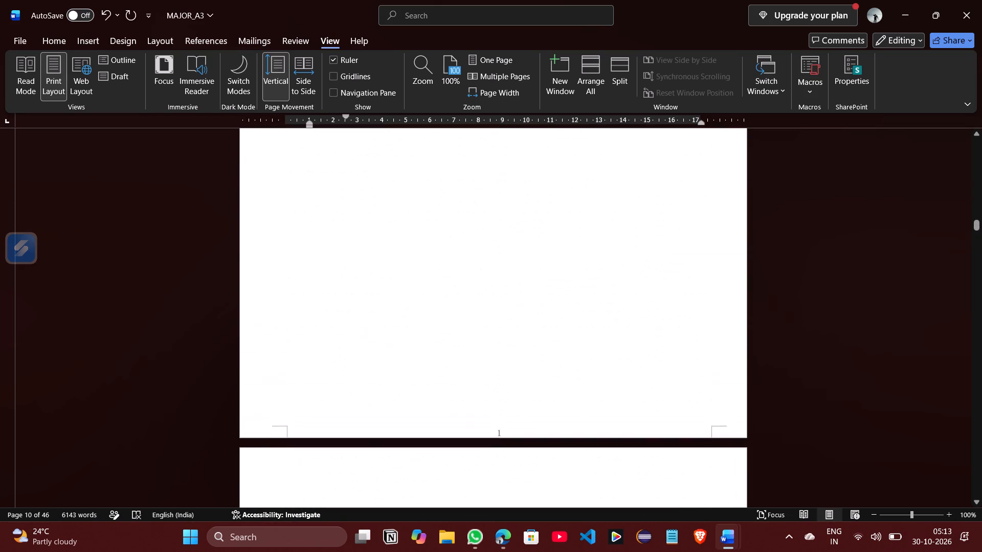
scroll(341, 219, down, 3)
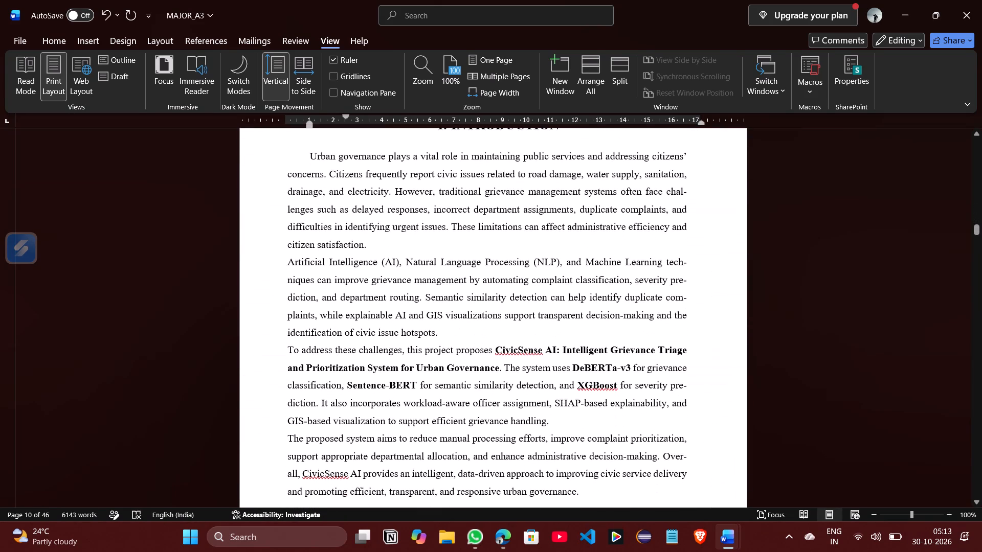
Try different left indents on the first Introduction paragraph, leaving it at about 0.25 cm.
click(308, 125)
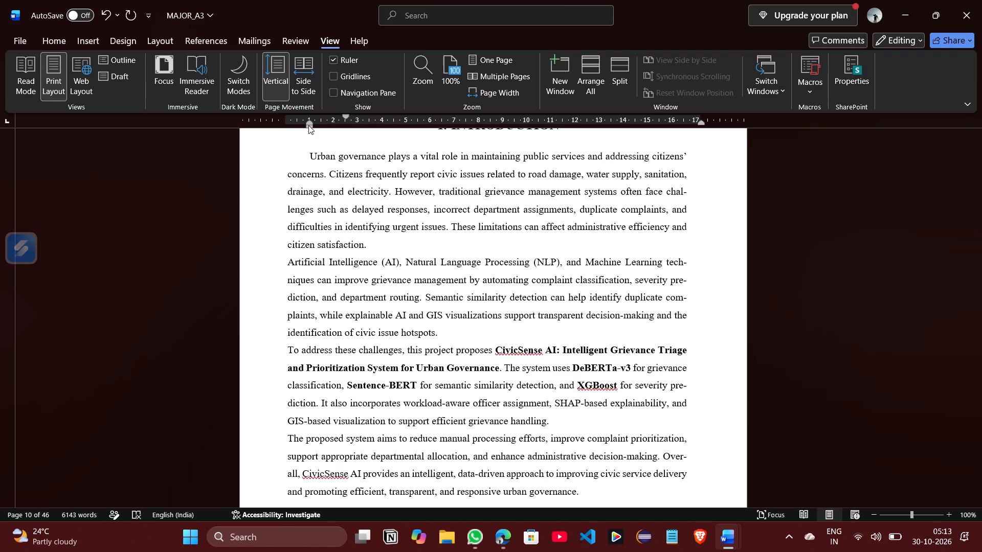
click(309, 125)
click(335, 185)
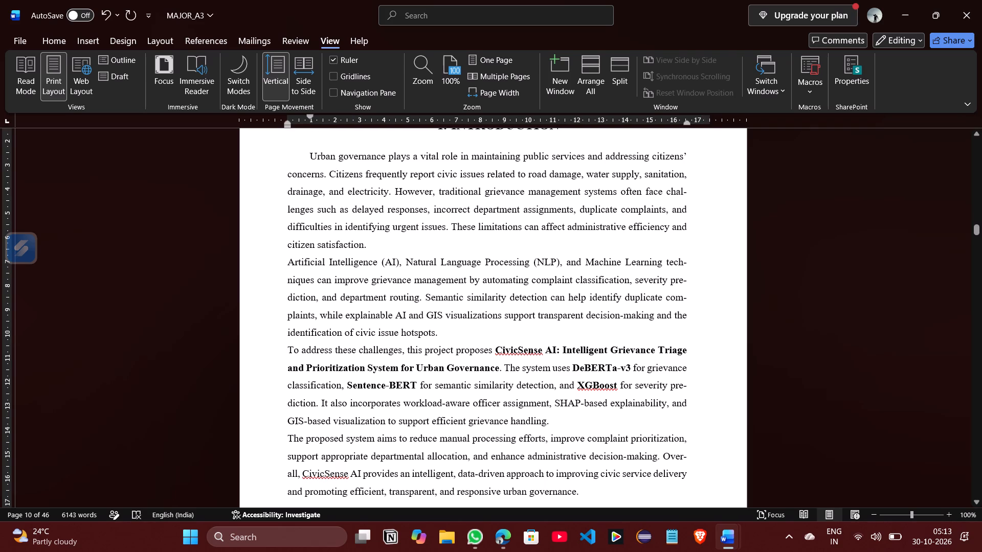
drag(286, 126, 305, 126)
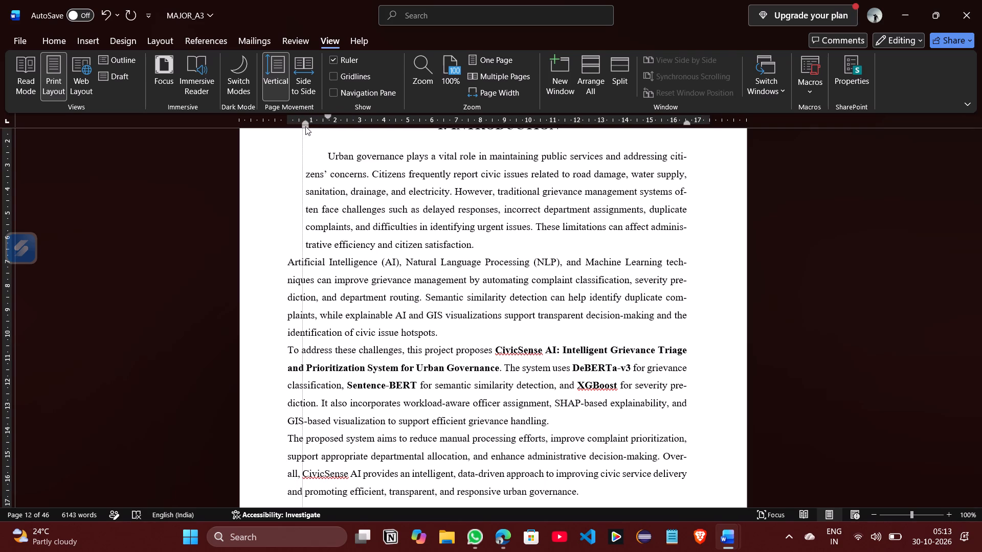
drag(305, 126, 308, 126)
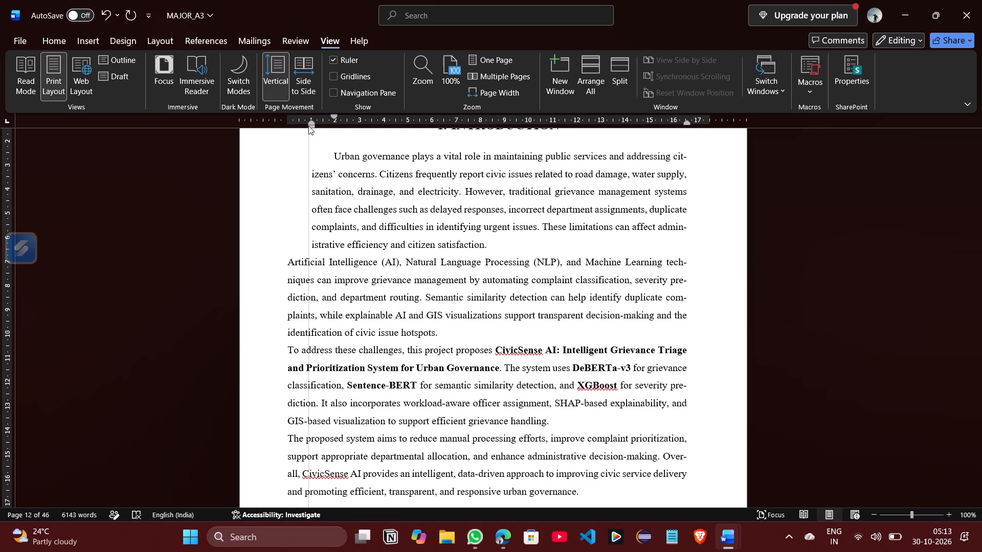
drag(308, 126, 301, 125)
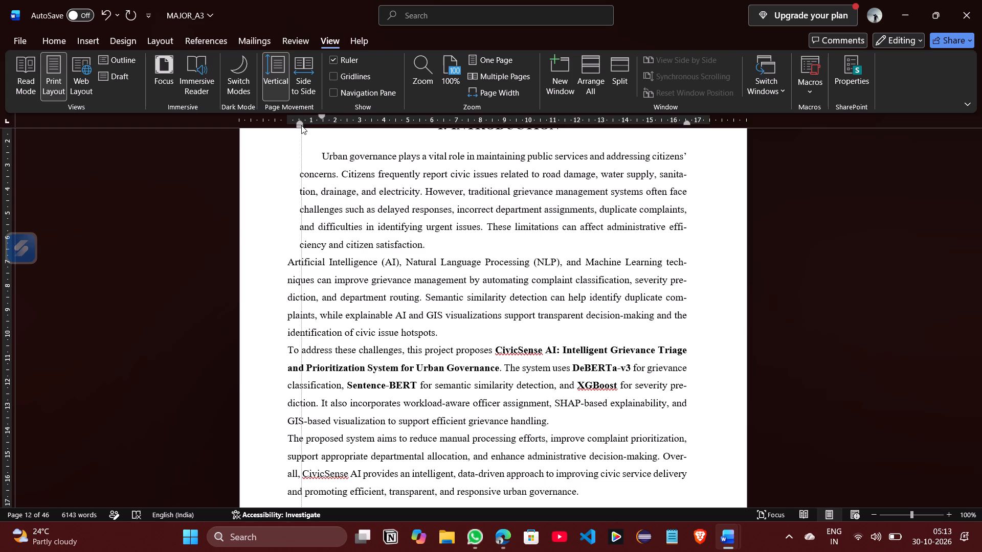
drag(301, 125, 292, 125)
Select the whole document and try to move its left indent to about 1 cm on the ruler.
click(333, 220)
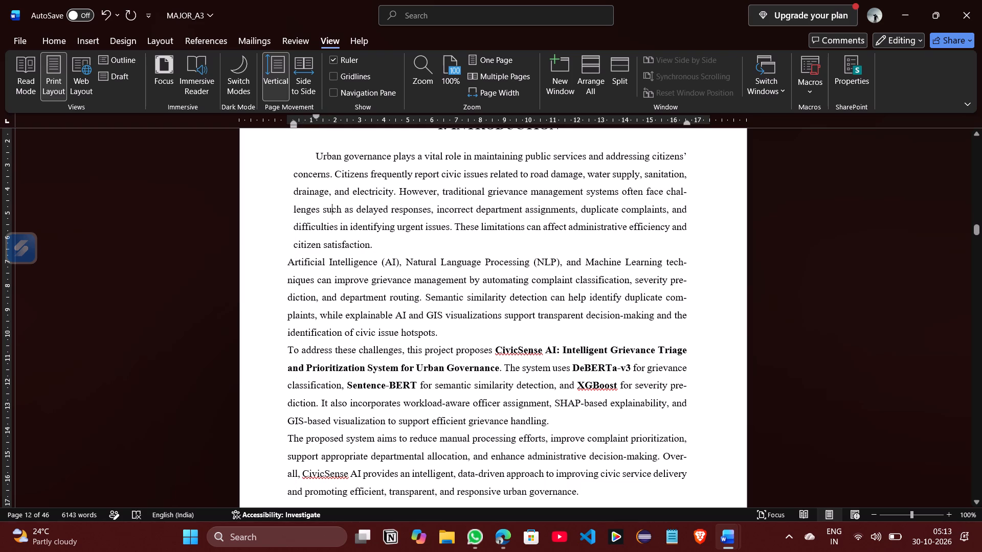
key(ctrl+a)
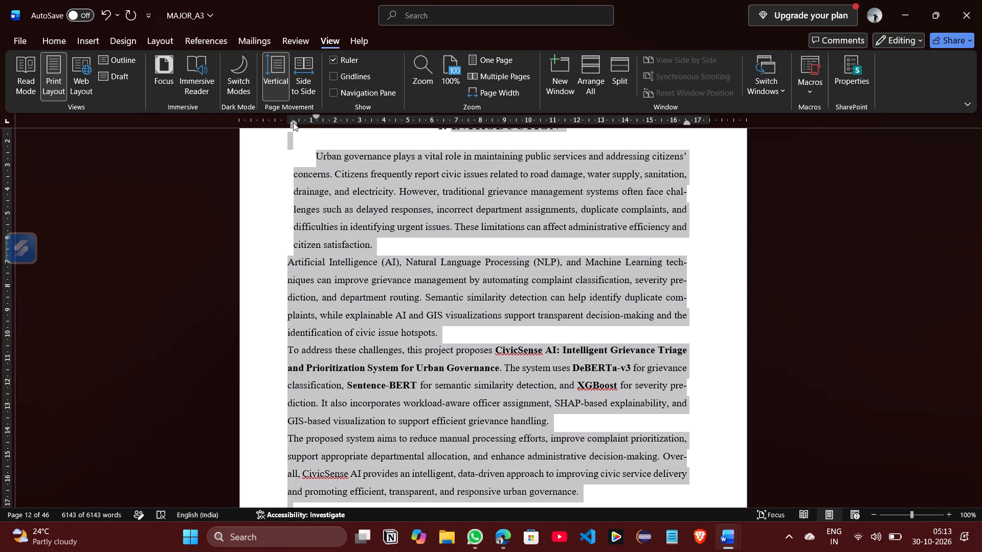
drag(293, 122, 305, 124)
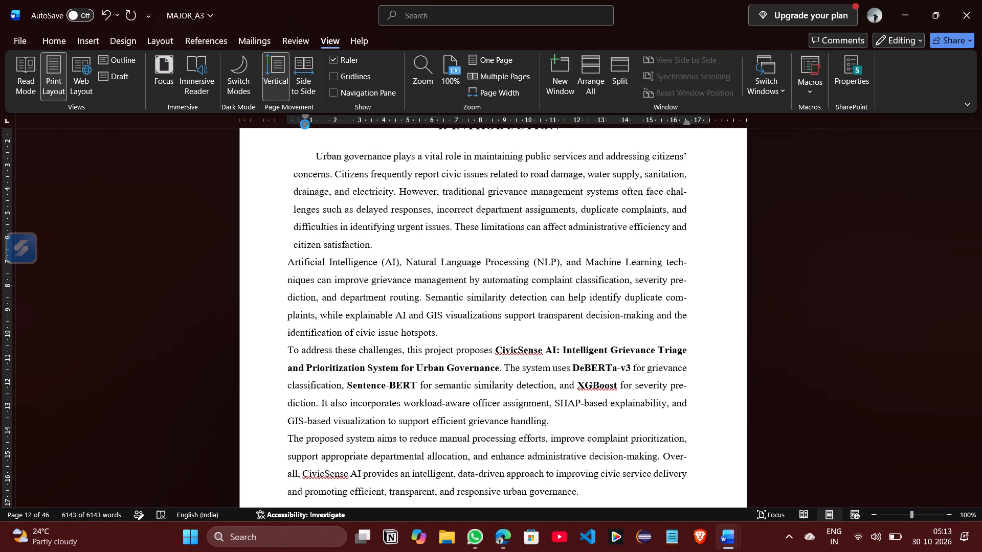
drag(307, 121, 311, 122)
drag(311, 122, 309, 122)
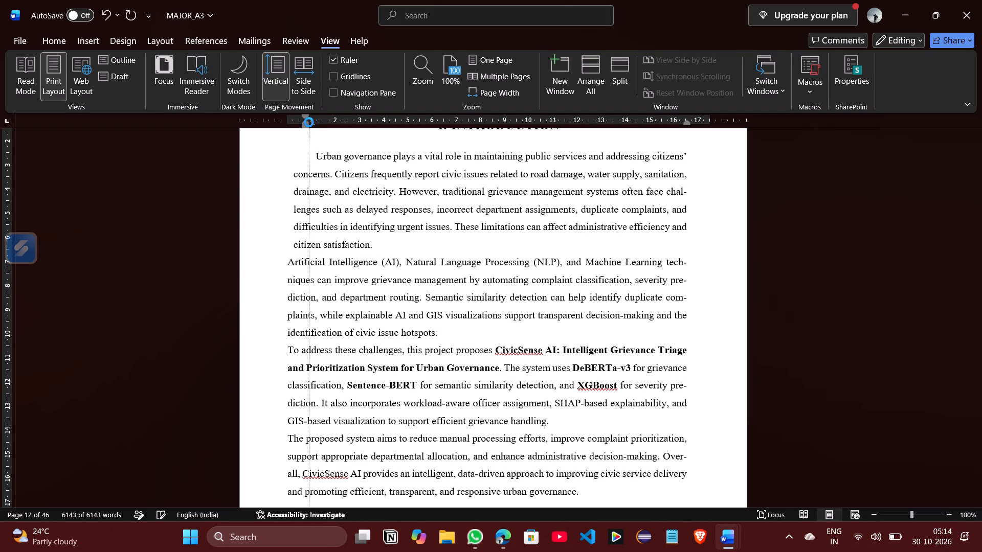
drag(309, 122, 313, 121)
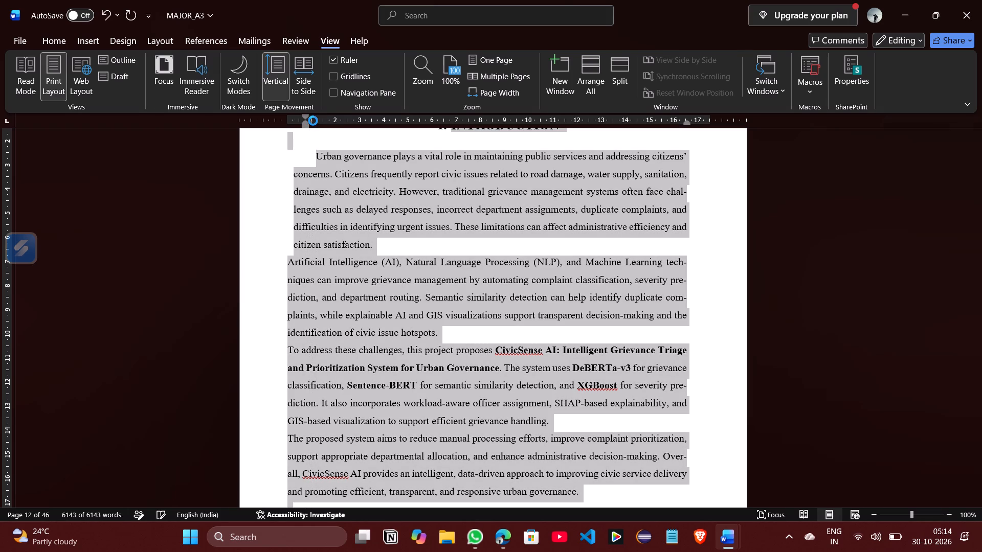
Set the left indent of each of the four Introduction paragraphs above section 1.1 to about 1 cm.
click(323, 159)
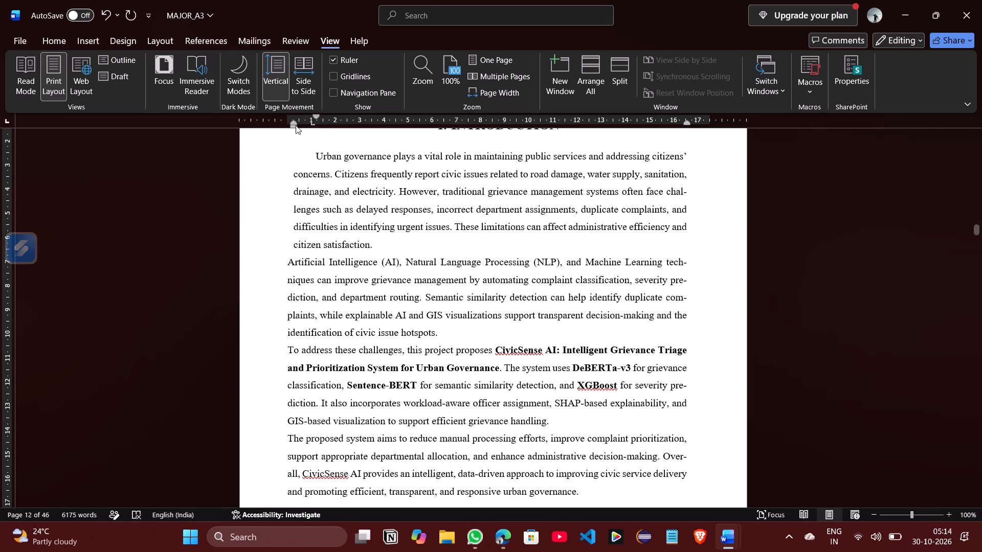
drag(293, 123, 310, 127)
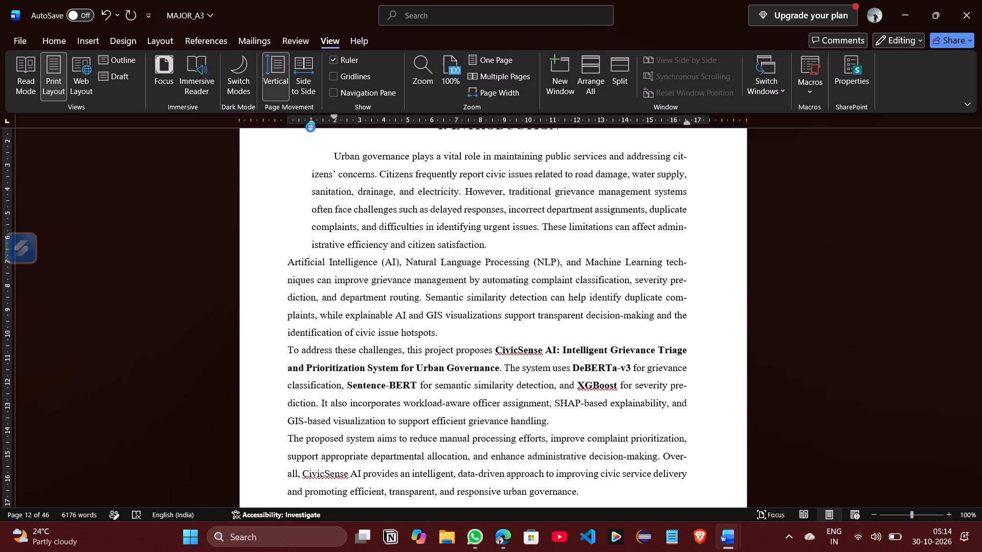
click(288, 252)
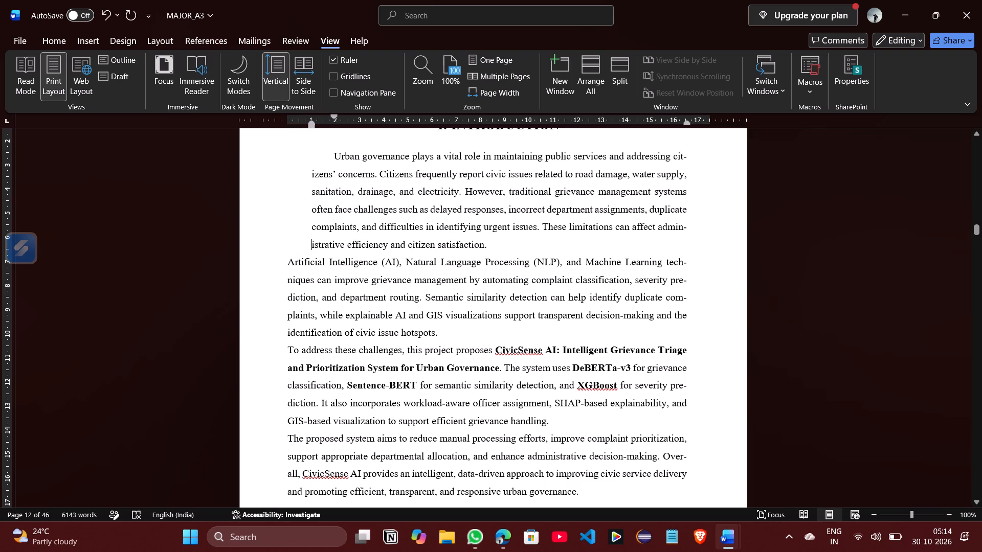
click(288, 263)
drag(288, 124, 301, 125)
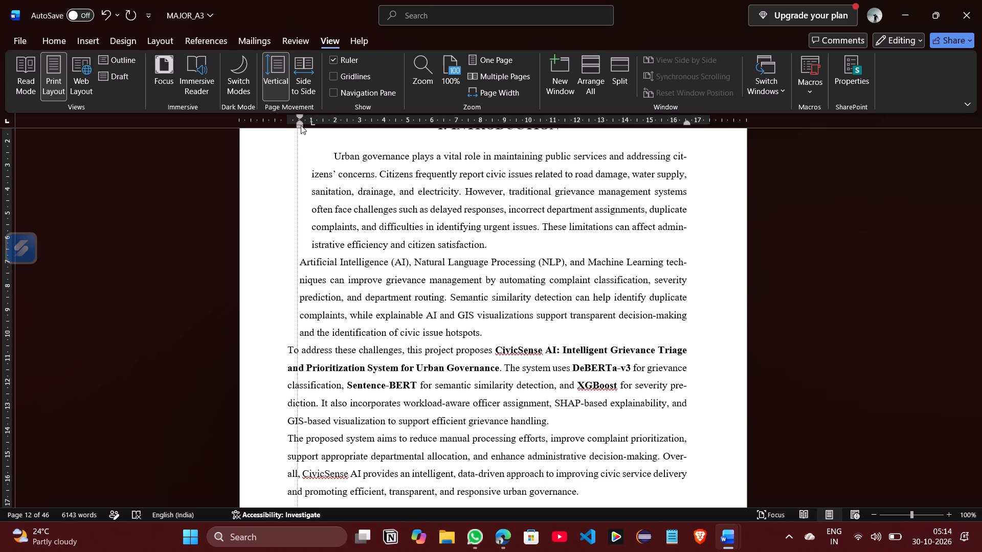
drag(301, 125, 310, 127)
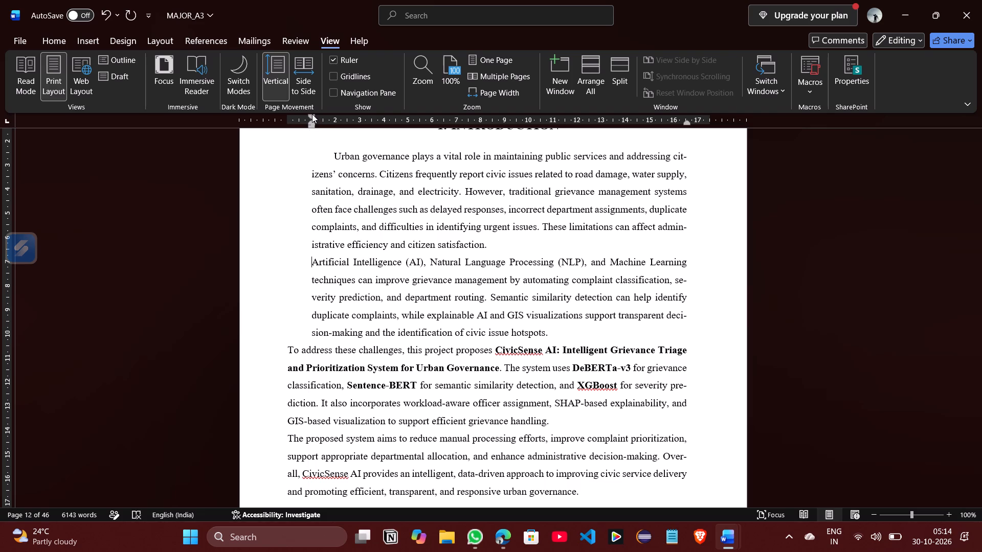
click(288, 347)
drag(286, 125, 310, 127)
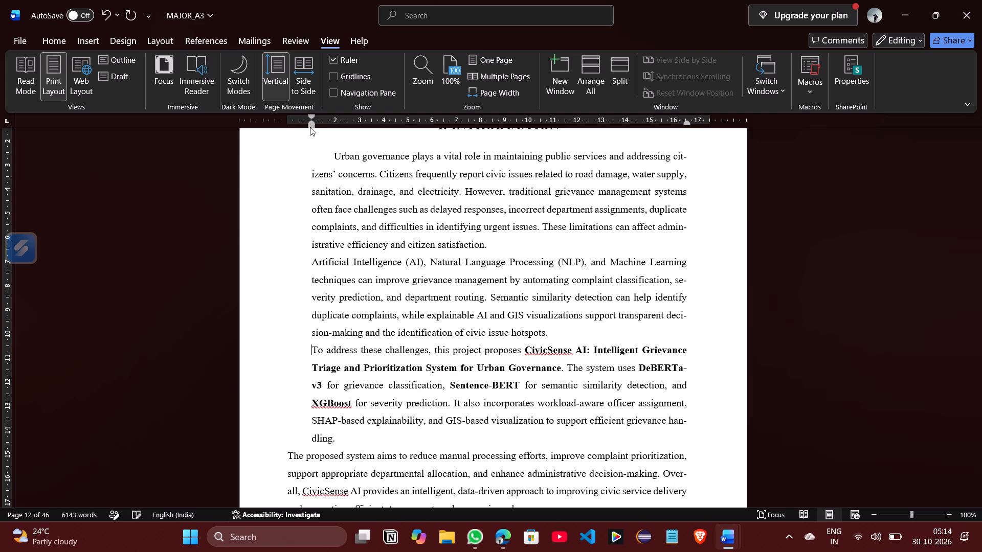
scroll(295, 326, down, 1)
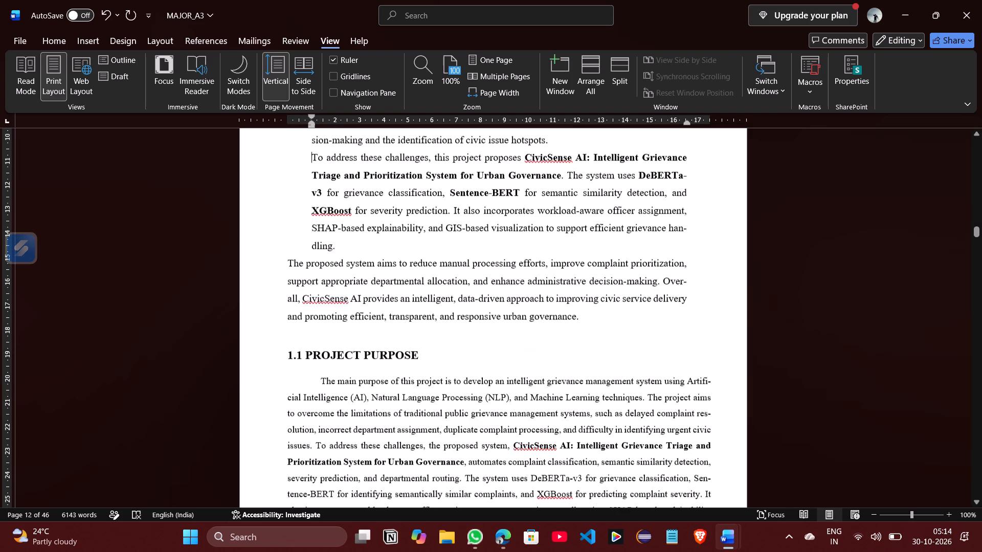
click(288, 261)
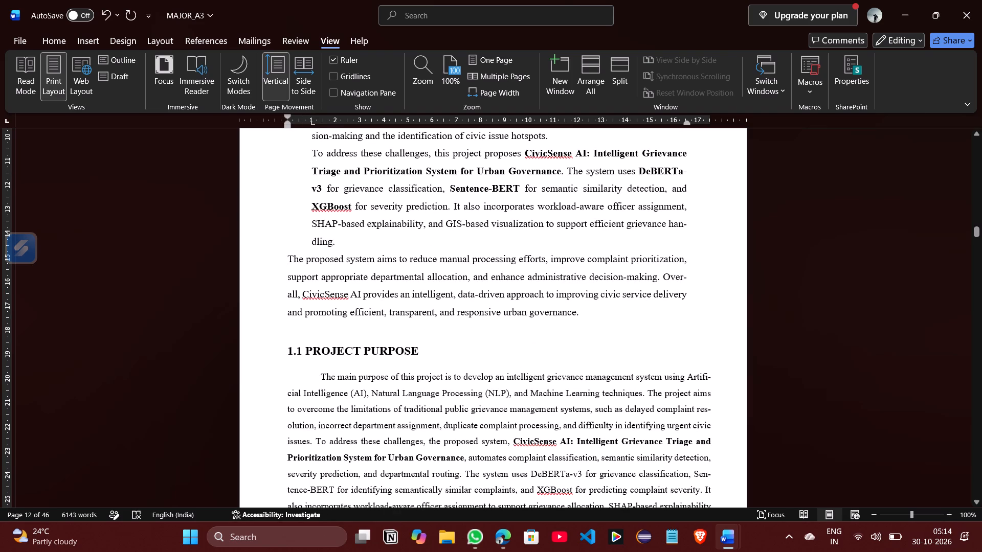
drag(285, 126, 298, 126)
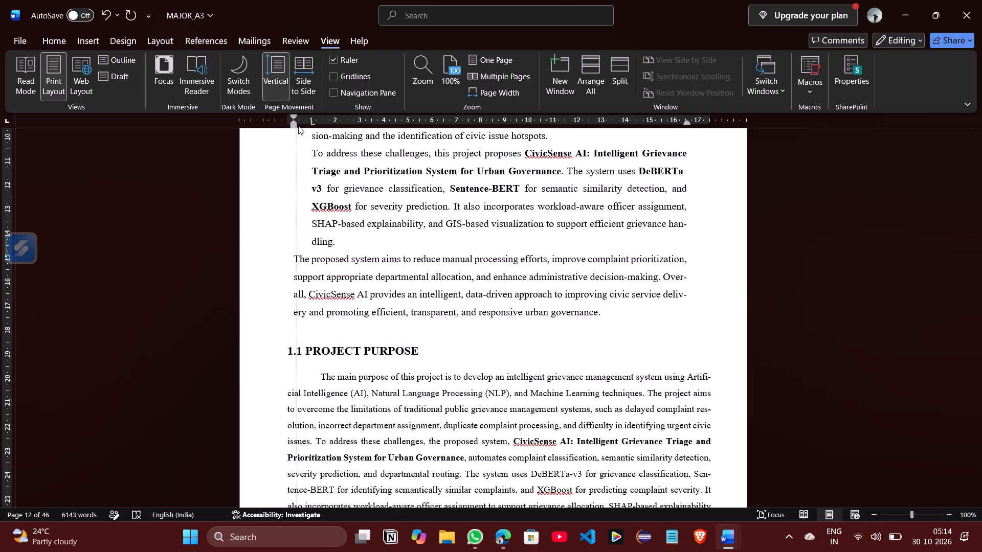
drag(298, 126, 308, 127)
scroll(306, 235, down, 1)
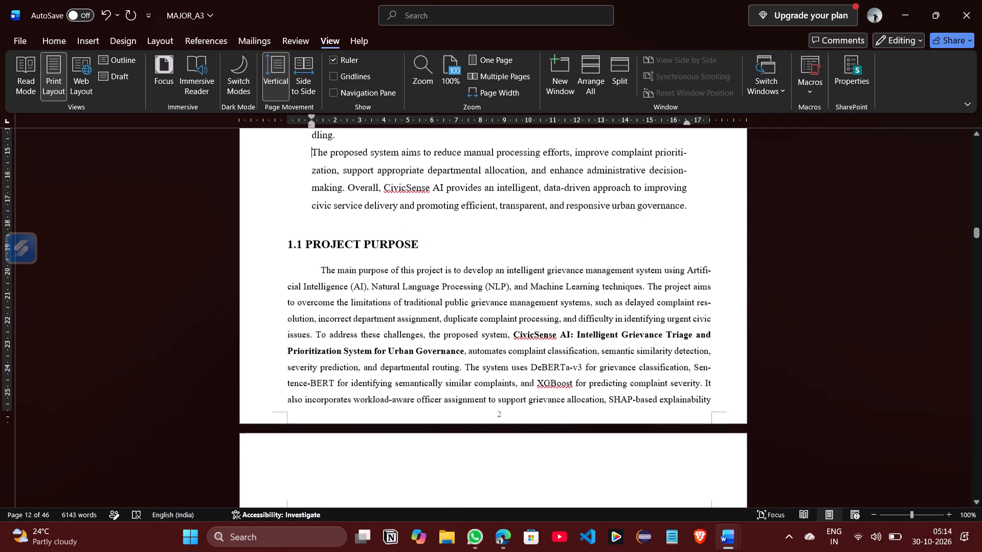
click(312, 126)
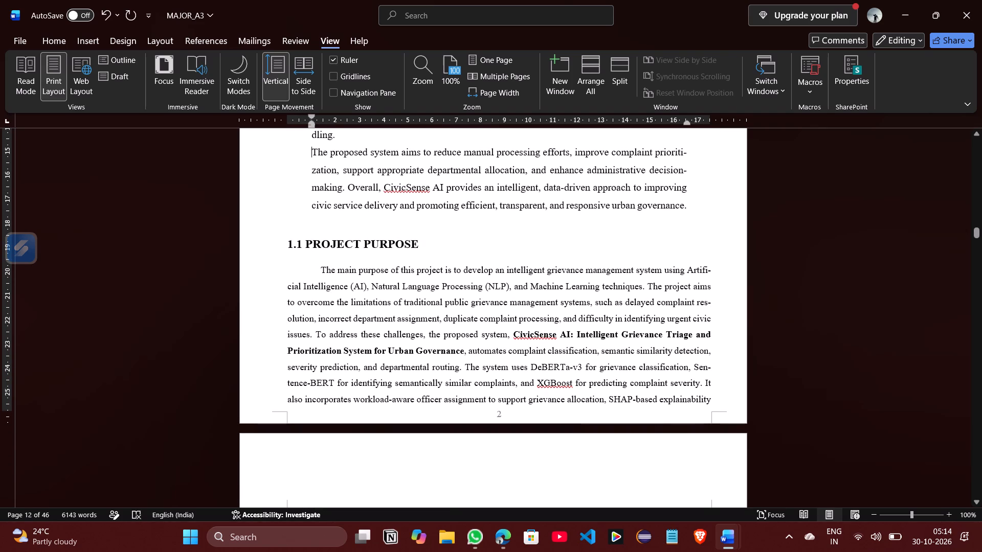
Set the left indent of the body paragraph under 1.1 PROJECT PURPOSE to about 1 cm.
click(308, 272)
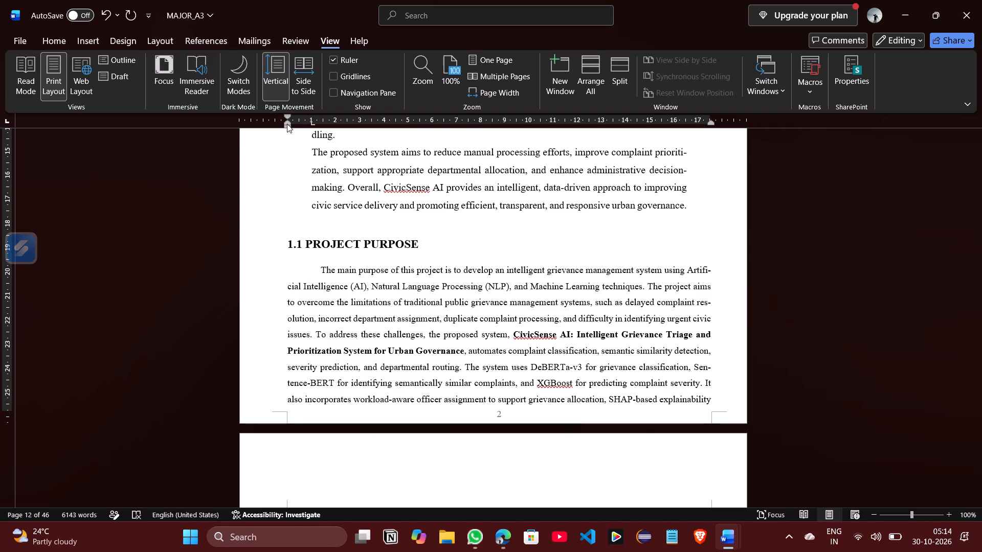
drag(287, 124, 311, 125)
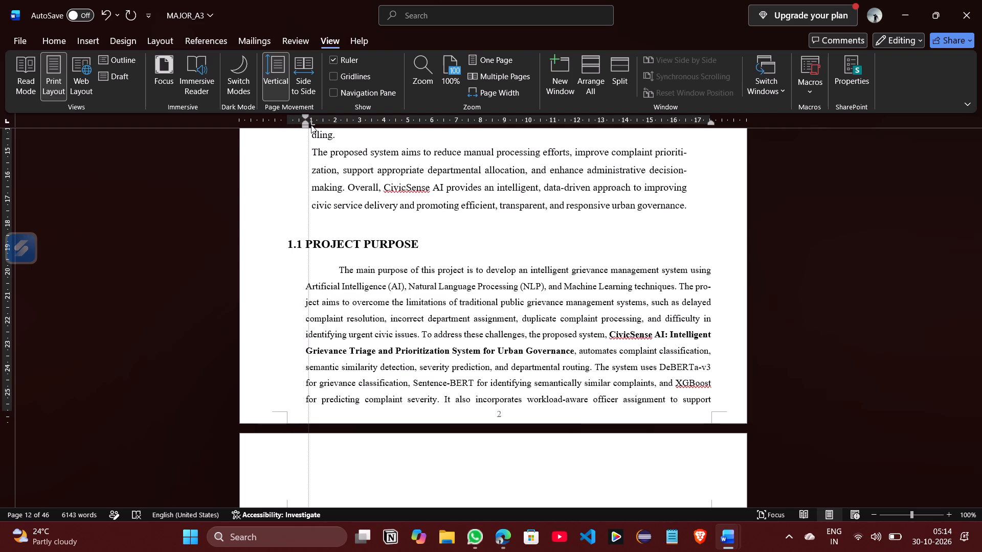
drag(311, 125, 311, 125)
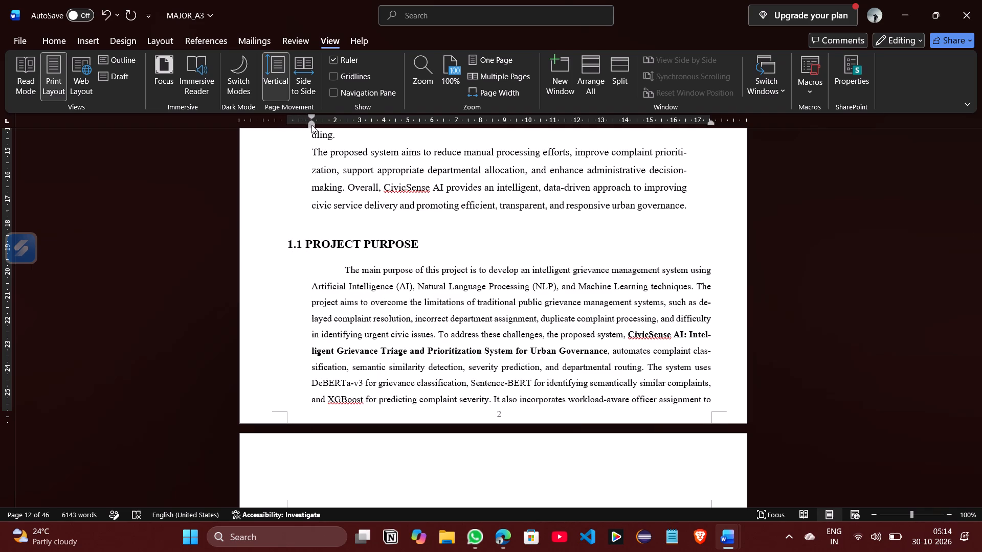
Adjust the 1.1 PROJECT PURPOSE heading's hanging indent on the ruler, leaving it at about 0.75 cm.
click(285, 241)
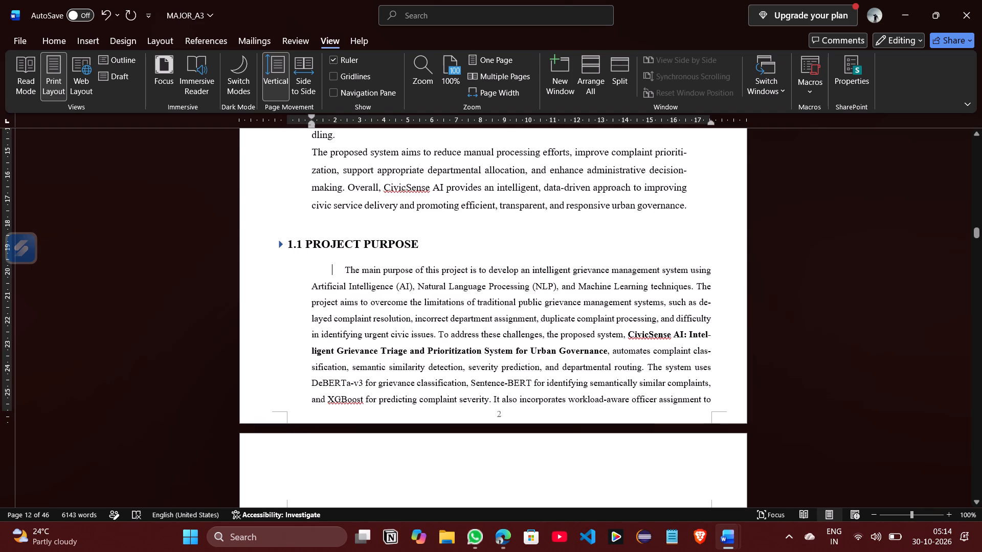
click(290, 242)
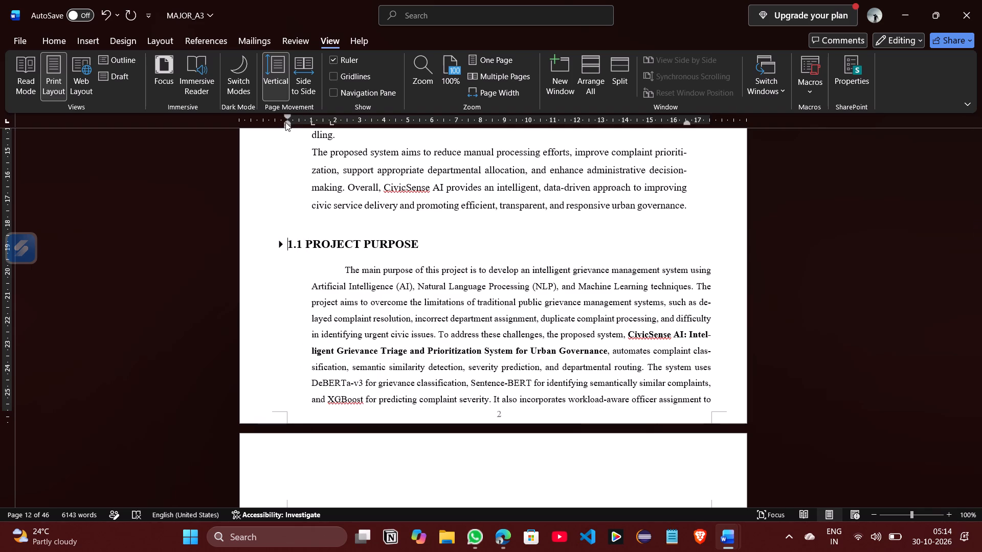
drag(285, 122, 309, 125)
drag(309, 125, 304, 126)
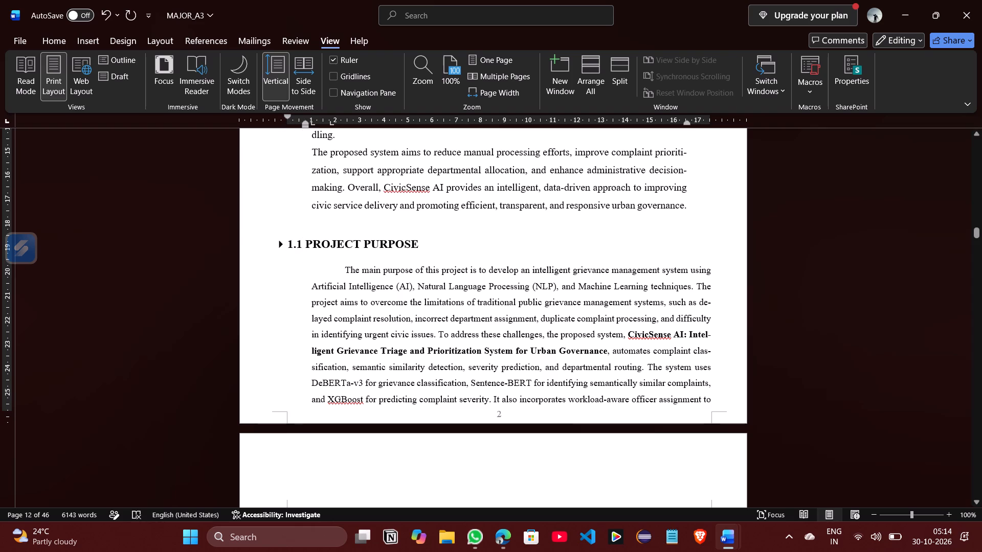
drag(301, 124, 310, 124)
drag(310, 124, 314, 124)
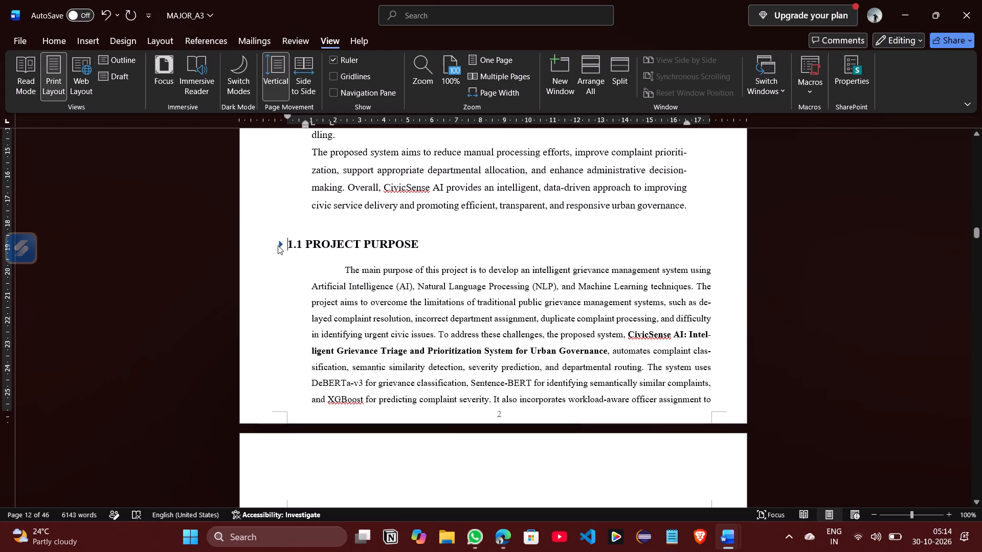
Insert seven spaces in front of the 1.1 PROJECT PURPOSE heading to shift it inward.
key(space)
key(space)
key(space)
key(space)
key(space)
key(space)
key(space)
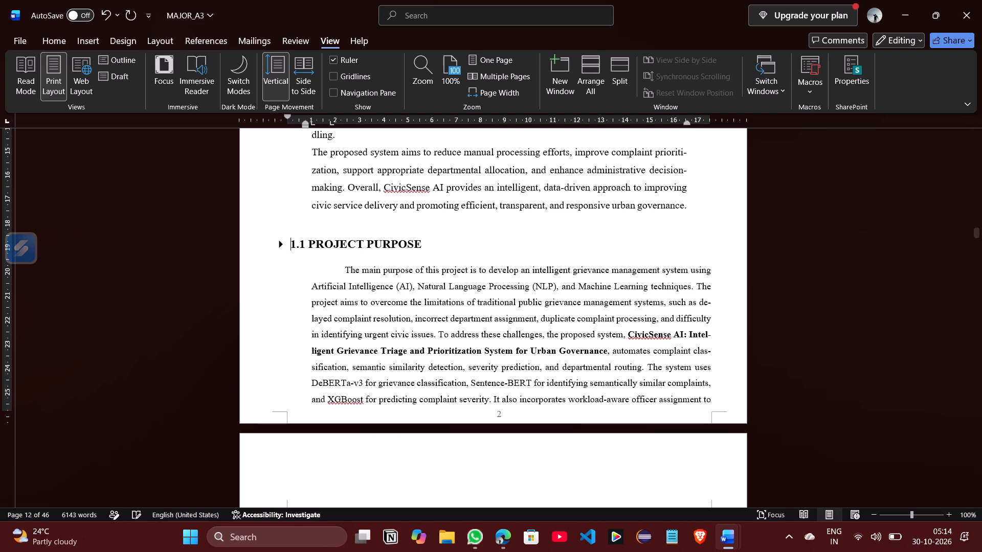
Add one more space in front of the 1.1 PROJECT PURPOSE heading to line it up with the body text.
key(space)
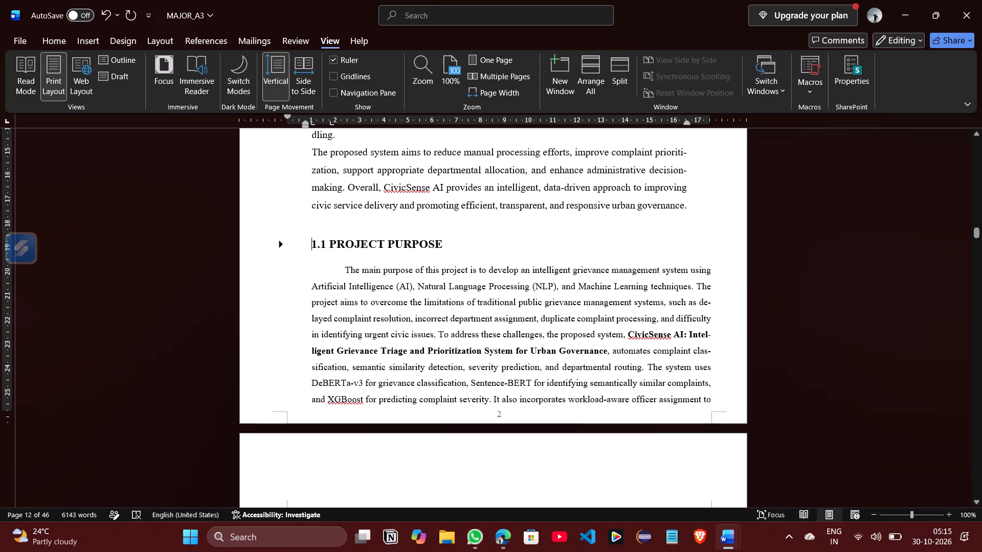
Look through the pages from section 1.1 PROJECT PURPOSE to the 2. LITERATURE REVIEW chapter to examine their indentation.
click(311, 351)
scroll(311, 351, down, 1)
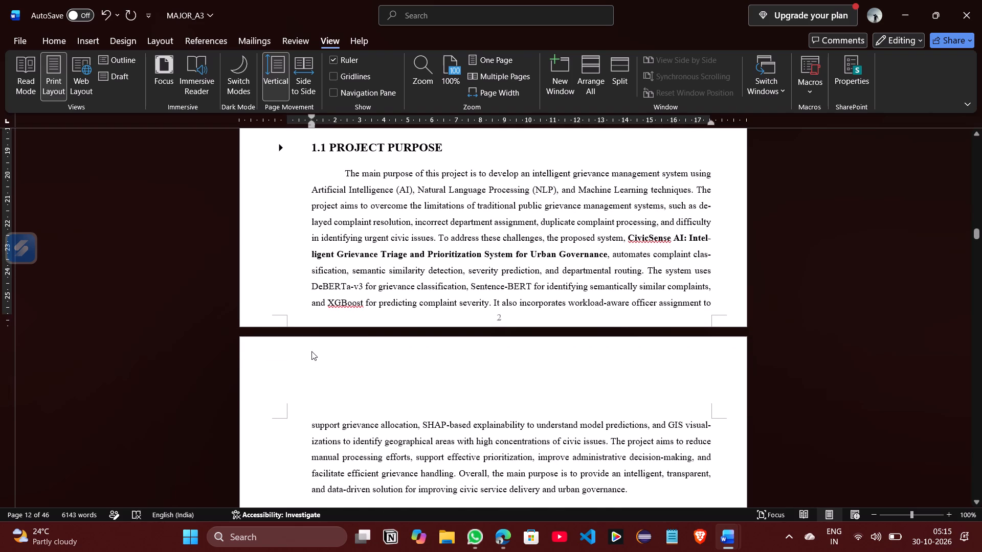
scroll(364, 411, down, 2)
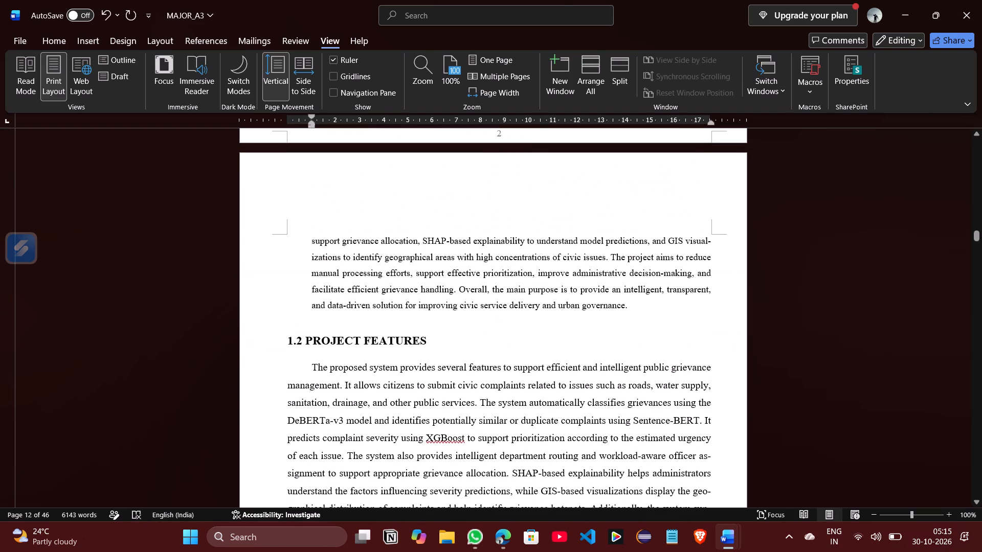
scroll(364, 411, down, 4)
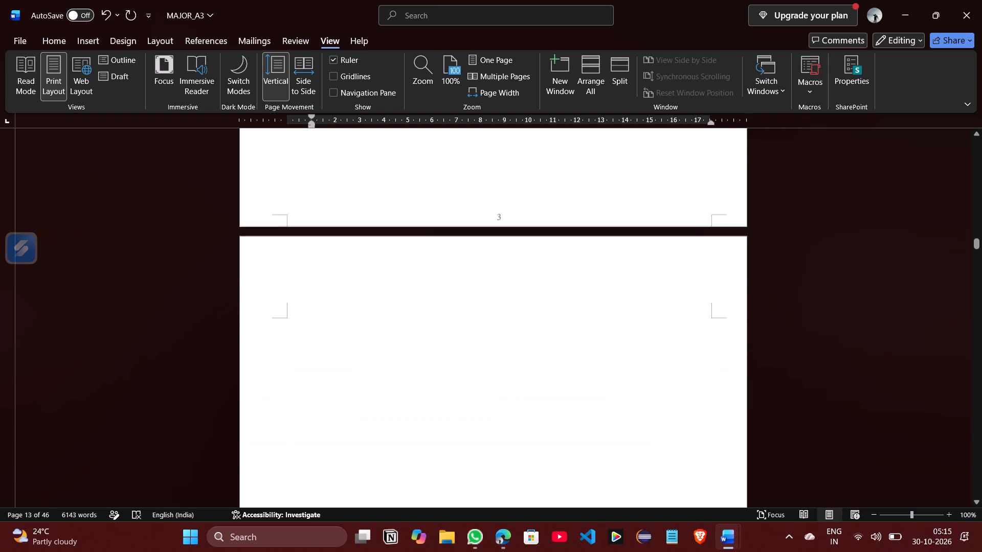
scroll(364, 411, down, 4)
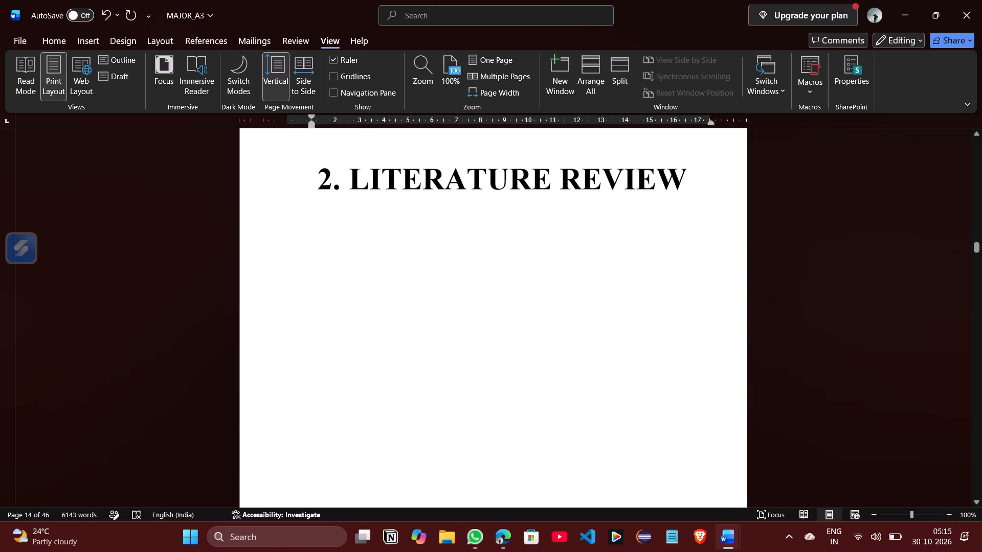
scroll(364, 411, down, 1)
scroll(364, 411, up, 6)
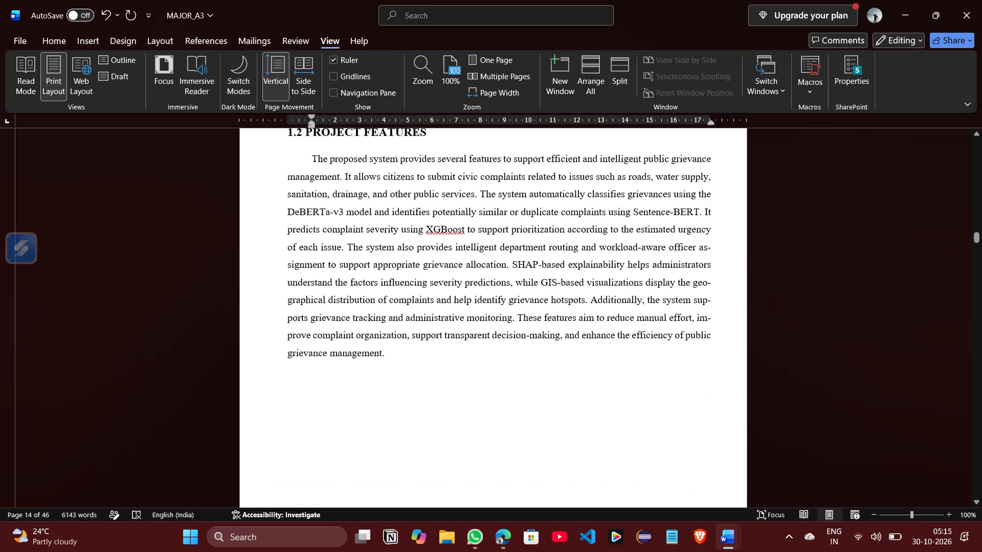
scroll(364, 411, up, 3)
scroll(364, 411, down, 1)
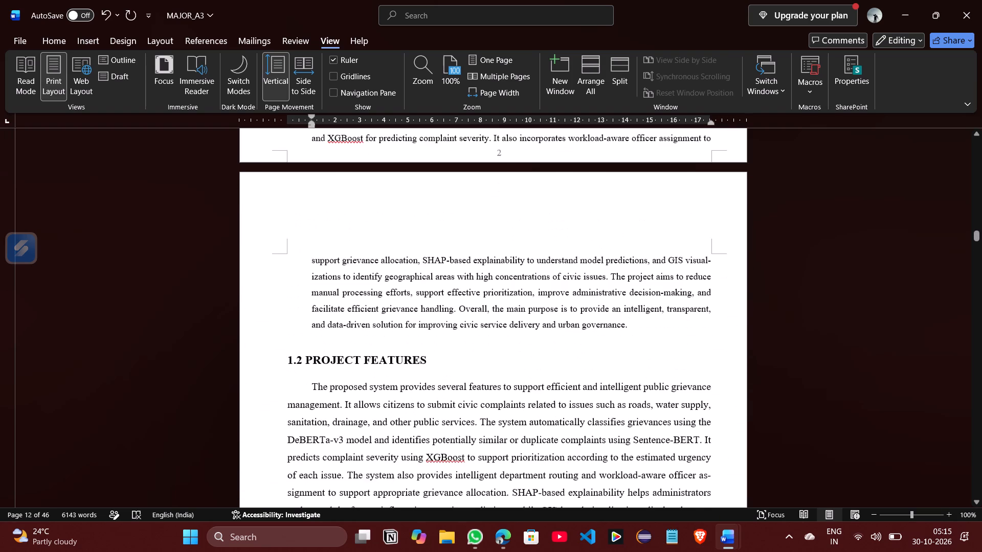
scroll(364, 411, down, 1)
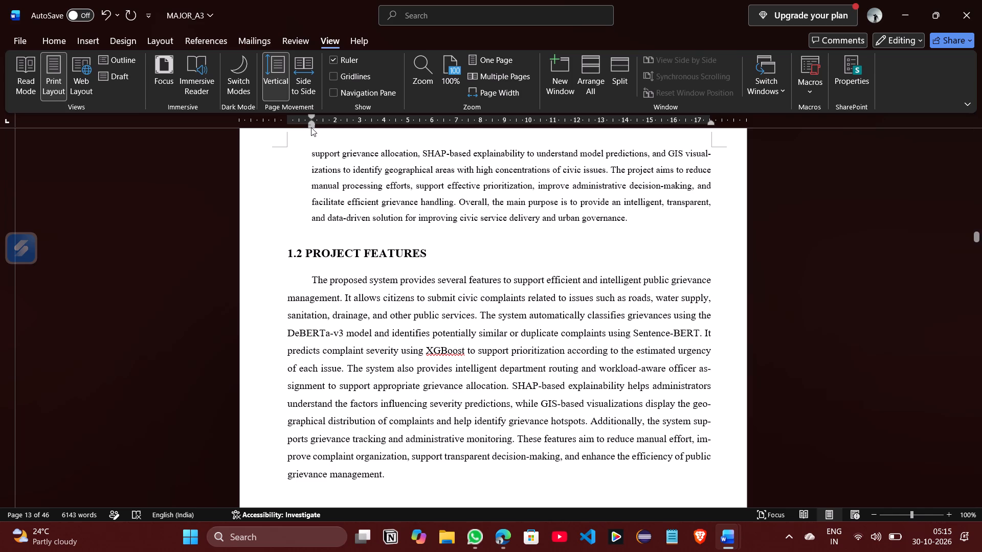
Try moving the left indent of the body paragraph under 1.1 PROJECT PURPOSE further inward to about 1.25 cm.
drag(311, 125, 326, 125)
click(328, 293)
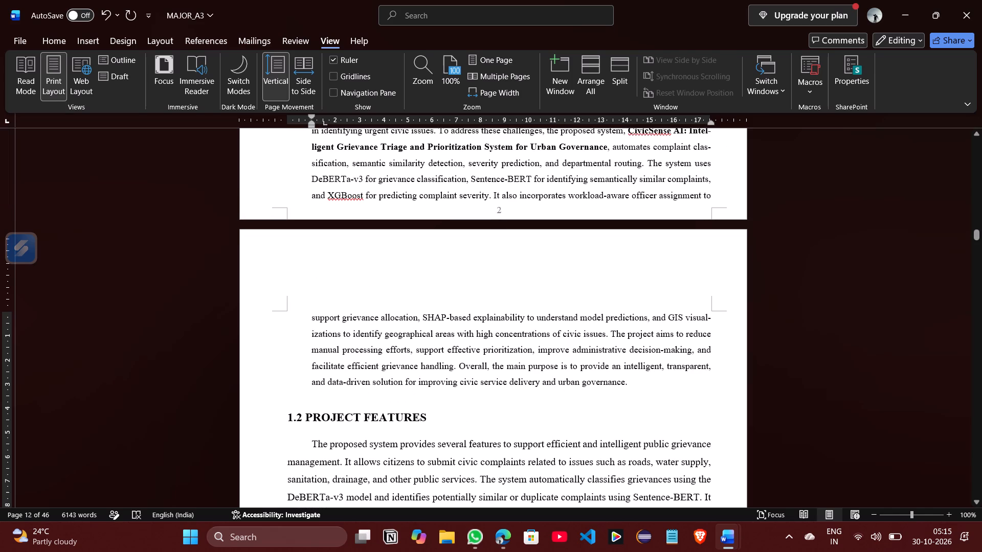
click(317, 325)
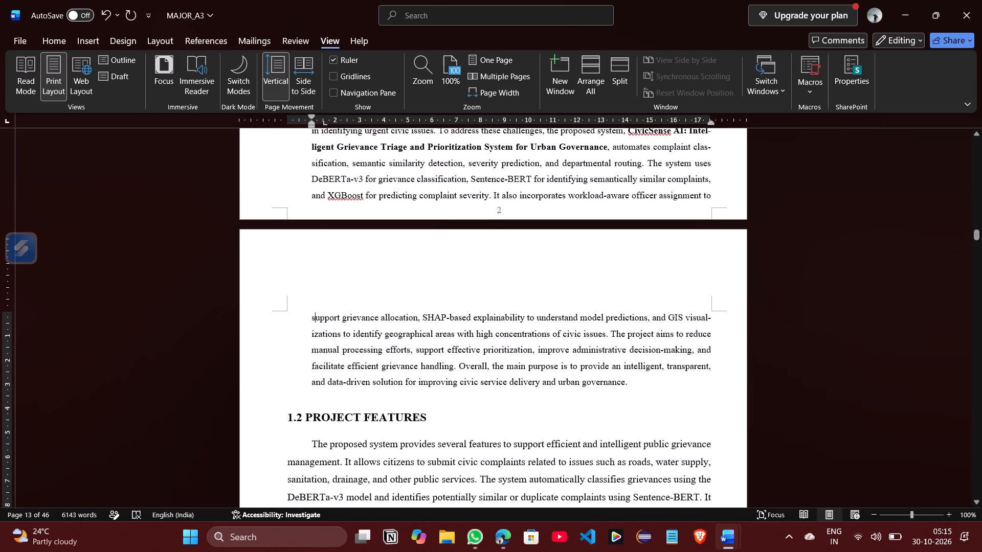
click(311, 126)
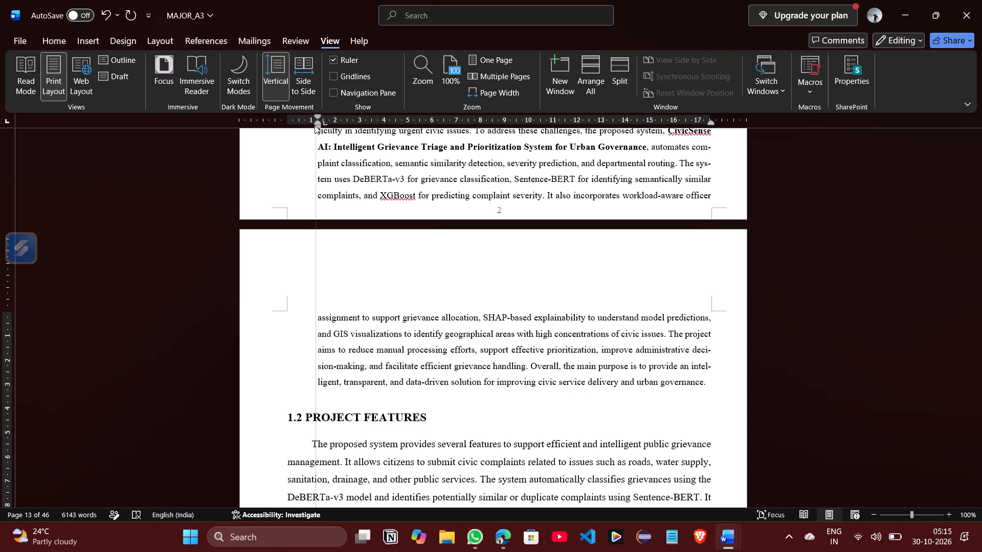
Compare the indents of the first Introduction paragraph and the body paragraph under 1.1 PROJECT PURPOSE.
scroll(359, 233, up, 2)
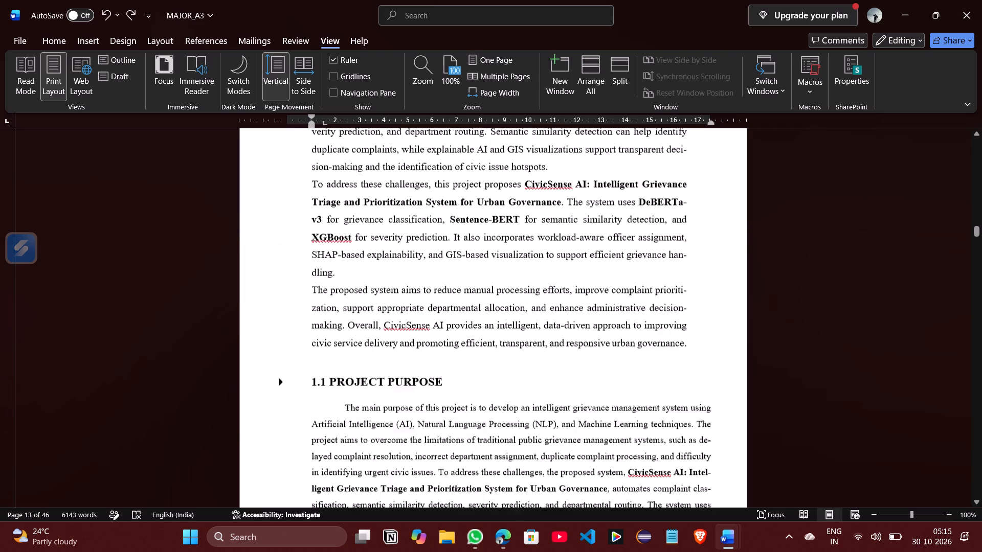
scroll(359, 233, up, 1)
click(334, 239)
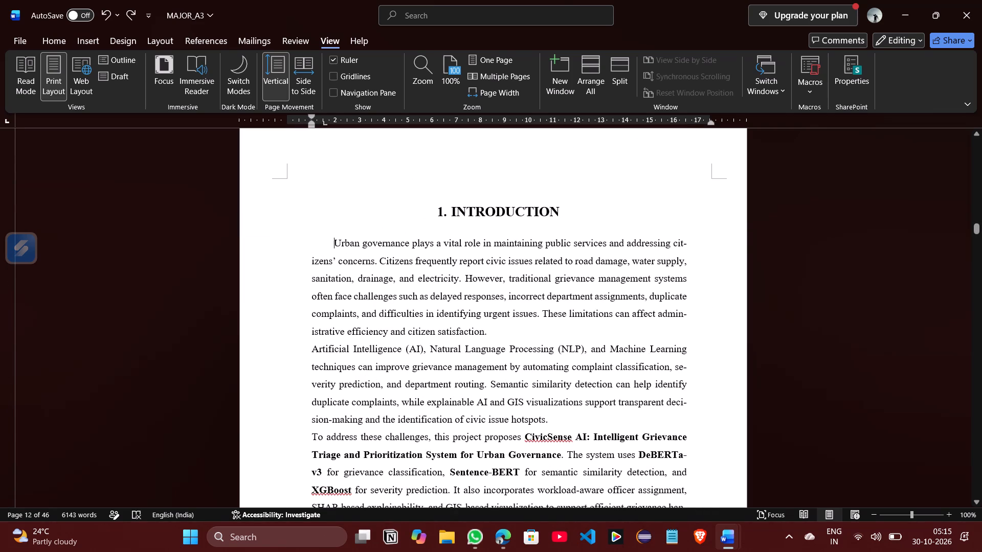
scroll(347, 361, down, 1)
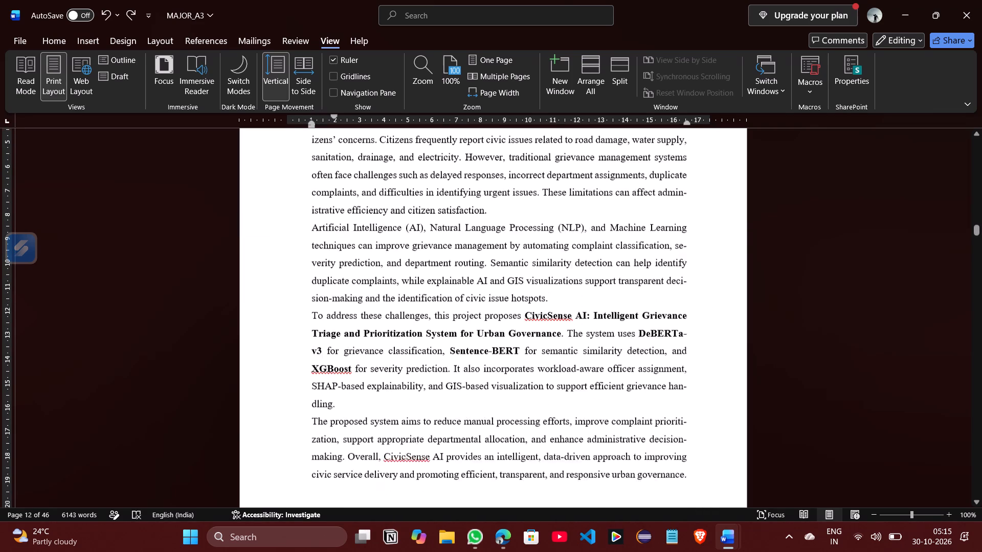
scroll(347, 361, down, 2)
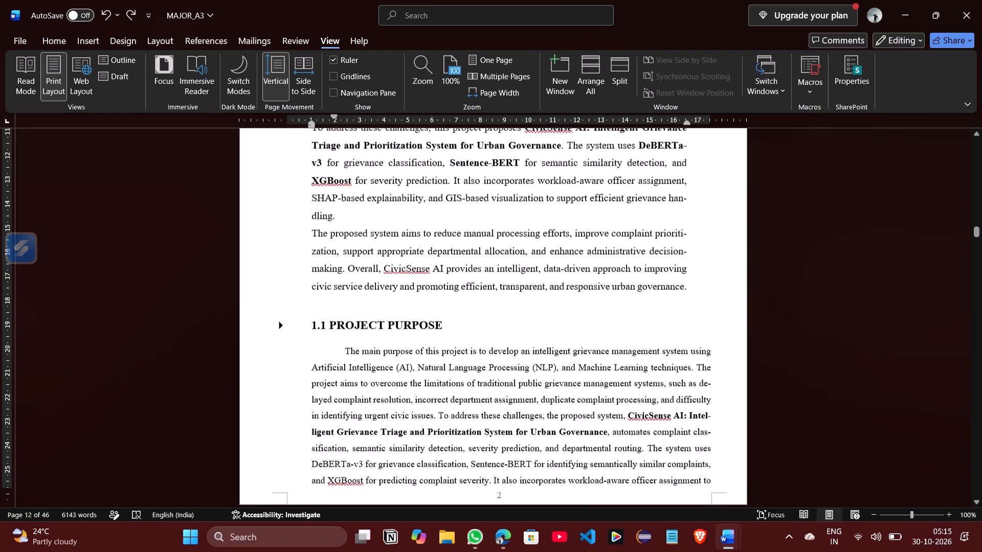
click(327, 363)
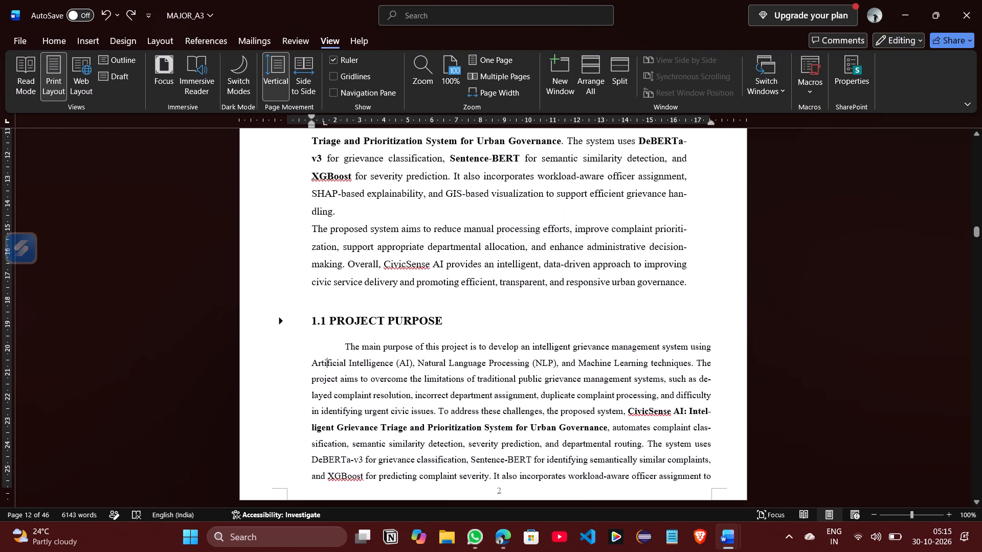
Set the left indent of the body paragraph under 1.2 PROJECT FEATURES to about 1 cm.
scroll(341, 394, down, 3)
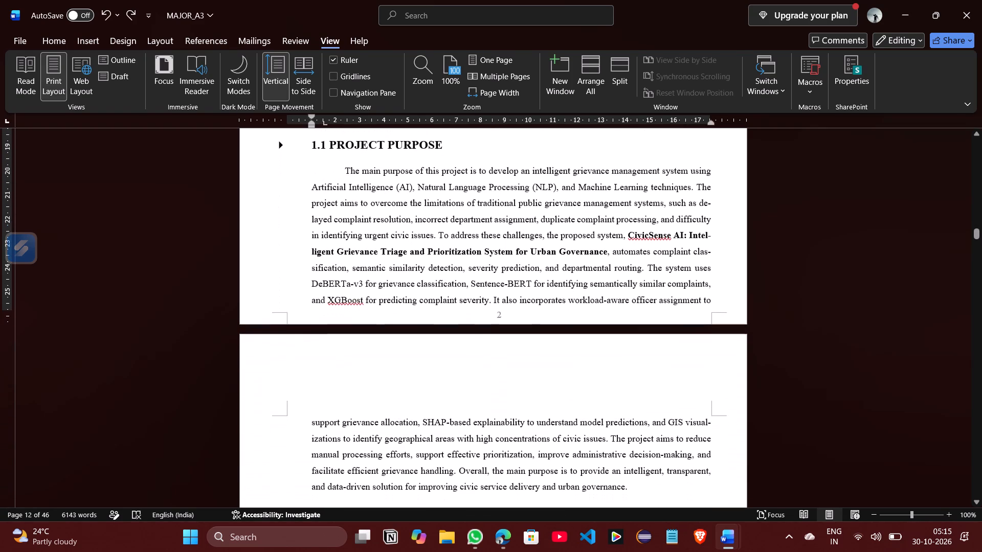
scroll(341, 394, down, 1)
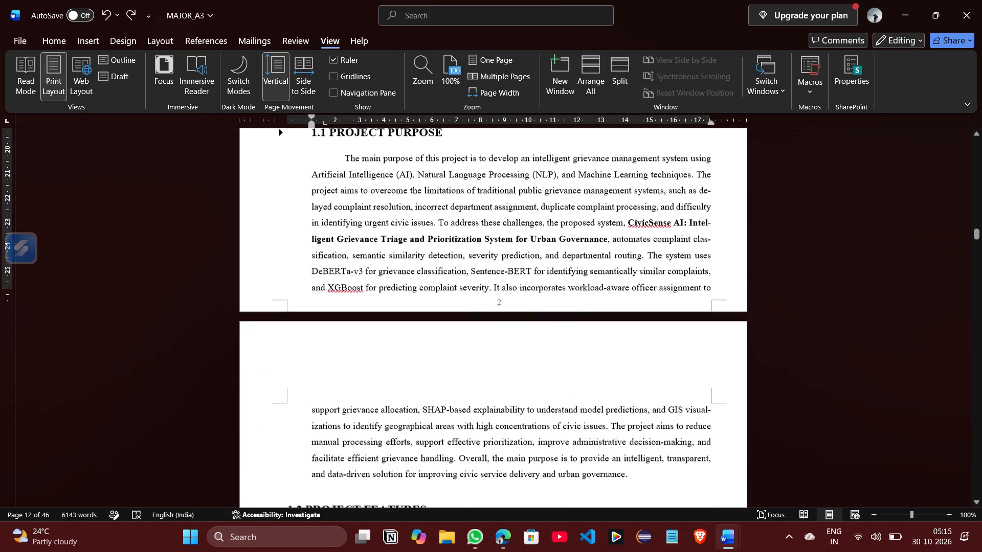
scroll(341, 394, down, 1)
click(341, 394)
scroll(341, 394, down, 1)
click(341, 394)
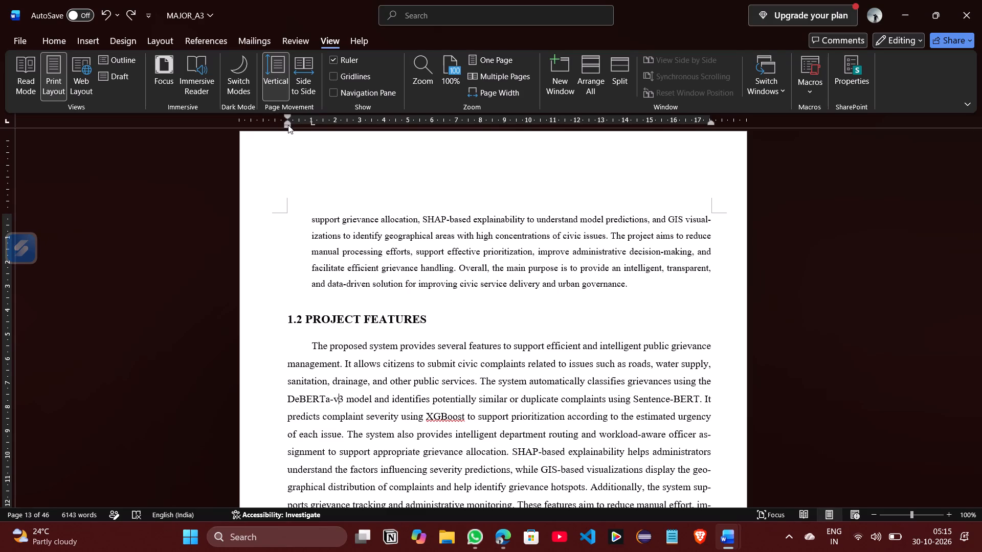
drag(288, 124, 310, 124)
Insert eight spaces in front of the 1.2 PROJECT FEATURES heading to line it up with the indented body text.
click(287, 314)
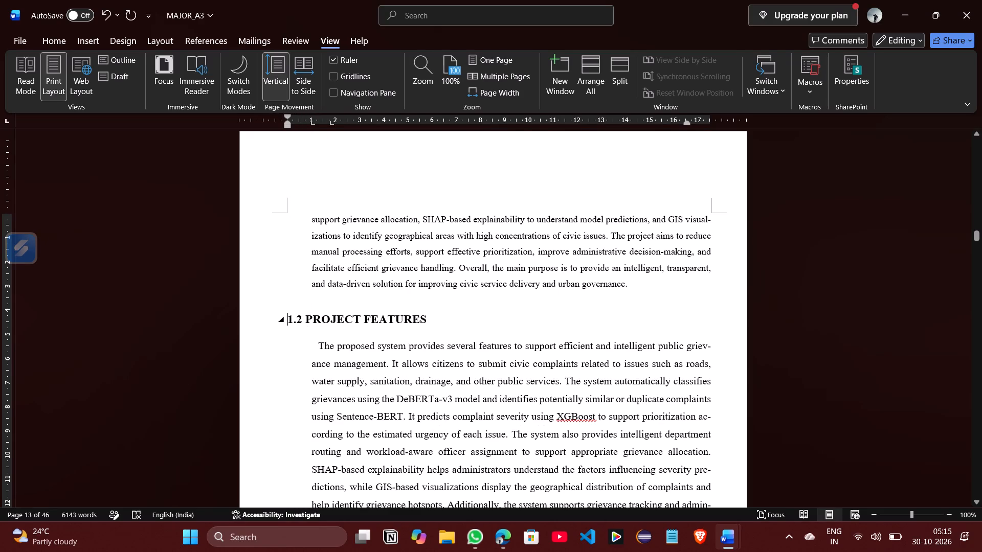
key(space)
key(space)
key(space)
key(space)
key(space)
key(space)
key(space)
key(space)
key(space)
key(space)
key(space)
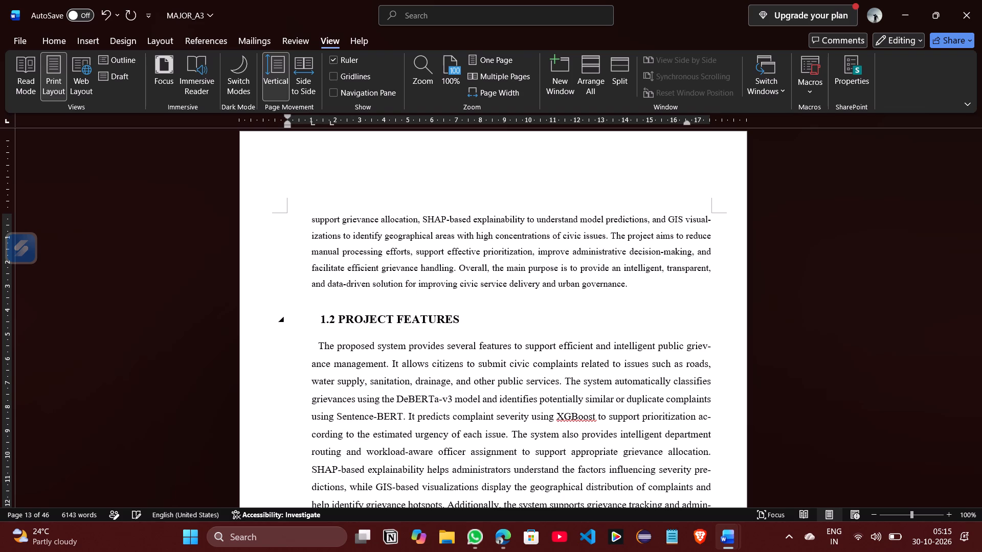
key(BackSpace)
key(BackSpace)
key(BackSpace)
key(BackSpace)
key(BackSpace)
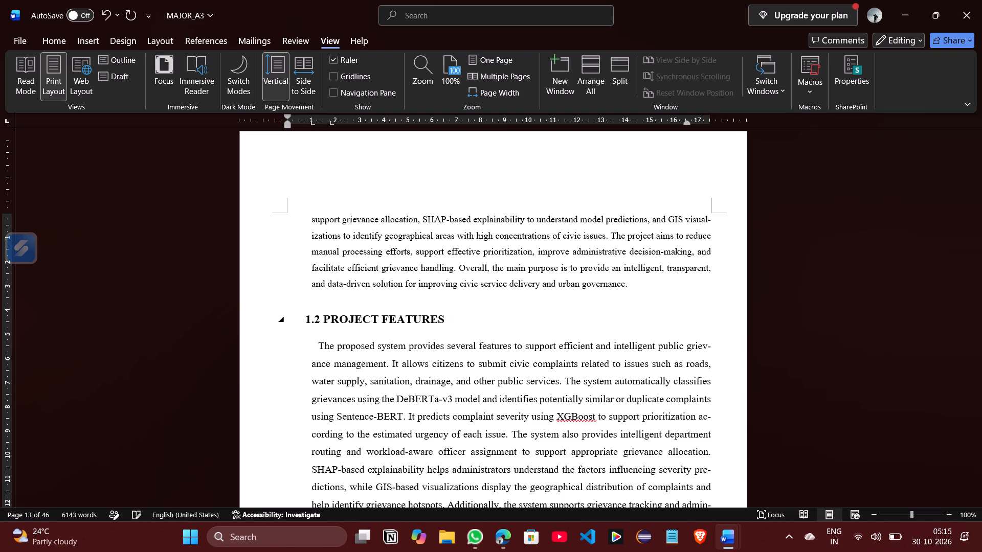
key(space)
key(space)
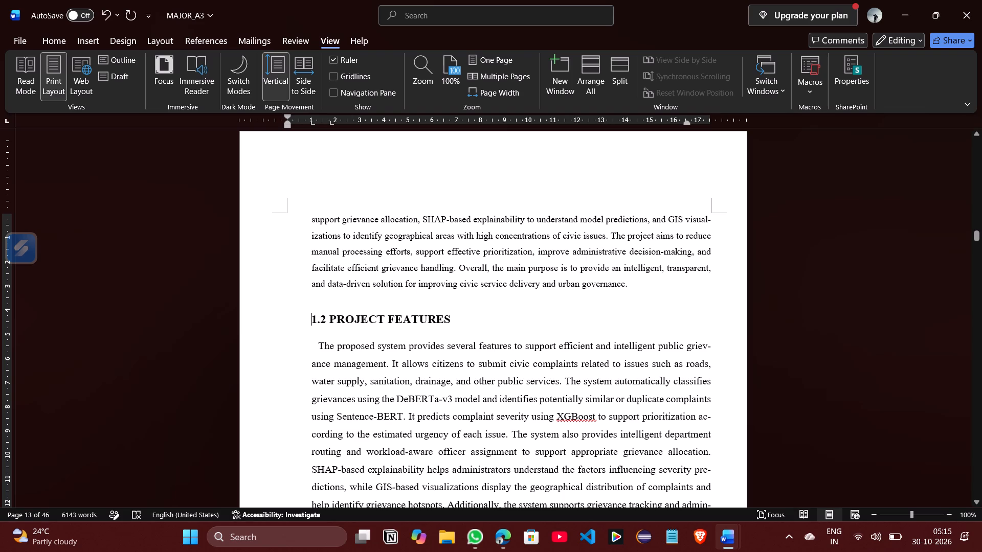
Insert a tab before the first line of the body paragraph under 1.2 PROJECT FEATURES.
click(320, 348)
key(Tab)
Set the left indent of the first 2.1 REVIEW OF RELATED WORK heading in the Literature Review to about 1 cm.
scroll(500, 370, down, 2)
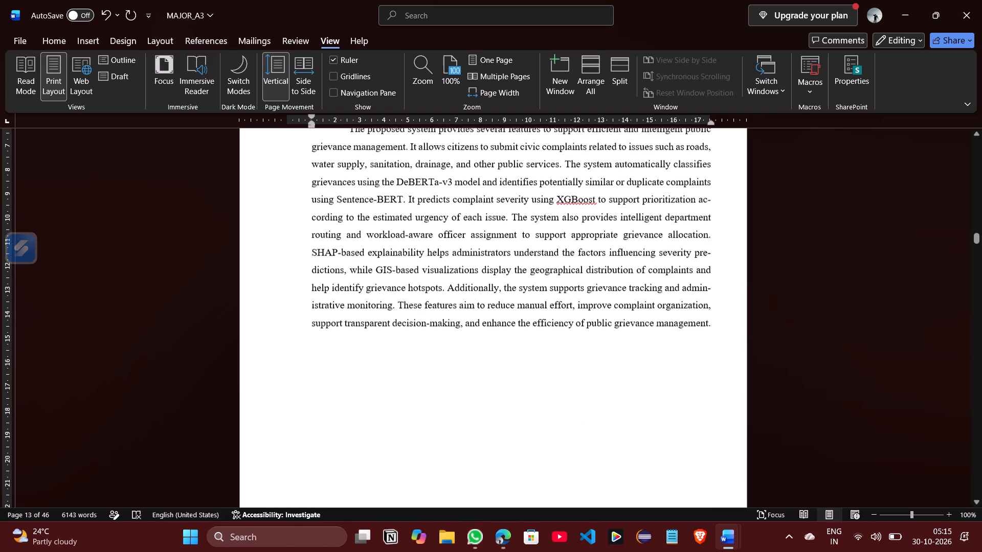
scroll(500, 370, down, 6)
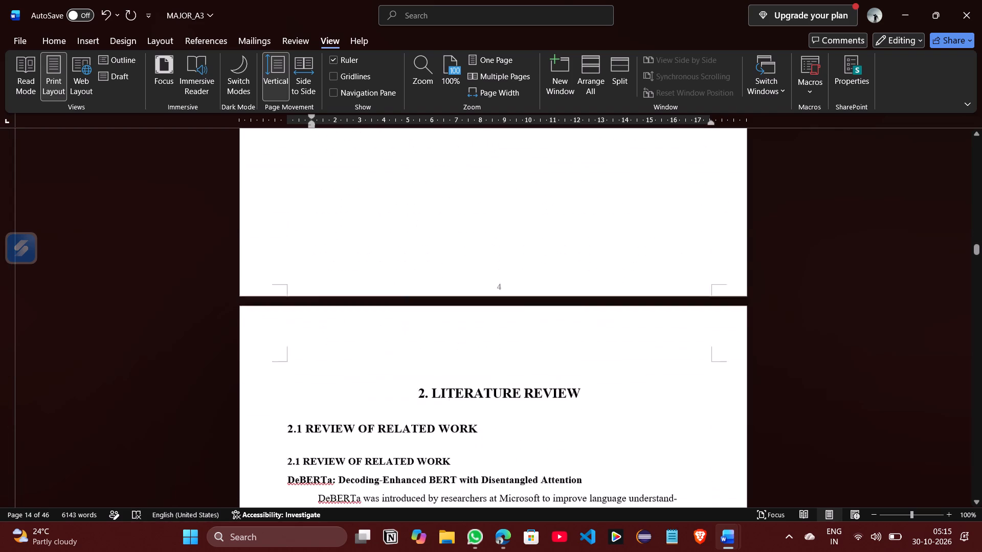
scroll(500, 370, down, 1)
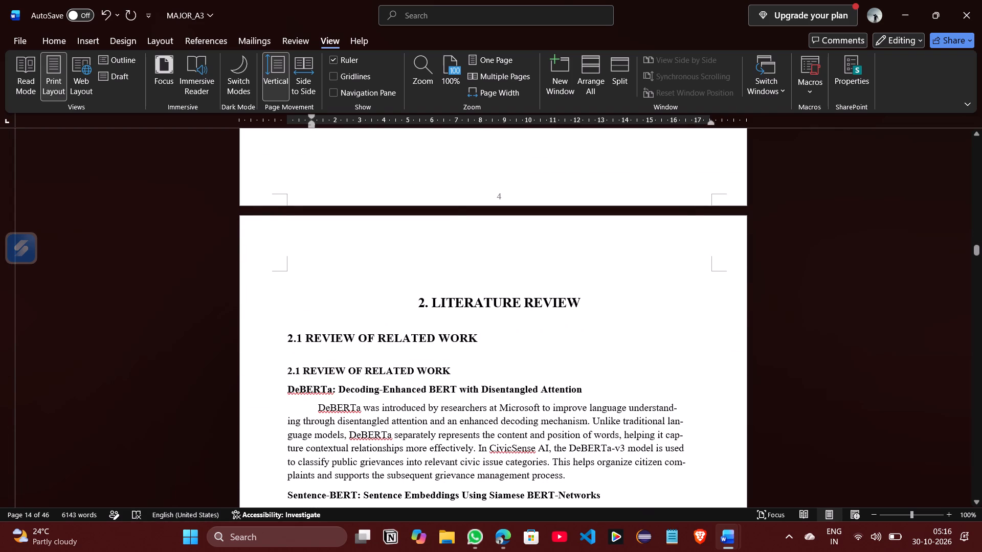
click(289, 335)
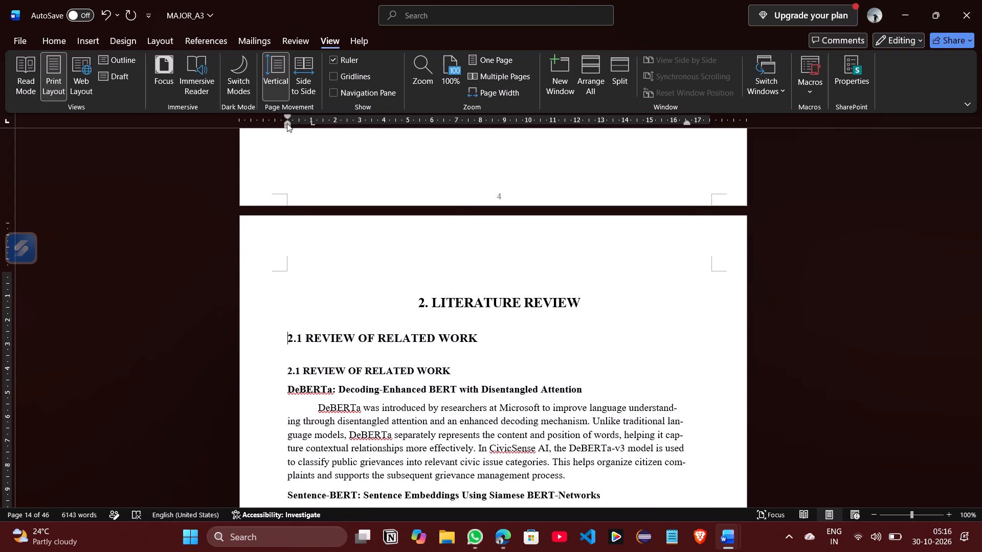
drag(287, 123, 309, 125)
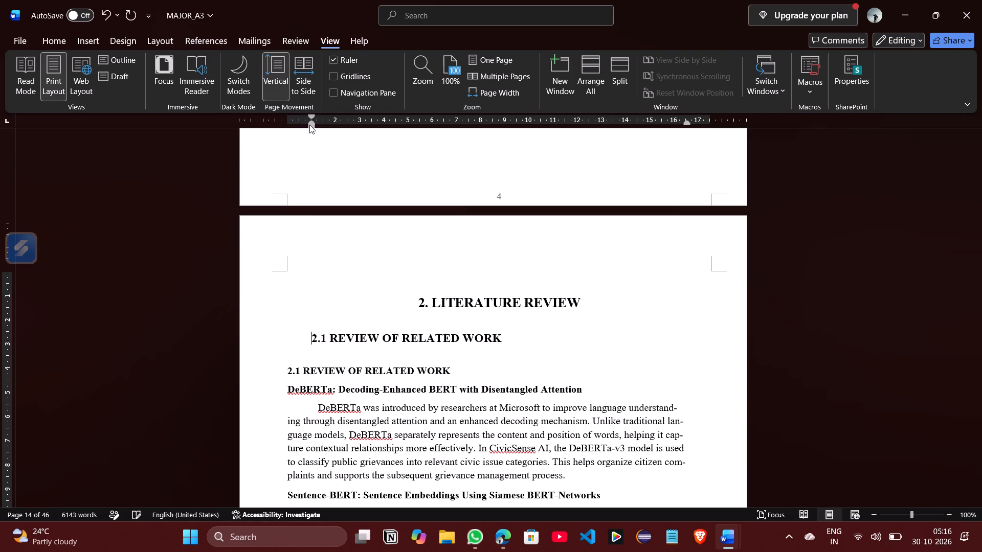
Set the left and first-line indents of the second 2.1 REVIEW OF RELATED WORK heading to about 1 cm.
click(286, 363)
drag(290, 124, 295, 124)
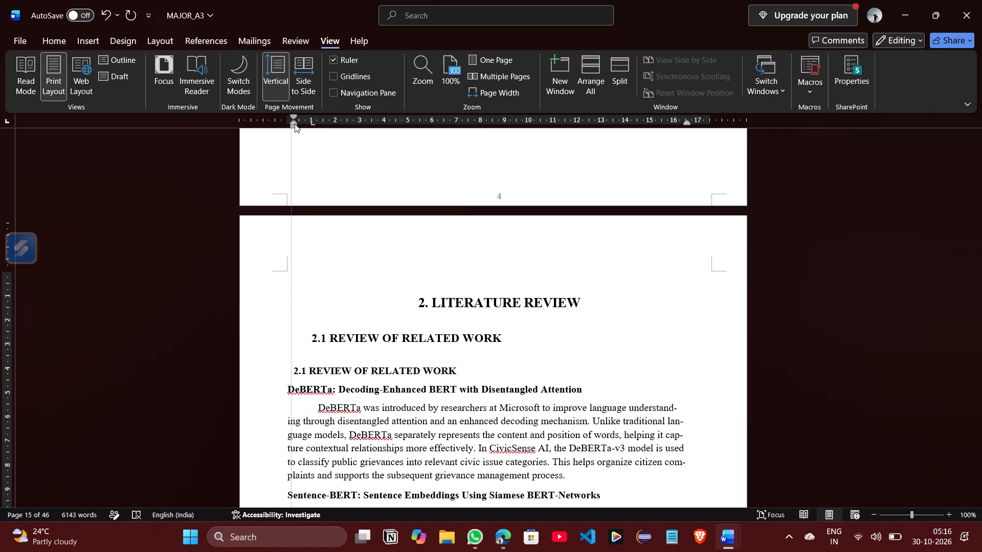
drag(295, 124, 309, 126)
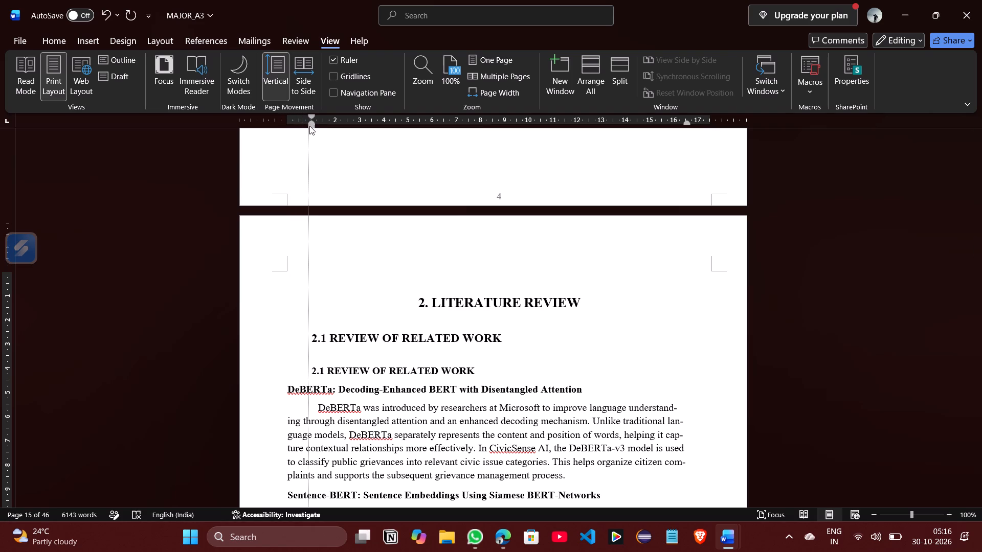
drag(309, 126, 307, 126)
click(306, 124)
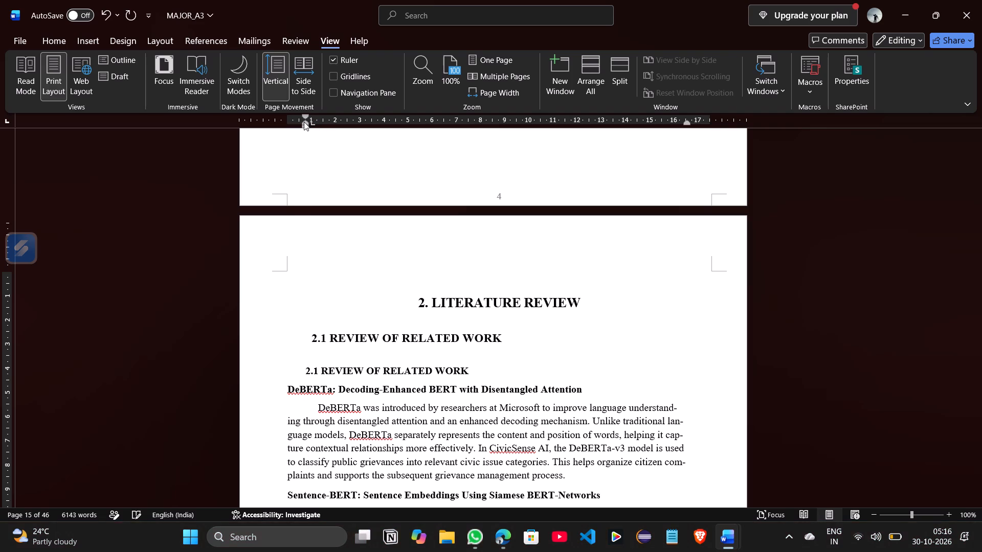
click(304, 122)
drag(303, 120, 309, 121)
drag(309, 121, 310, 121)
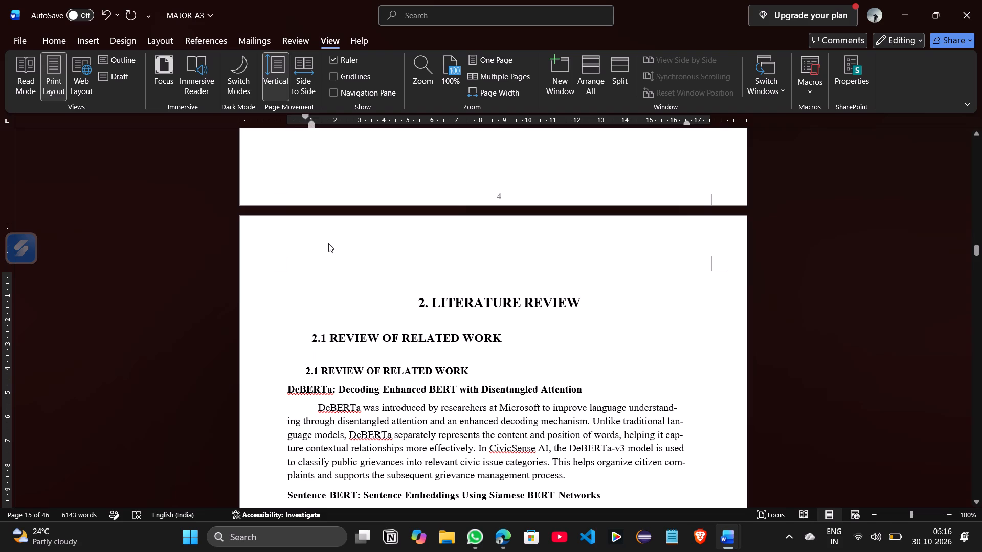
drag(304, 114, 307, 114)
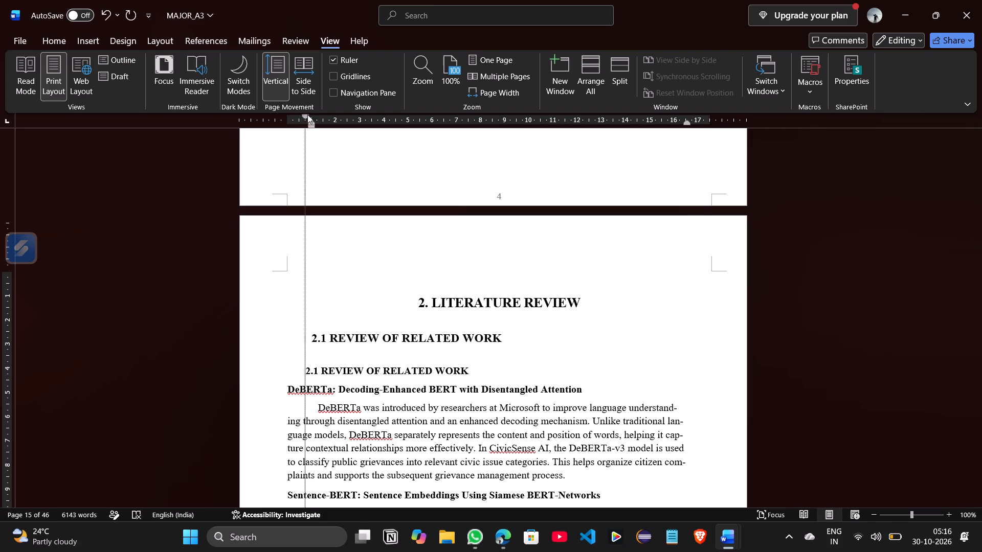
drag(307, 114, 310, 115)
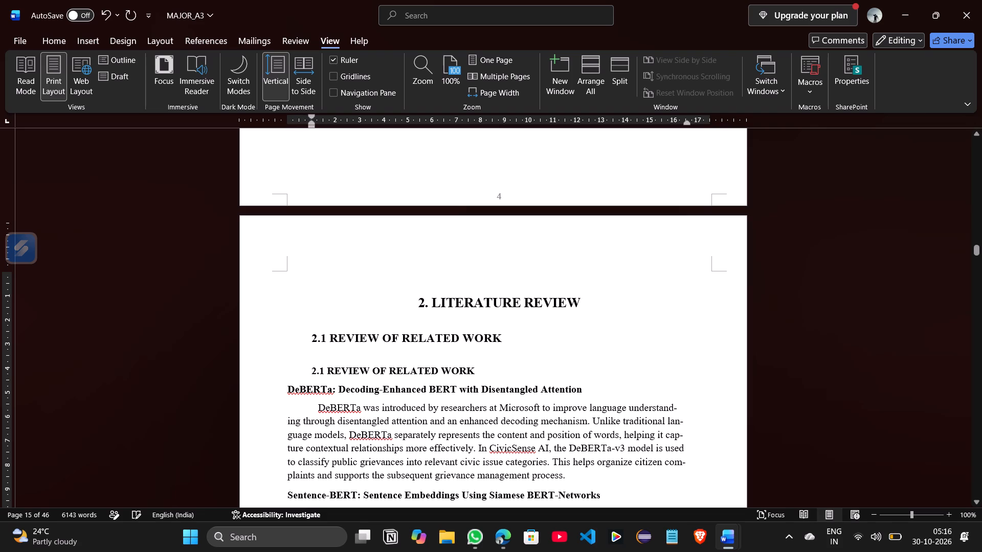
Set the left indent of the DeBERTa subheading and its body paragraph to about 1 cm.
scroll(315, 241, down, 1)
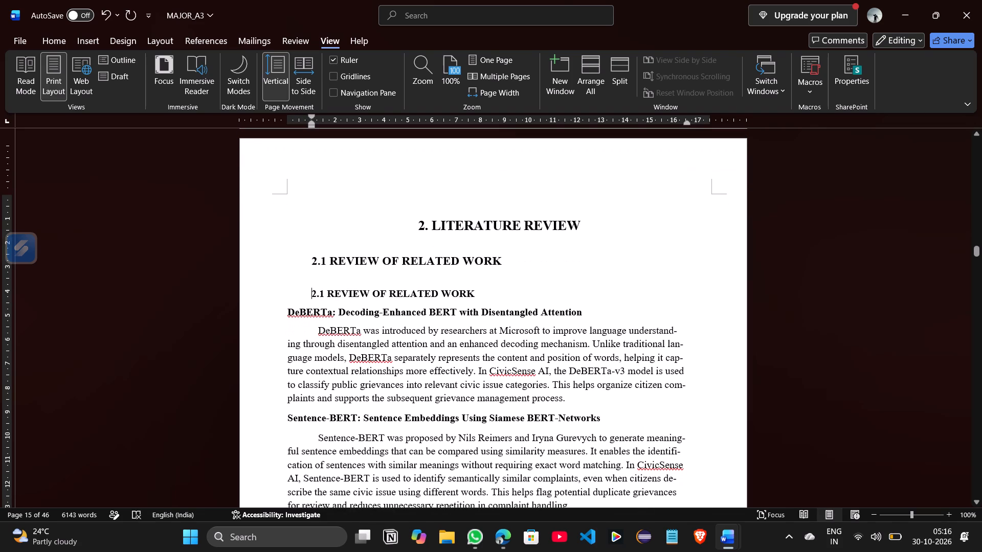
click(288, 314)
drag(288, 314, 328, 365)
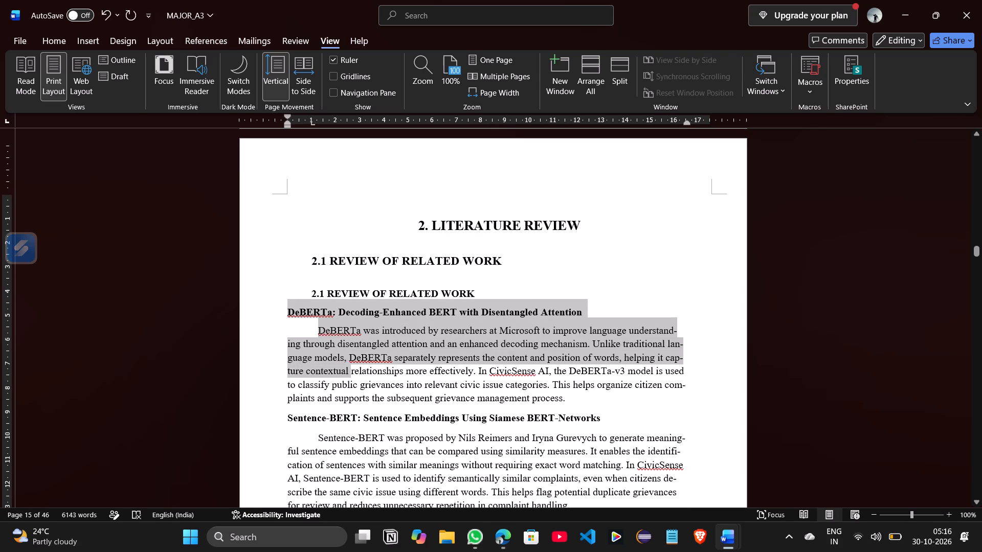
drag(328, 365, 329, 369)
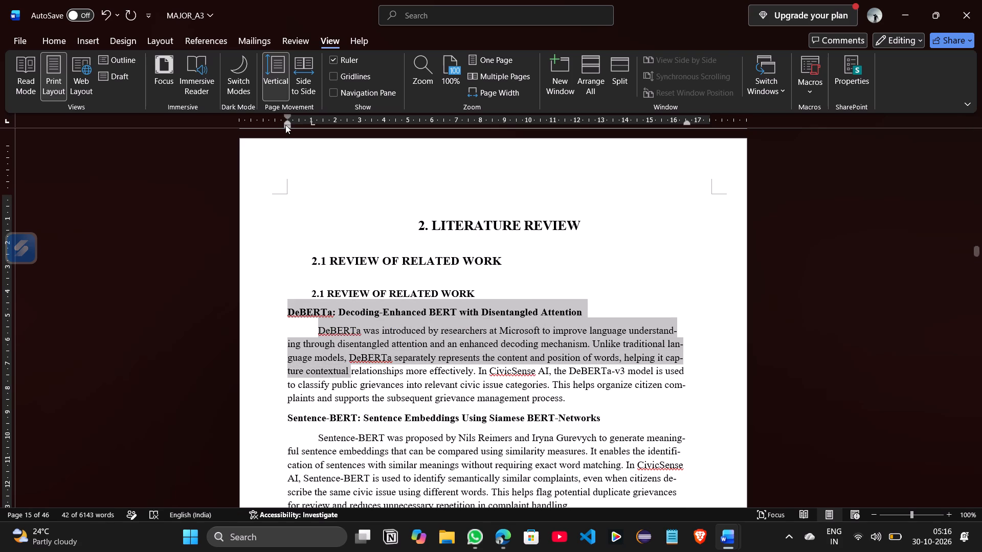
drag(285, 125, 310, 124)
Set a left indent of about 1 cm for everything from the Sentence-BERT subheading through the opening import lines of 4.2 SAMPLE CODE.
scroll(351, 386, down, 1)
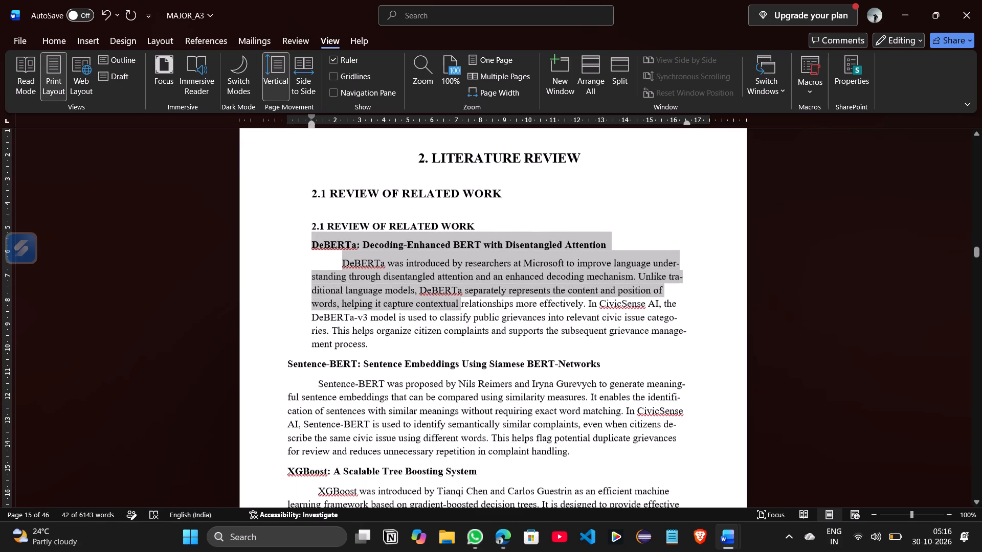
click(351, 386)
drag(288, 342, 393, 482)
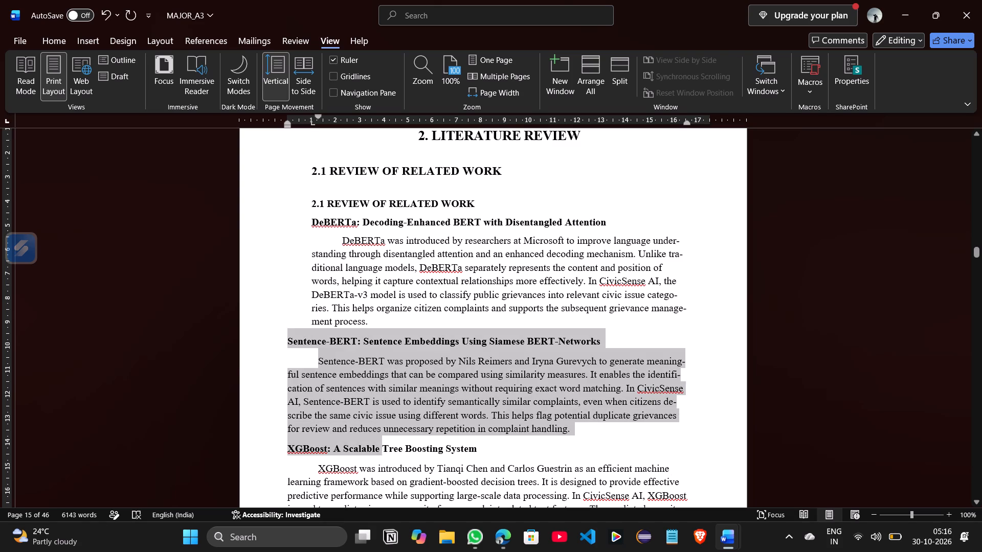
drag(393, 482, 404, 418)
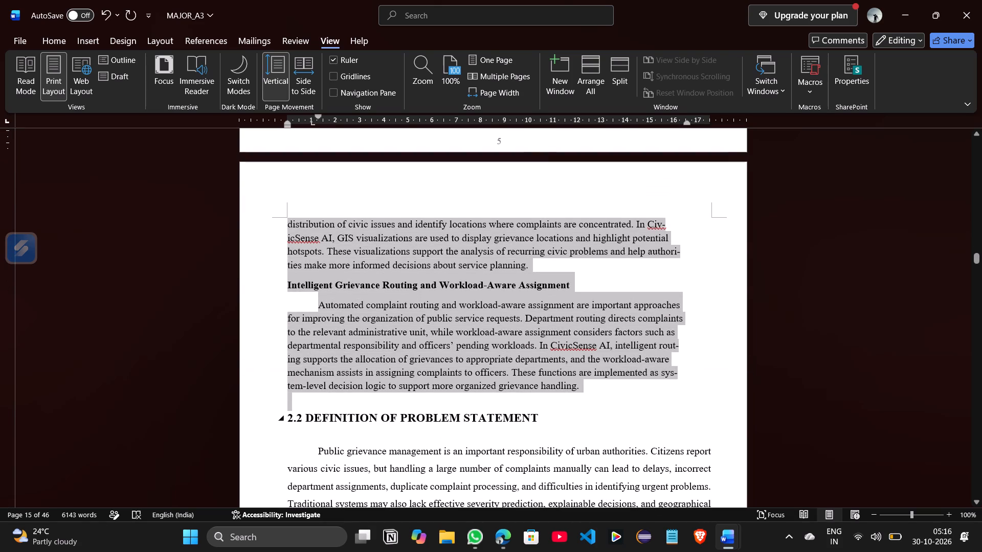
drag(404, 418, 413, 535)
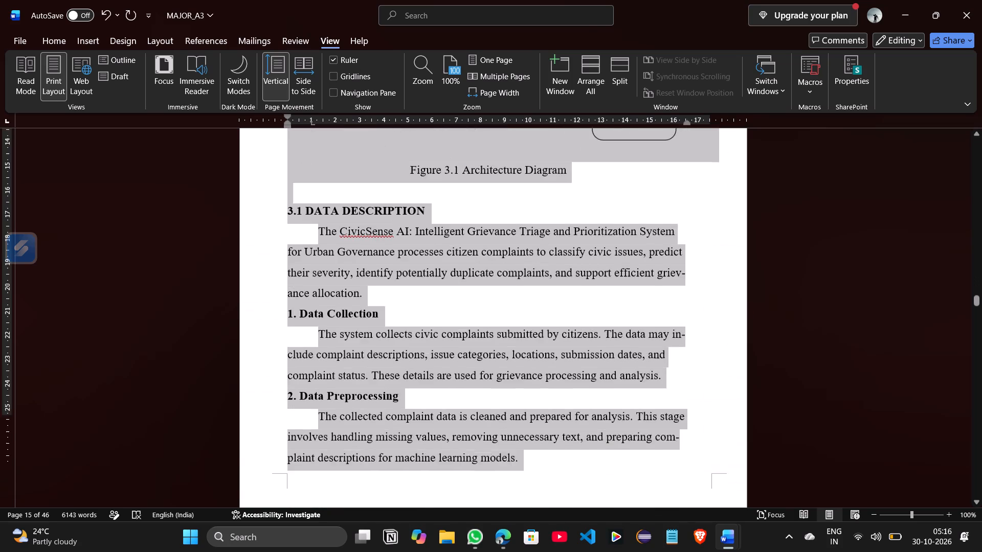
drag(413, 535, 347, 352)
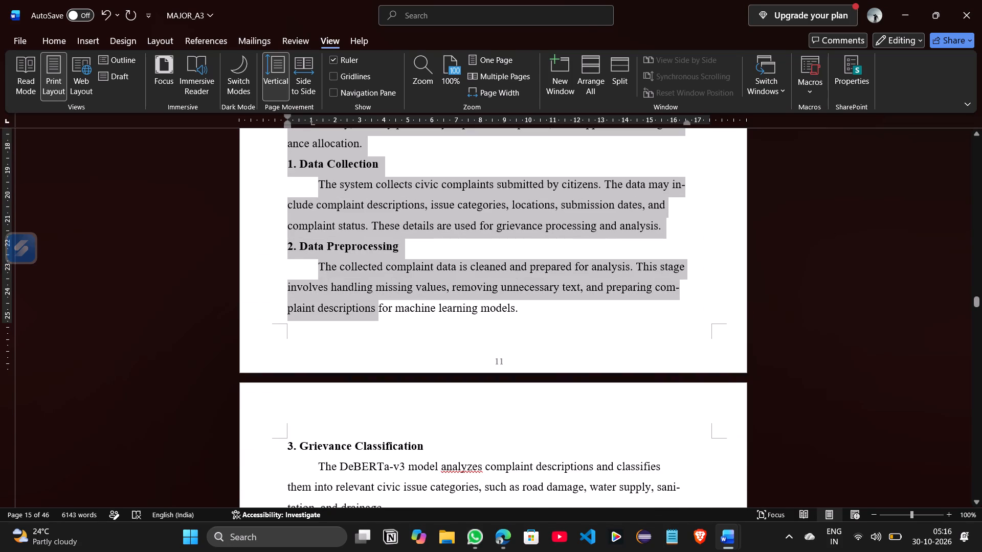
drag(347, 352, 384, 551)
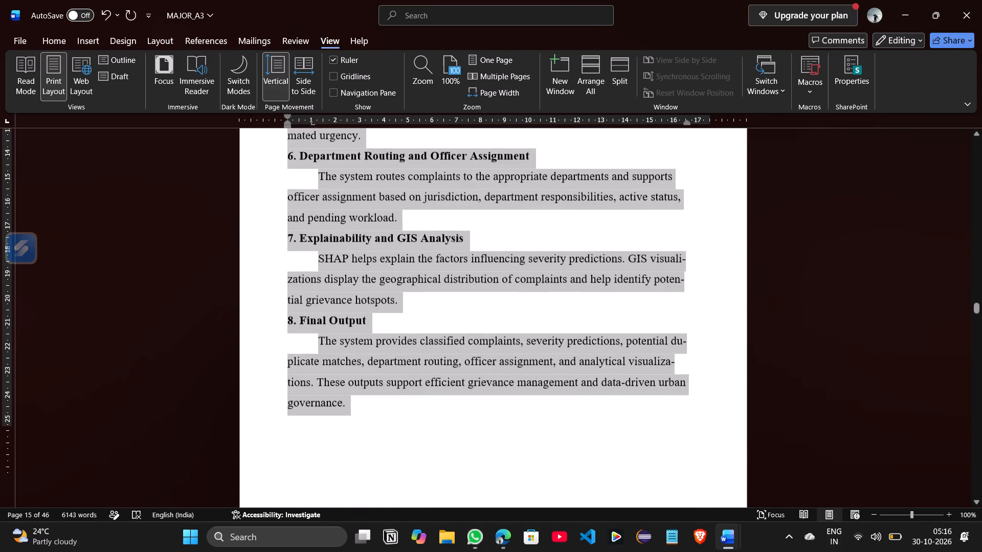
drag(384, 551, 382, 551)
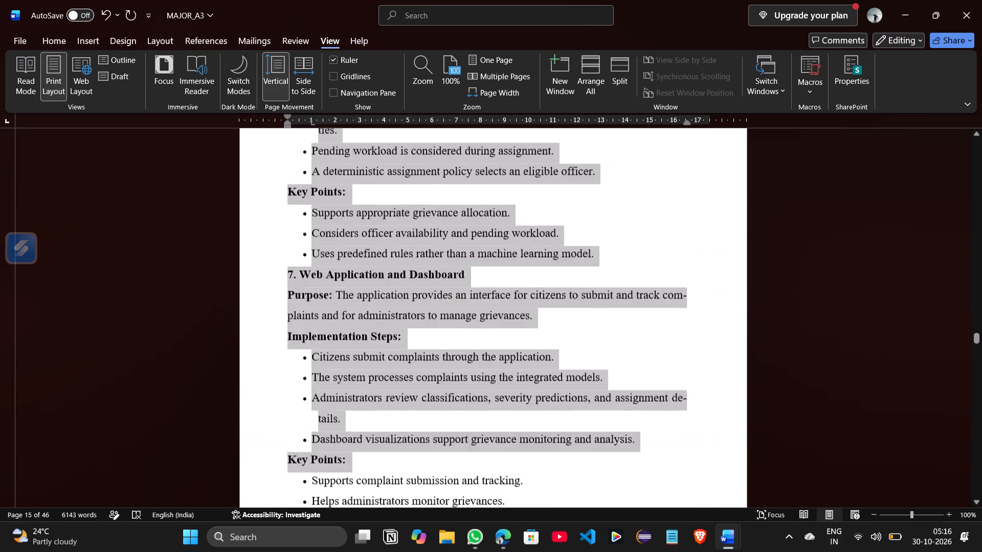
drag(382, 551, 382, 545)
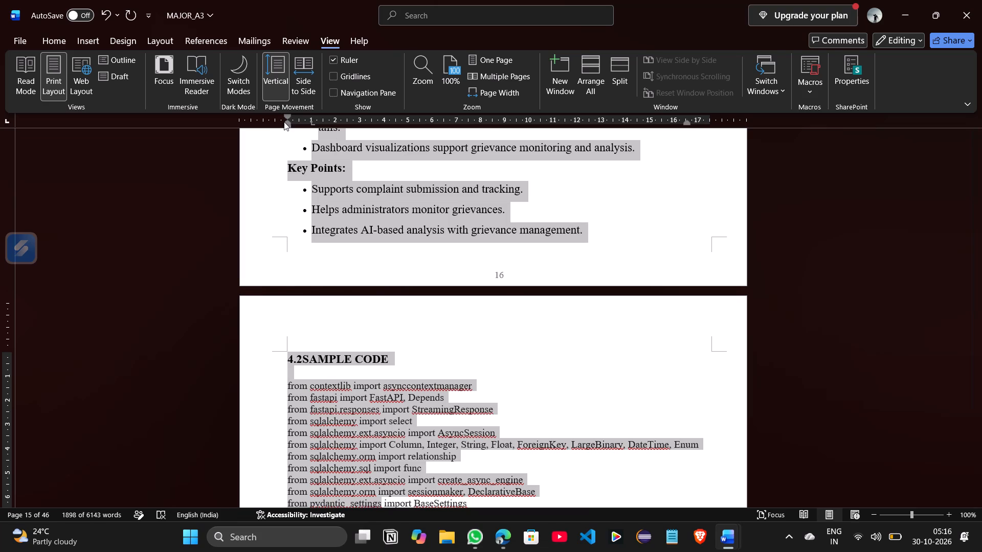
click(284, 122)
drag(287, 123, 293, 122)
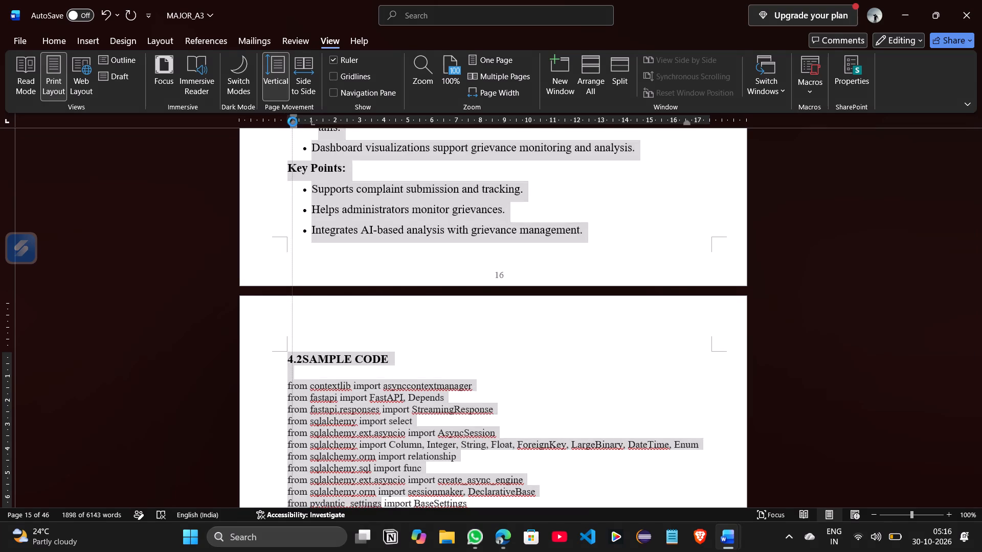
drag(293, 122, 310, 124)
Check the re-indented text from 4.2 SAMPLE CODE back to the Literature Review subsections, and clear the selection.
scroll(365, 222, up, 4)
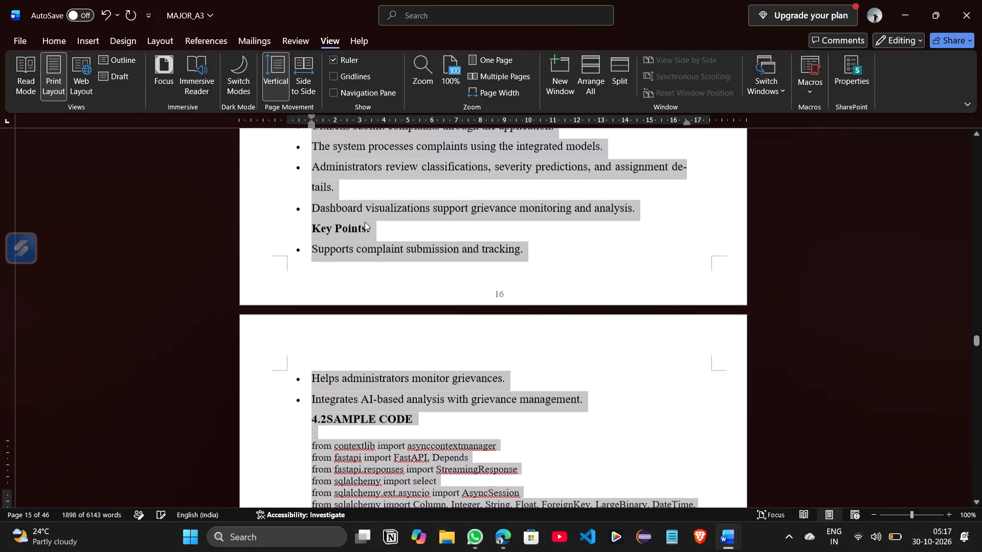
scroll(365, 222, up, 13)
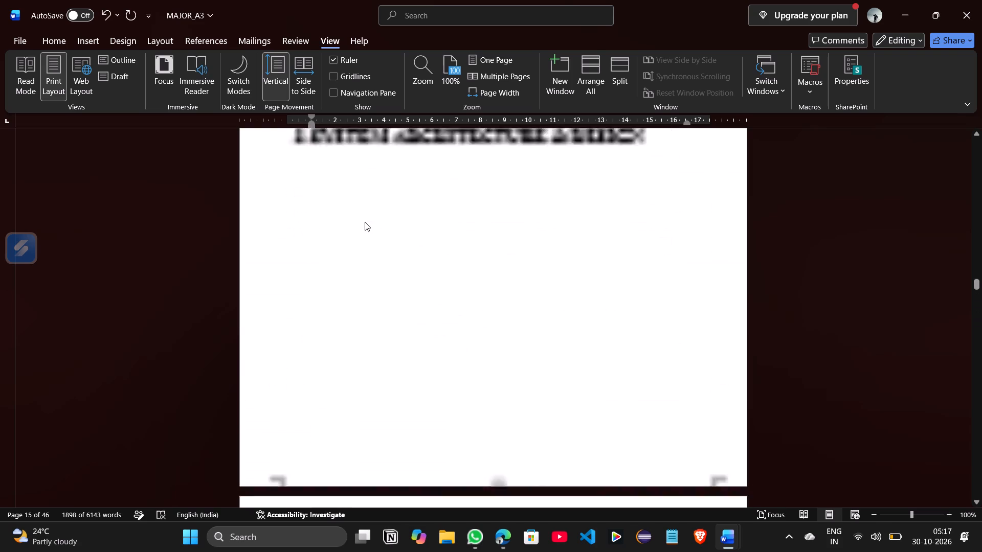
scroll(365, 222, down, 1)
scroll(365, 222, up, 5)
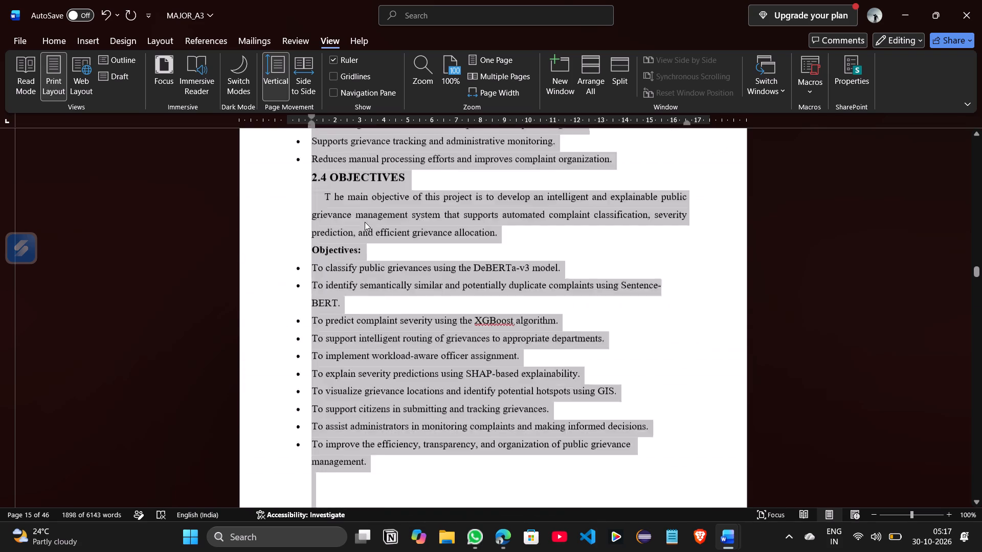
scroll(365, 222, up, 5)
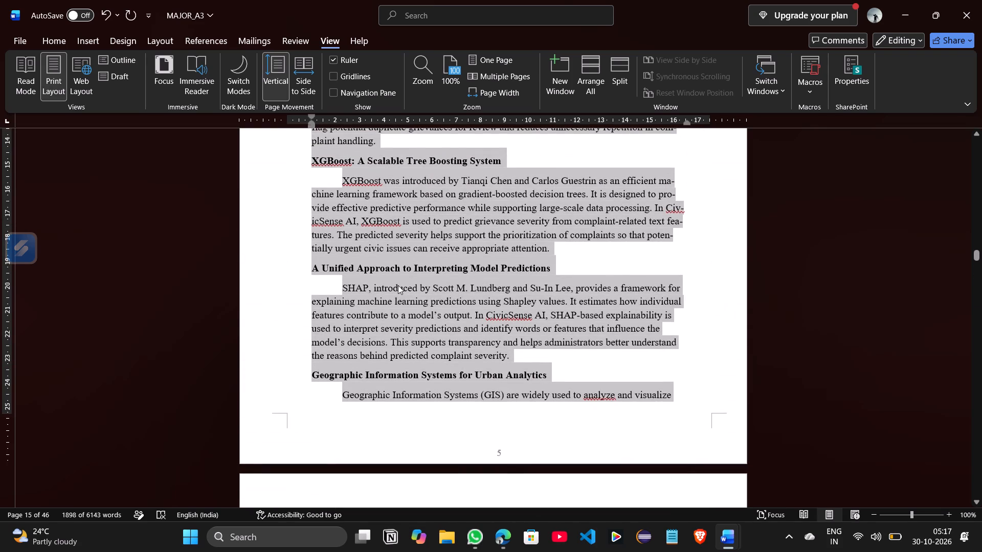
click(398, 285)
Review the alignment of the pages from the Literature Review back to the Introduction.
scroll(398, 285, up, 4)
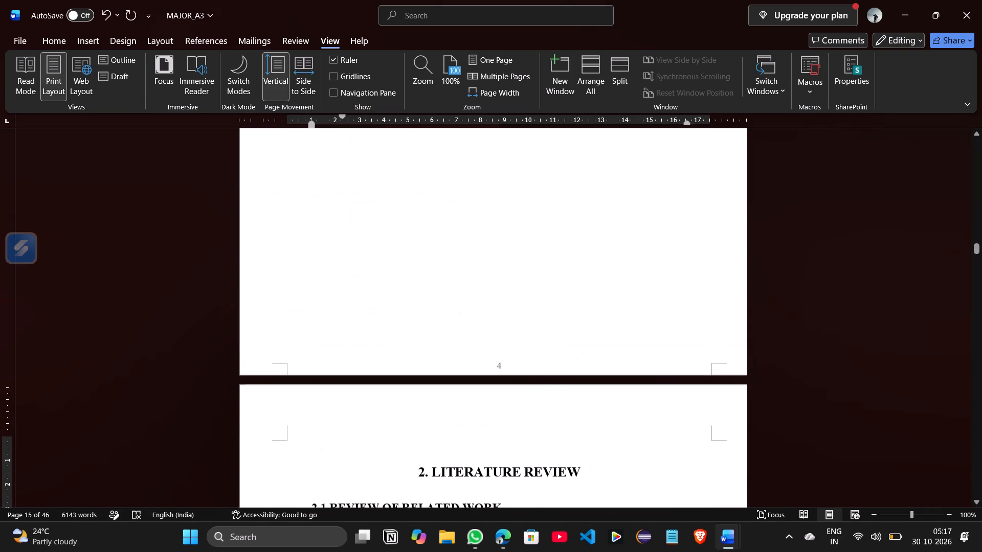
scroll(398, 285, up, 3)
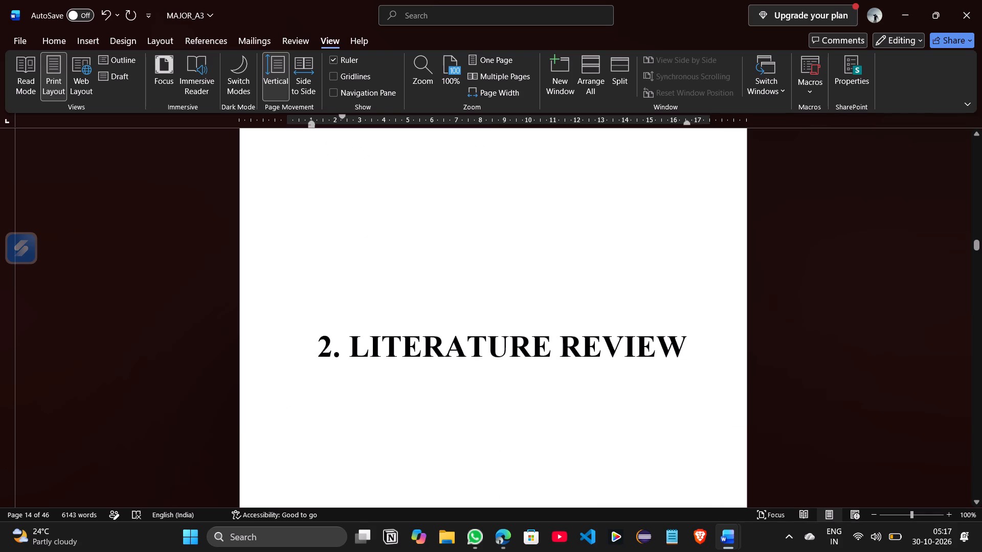
scroll(398, 270, up, 3)
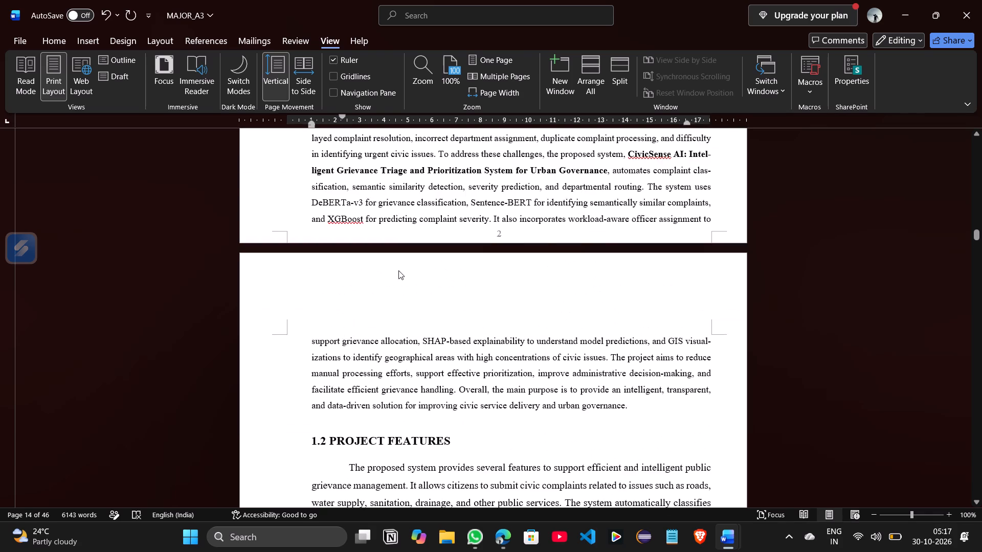
scroll(398, 270, up, 4)
Review the indentation of headings, paragraphs and bullet lists from the Introduction forward to 2.4 OBJECTIVES.
scroll(398, 270, down, 1)
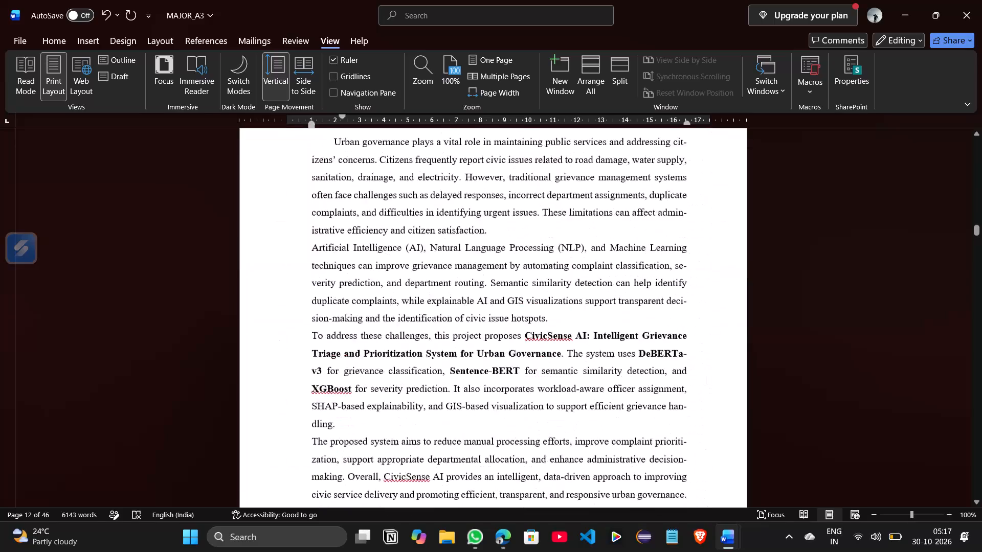
scroll(398, 270, down, 5)
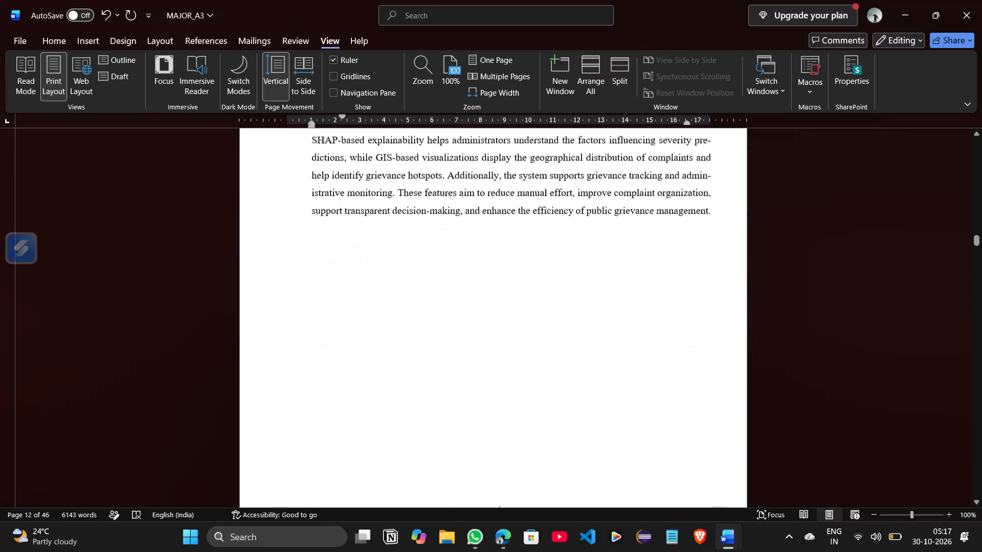
scroll(398, 270, down, 6)
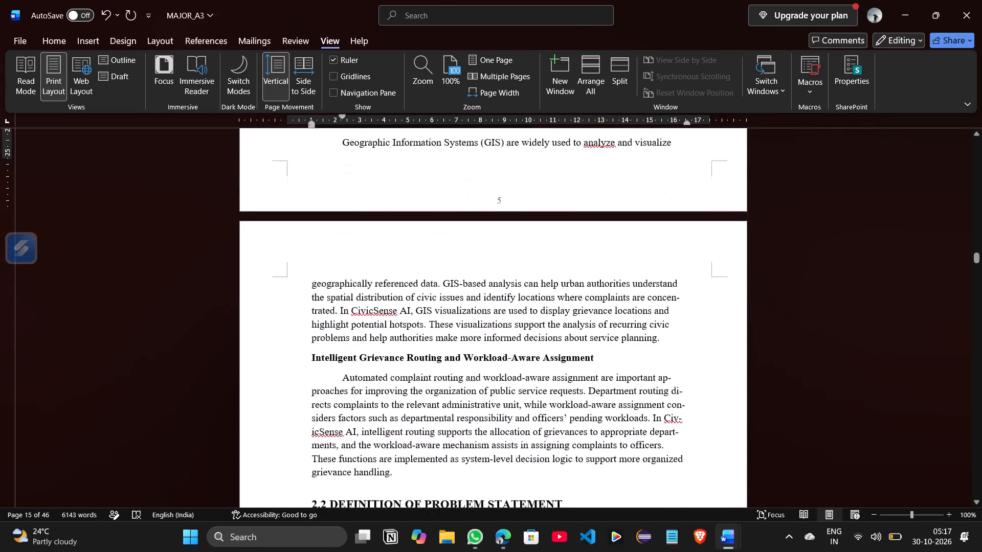
scroll(398, 270, down, 5)
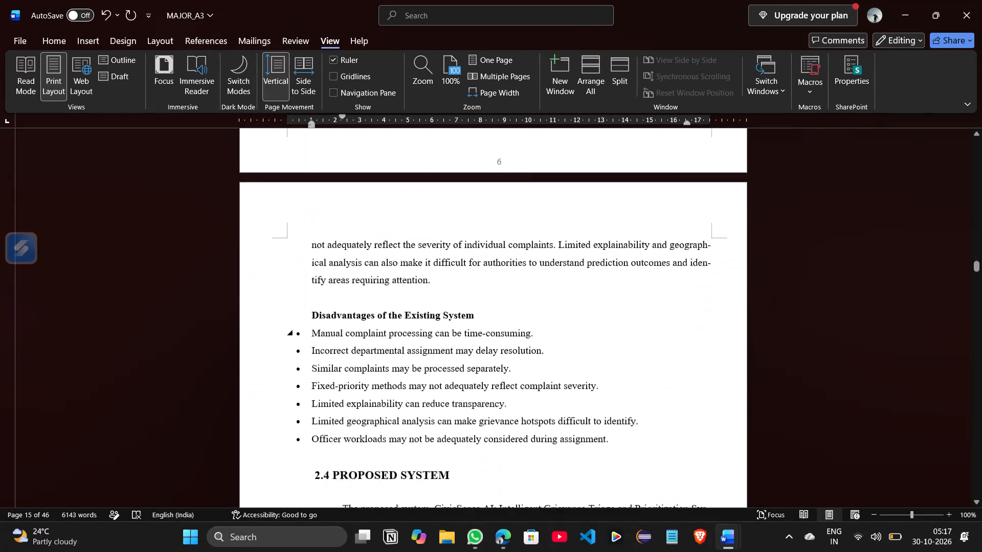
scroll(398, 270, down, 4)
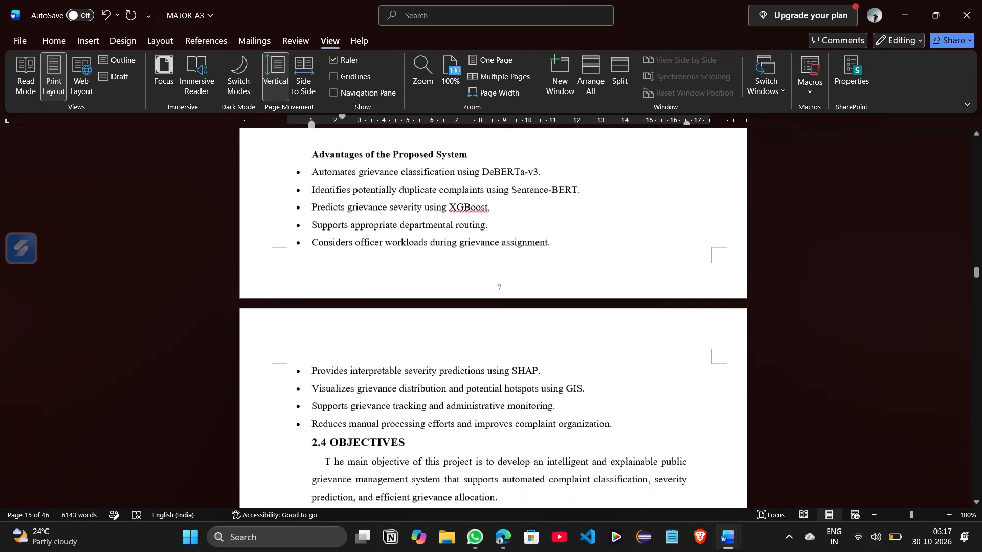
scroll(398, 270, down, 2)
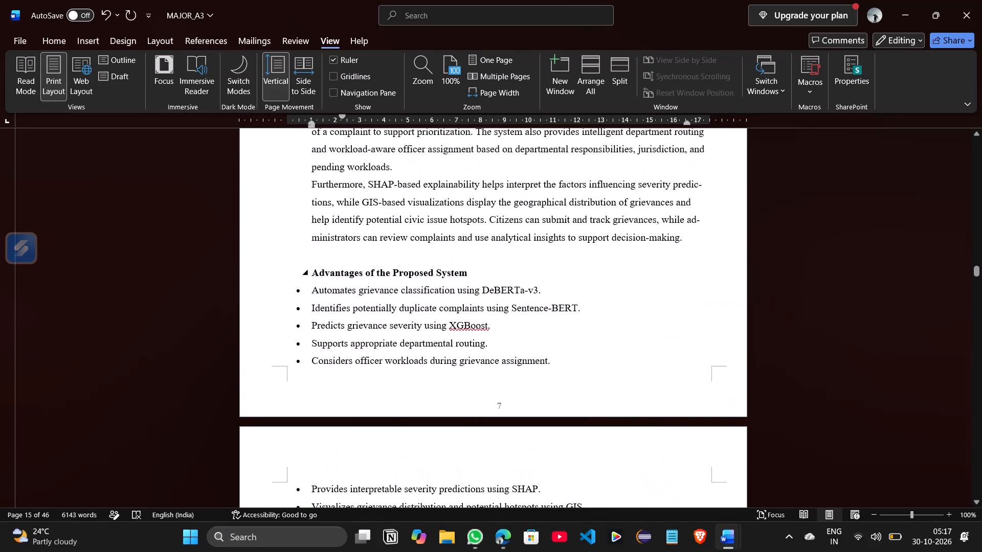
scroll(398, 270, down, 2)
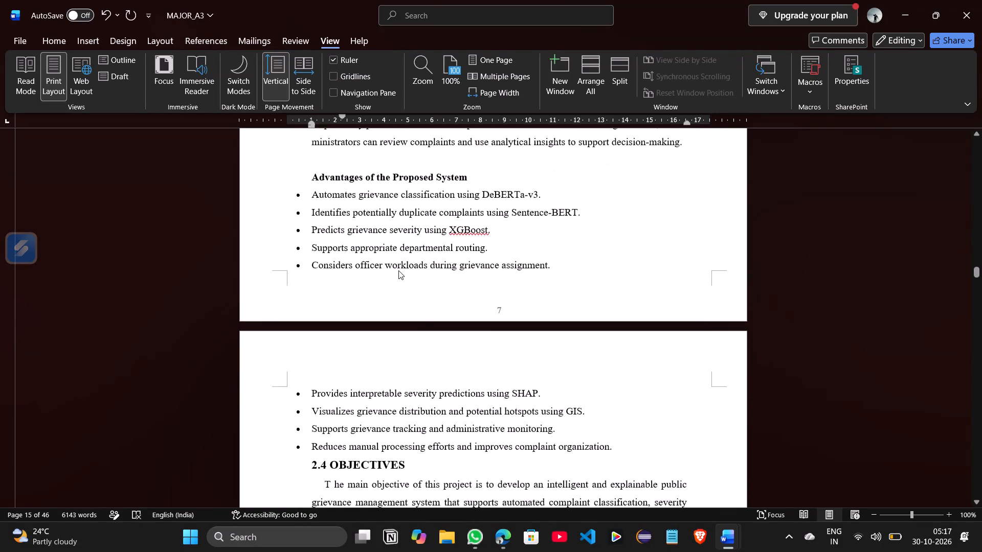
Review the indentation from 2.4 OBJECTIVES through the hardware and software tables of 2.5 HARDWARE & SOFTWARE REQUIREMENTS.
scroll(398, 270, down, 3)
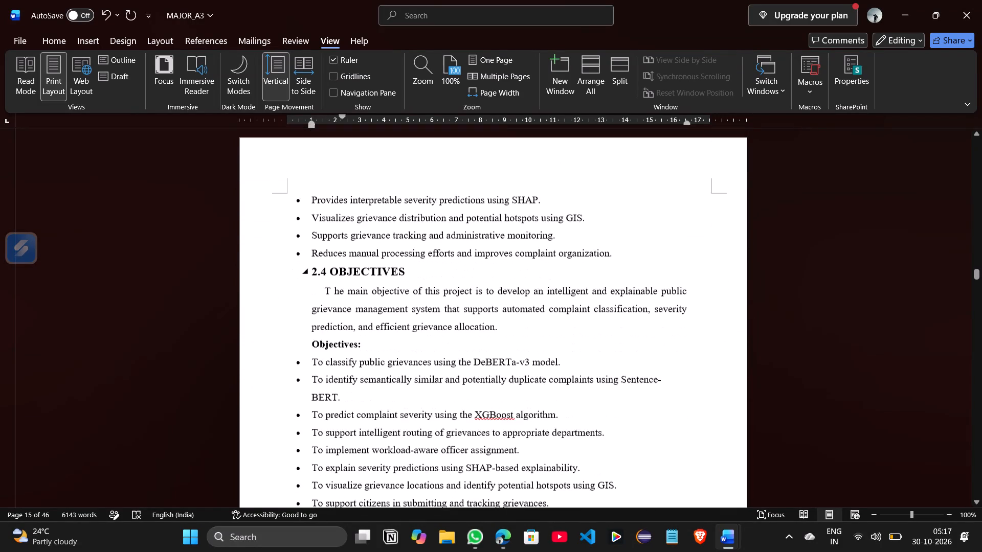
scroll(398, 270, down, 4)
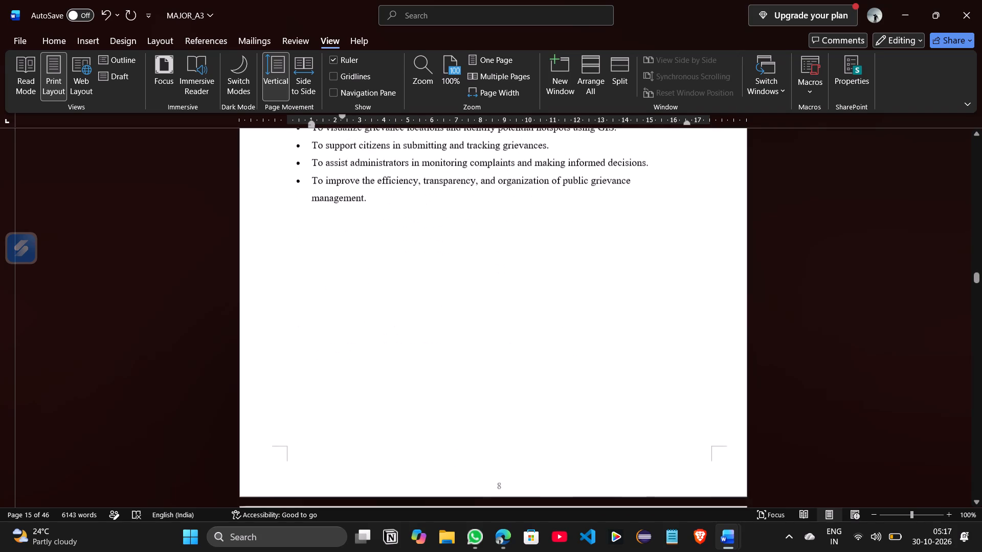
scroll(398, 270, down, 4)
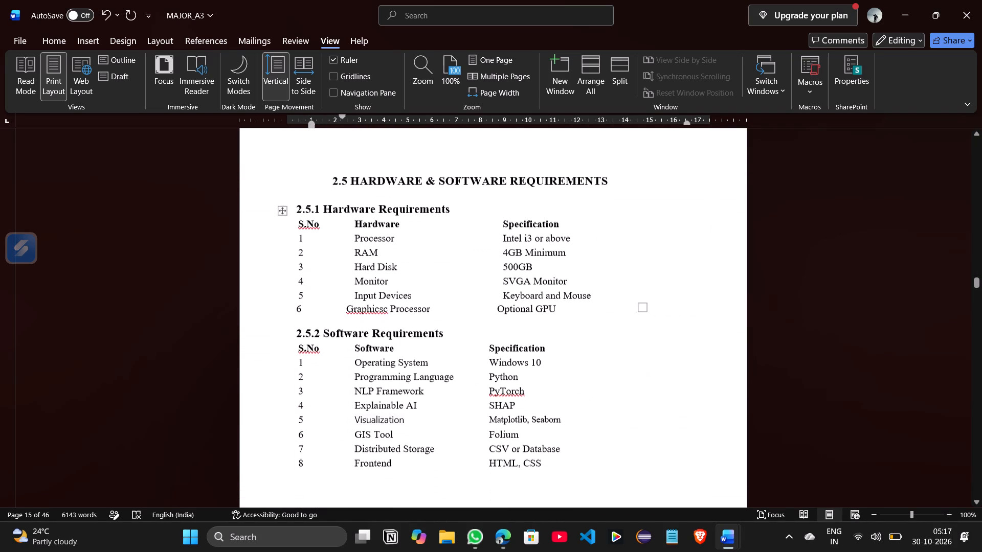
scroll(398, 270, down, 1)
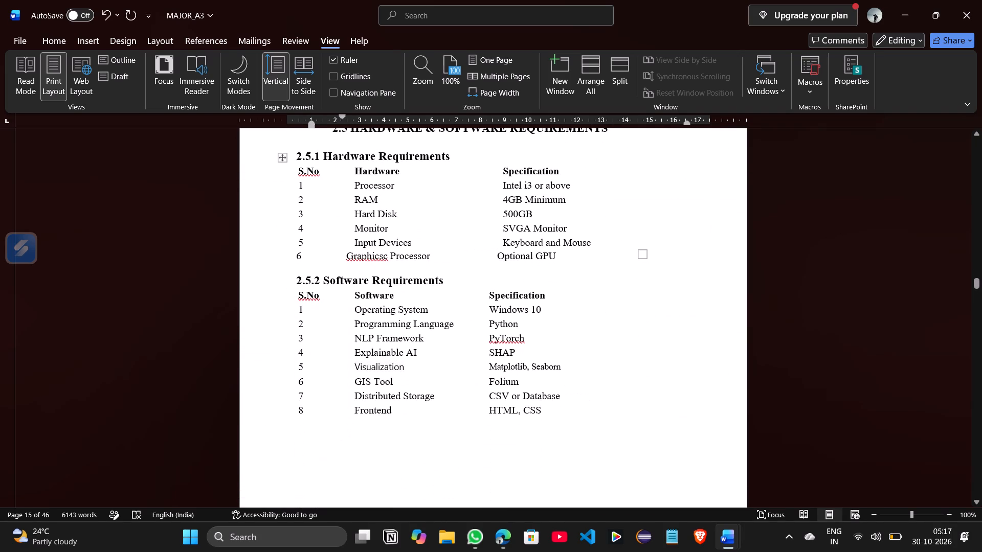
scroll(398, 270, up, 2)
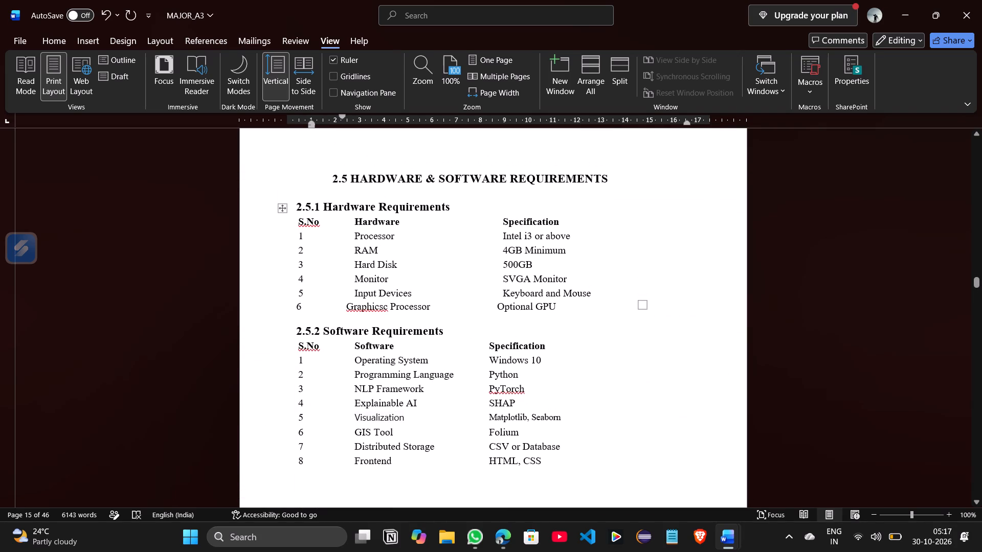
scroll(398, 270, up, 3)
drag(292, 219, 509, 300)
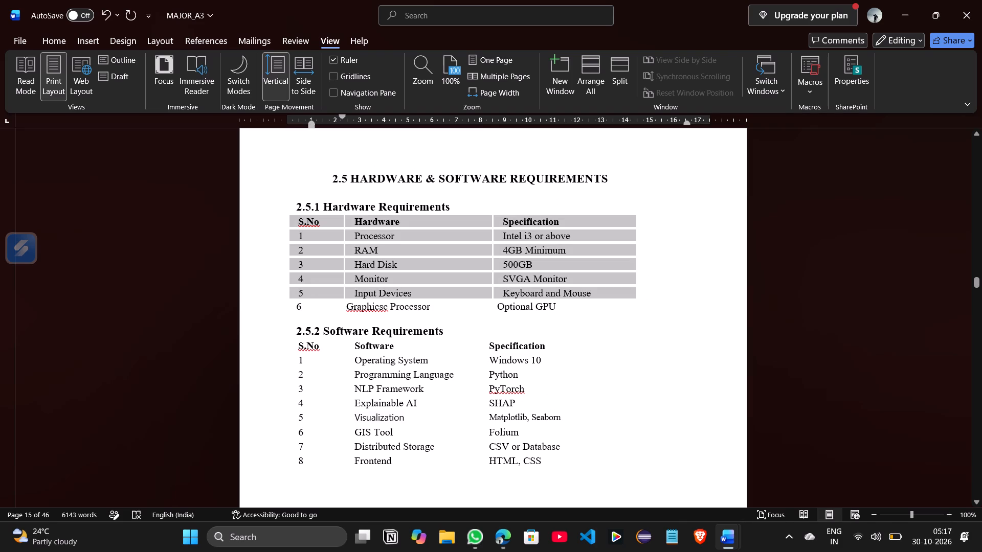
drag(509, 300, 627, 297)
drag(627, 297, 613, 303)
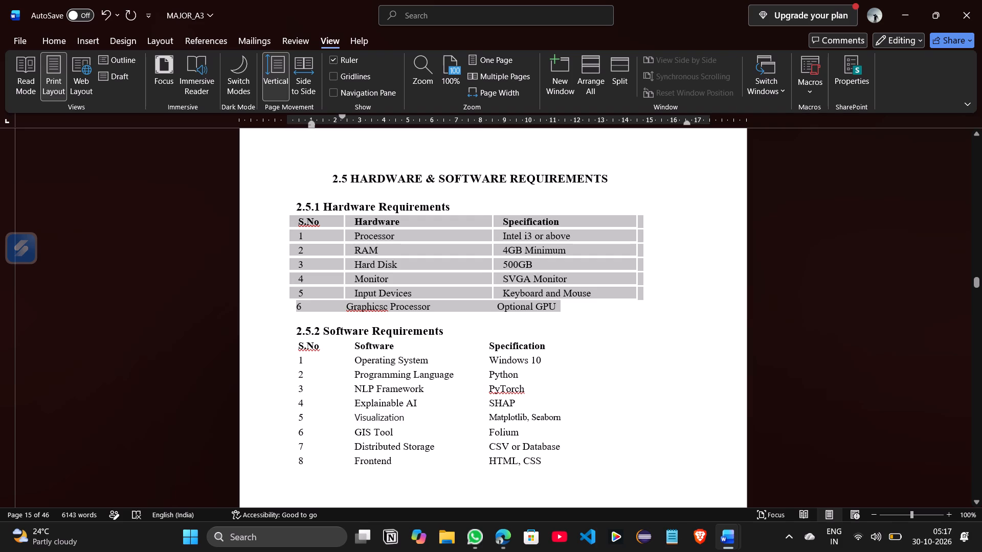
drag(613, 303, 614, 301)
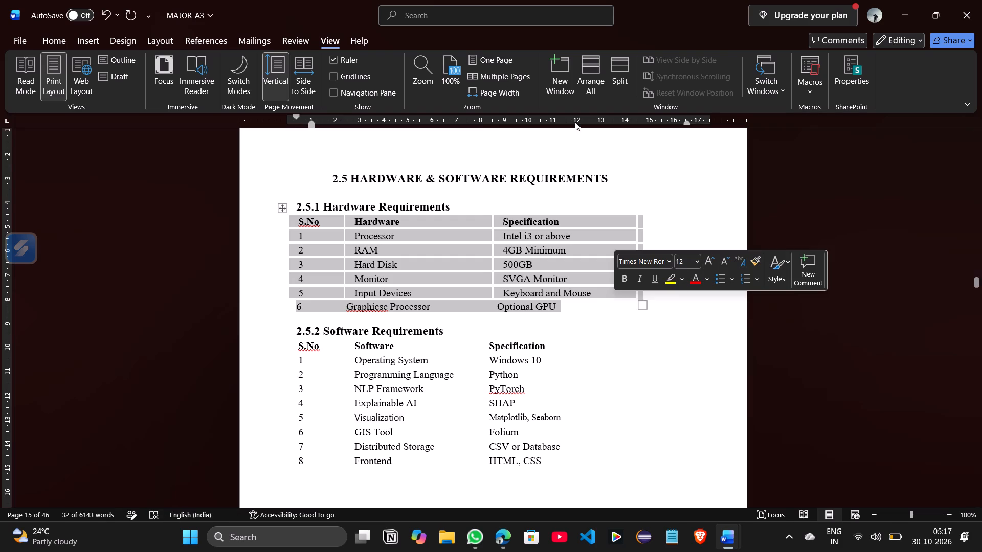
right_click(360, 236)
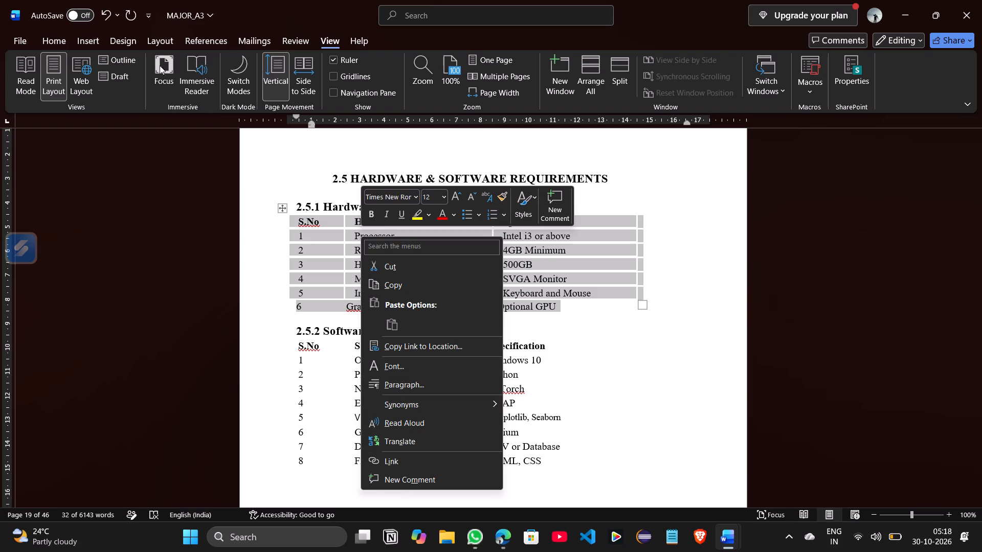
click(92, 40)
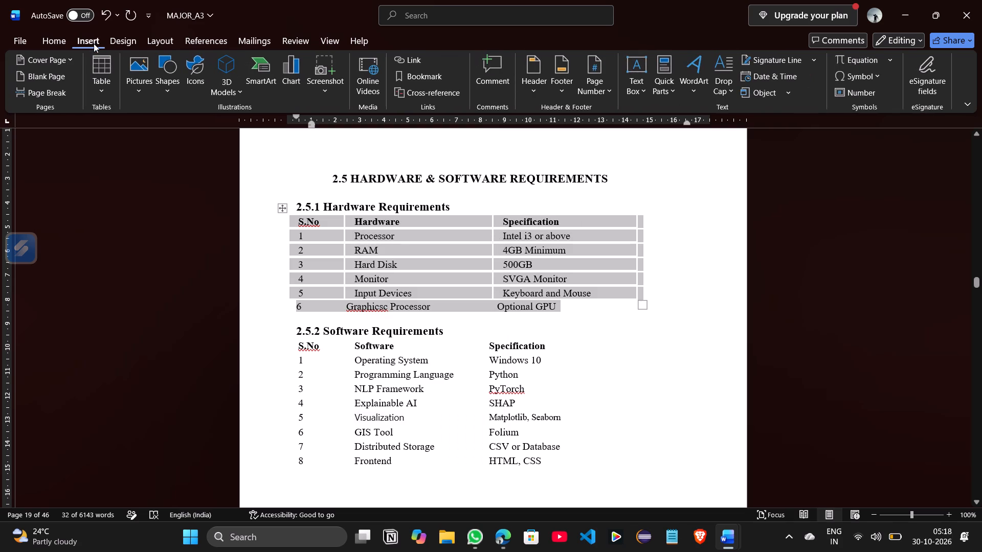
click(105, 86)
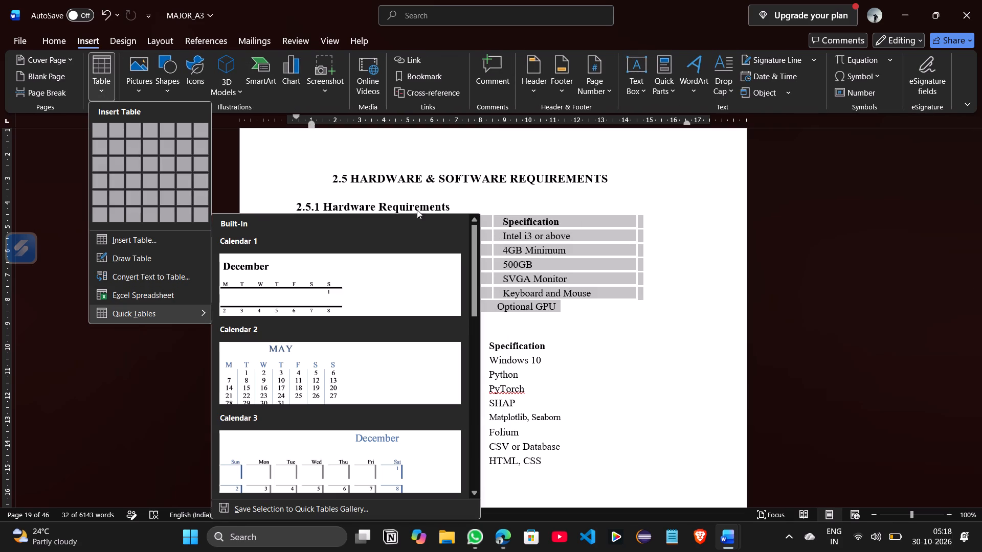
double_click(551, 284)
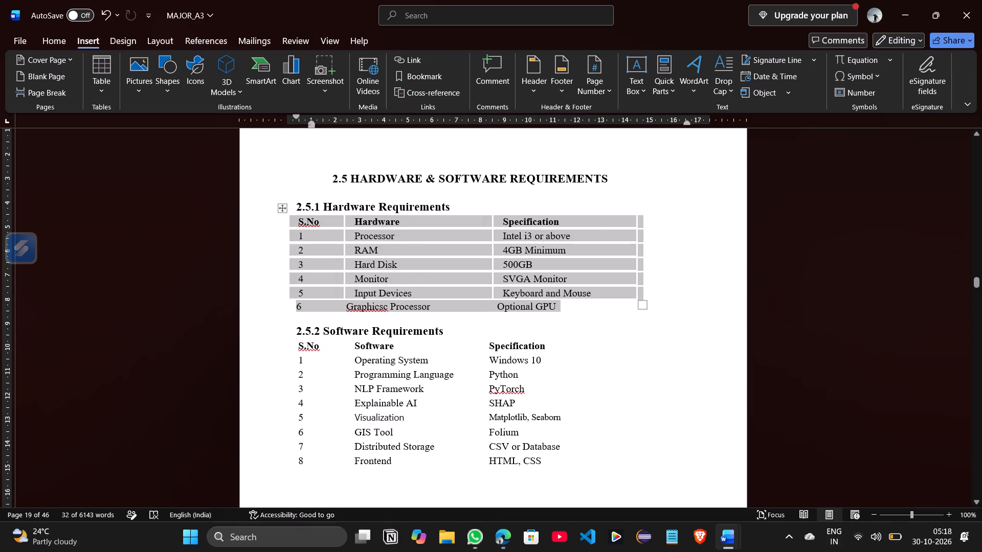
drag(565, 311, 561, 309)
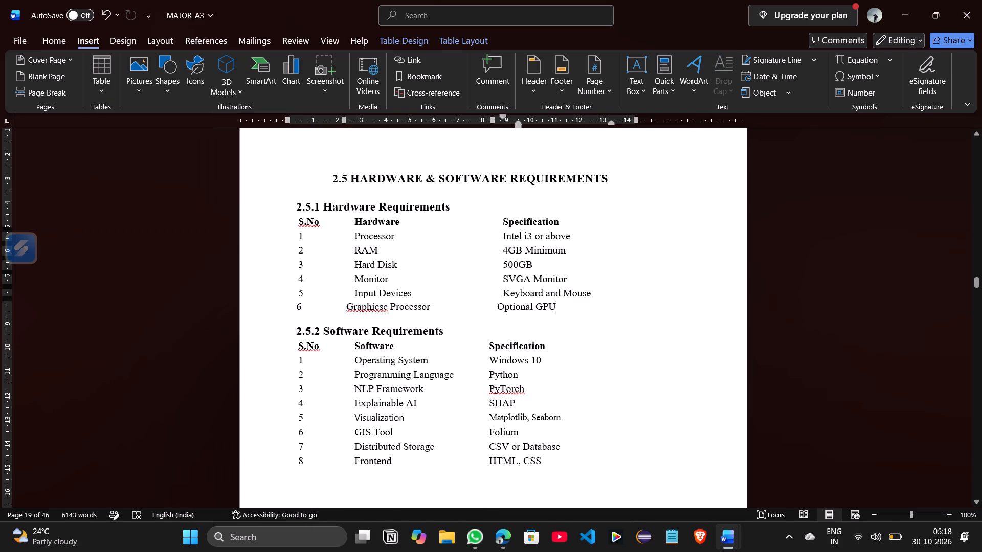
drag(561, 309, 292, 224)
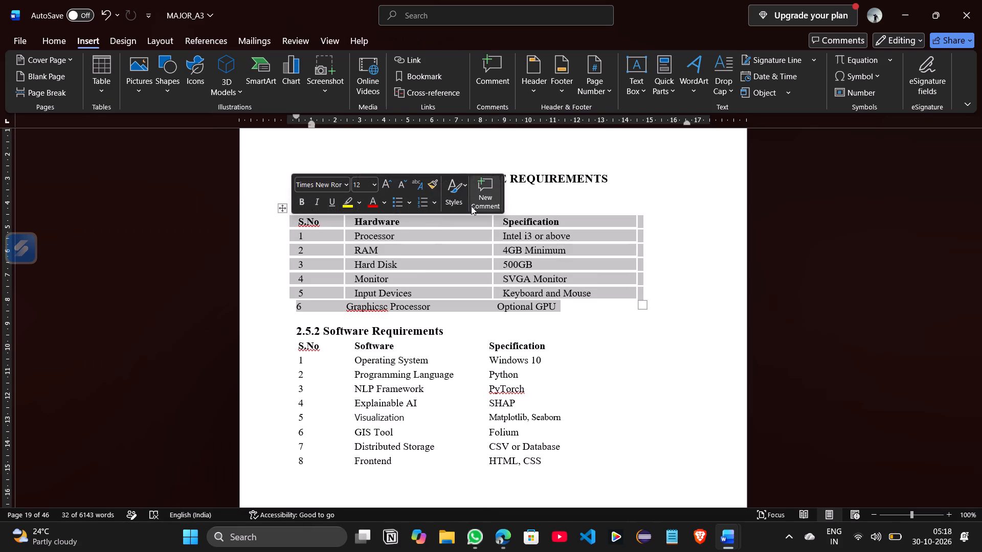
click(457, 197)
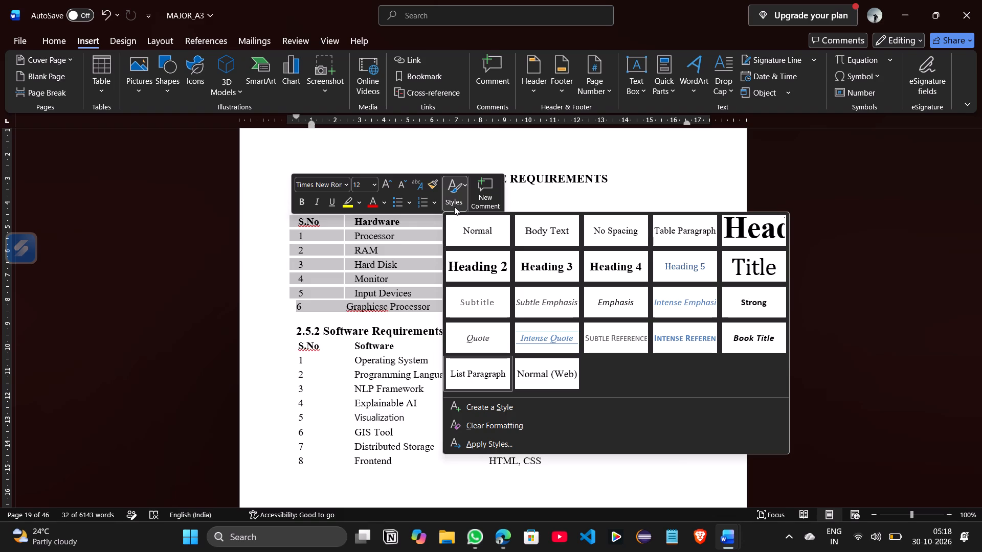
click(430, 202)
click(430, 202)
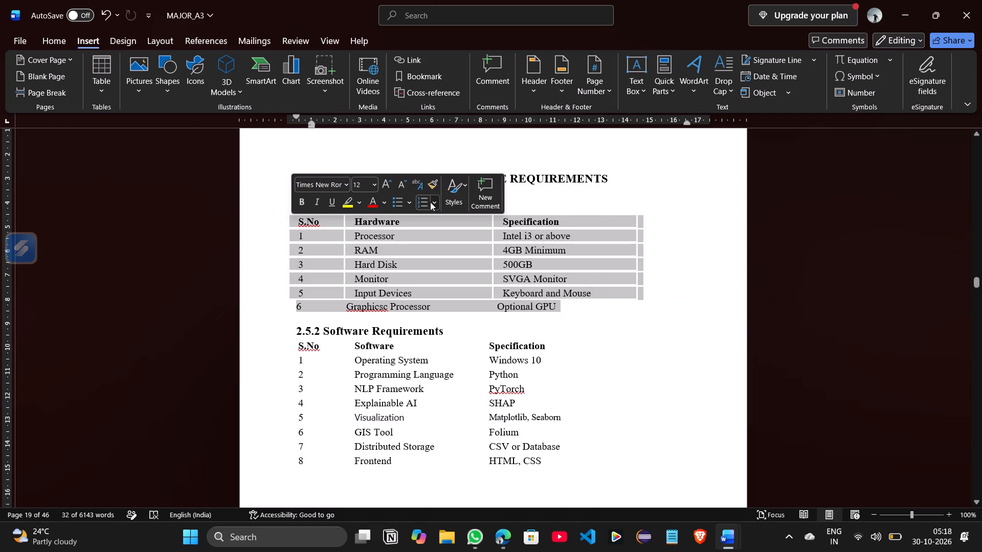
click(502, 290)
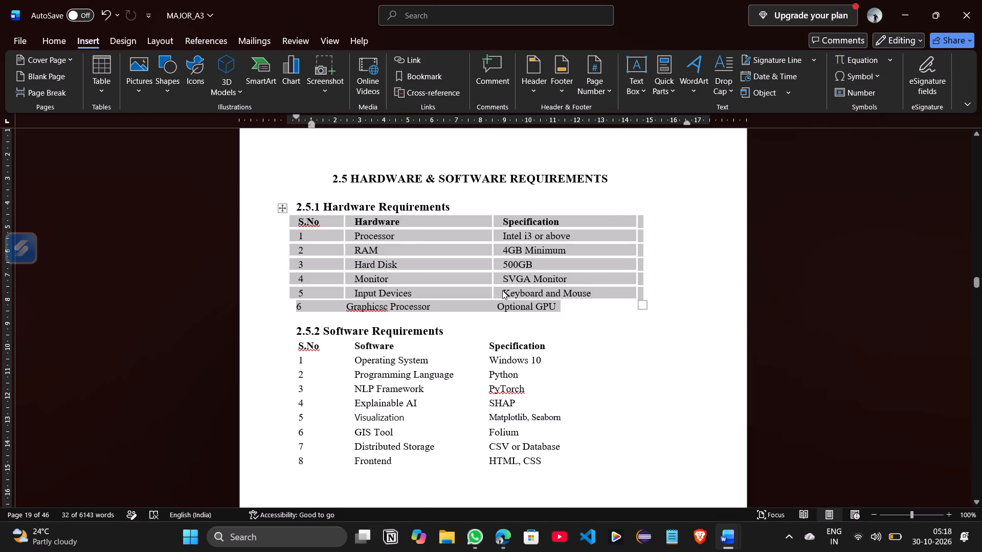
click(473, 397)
Try to shift the left indent of the chapter heading 3. SYSTEM ARCHITECTURE & DESIGN to about 1.3 cm.
scroll(473, 397, down, 4)
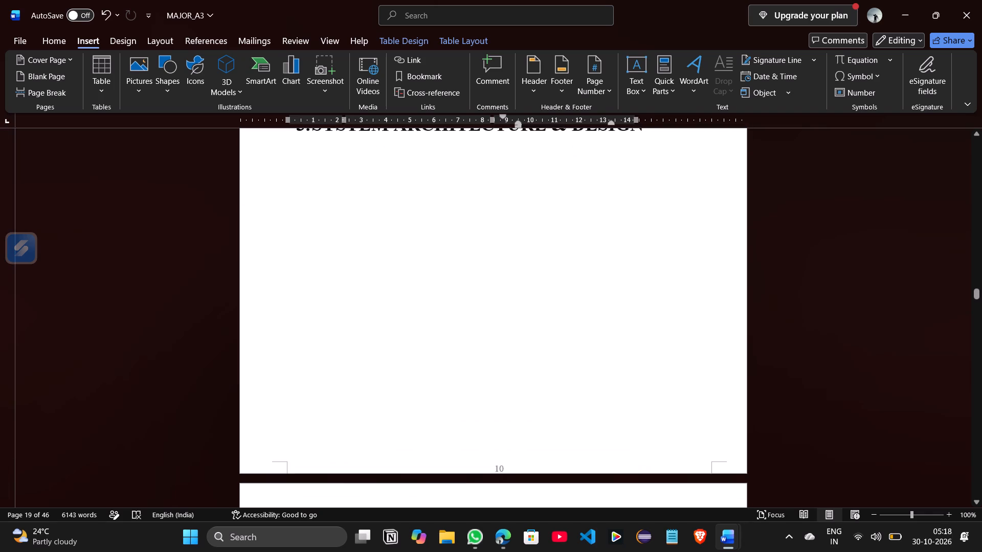
scroll(473, 397, up, 2)
scroll(436, 306, down, 2)
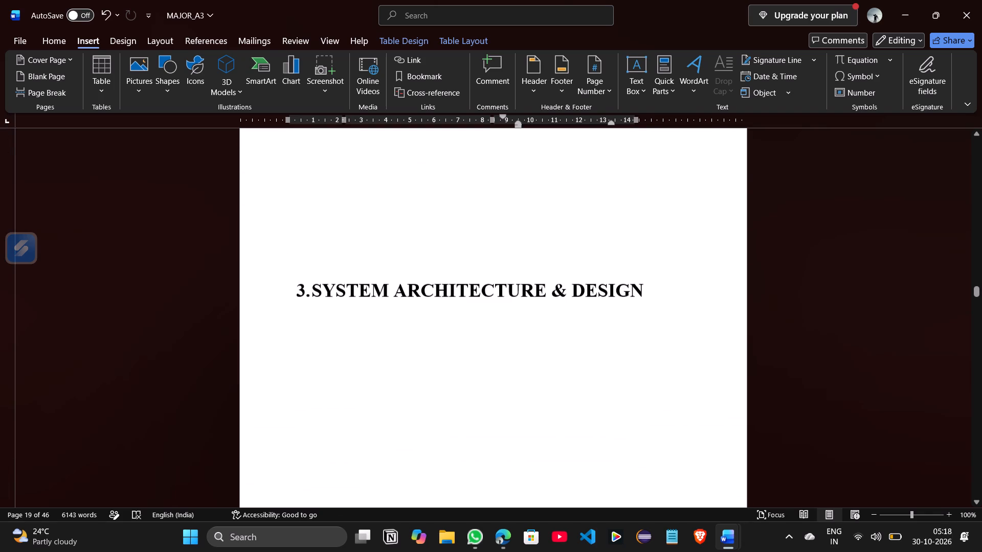
click(299, 267)
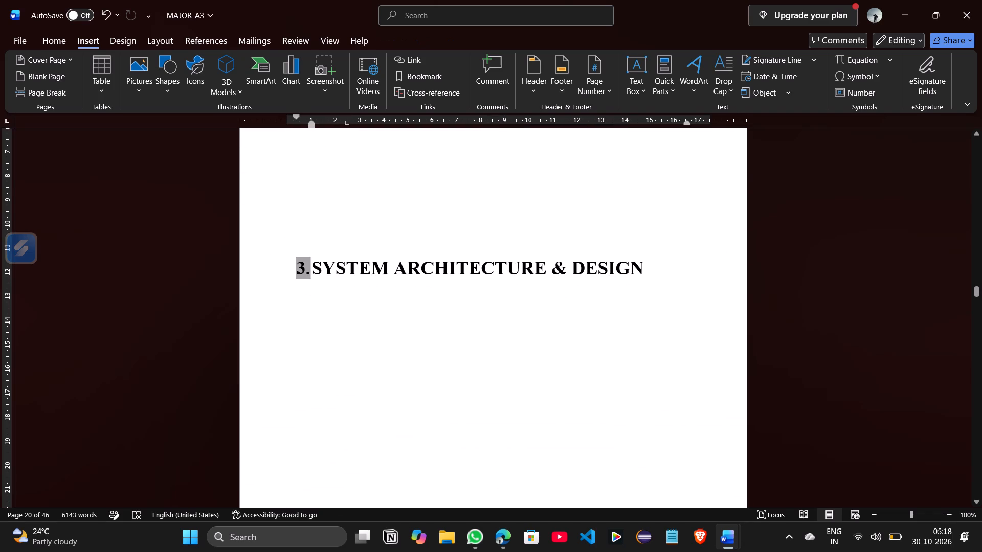
drag(310, 126, 314, 125)
drag(314, 125, 316, 127)
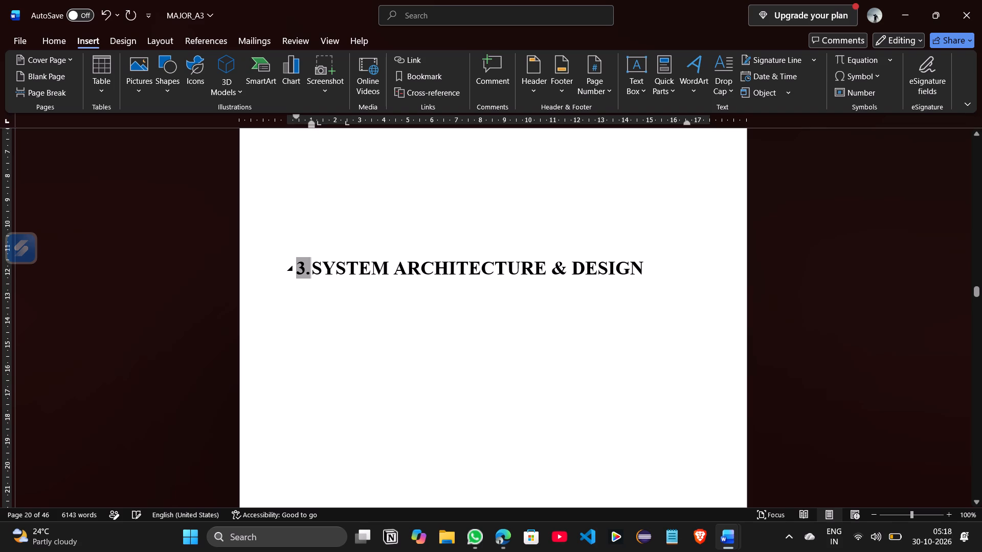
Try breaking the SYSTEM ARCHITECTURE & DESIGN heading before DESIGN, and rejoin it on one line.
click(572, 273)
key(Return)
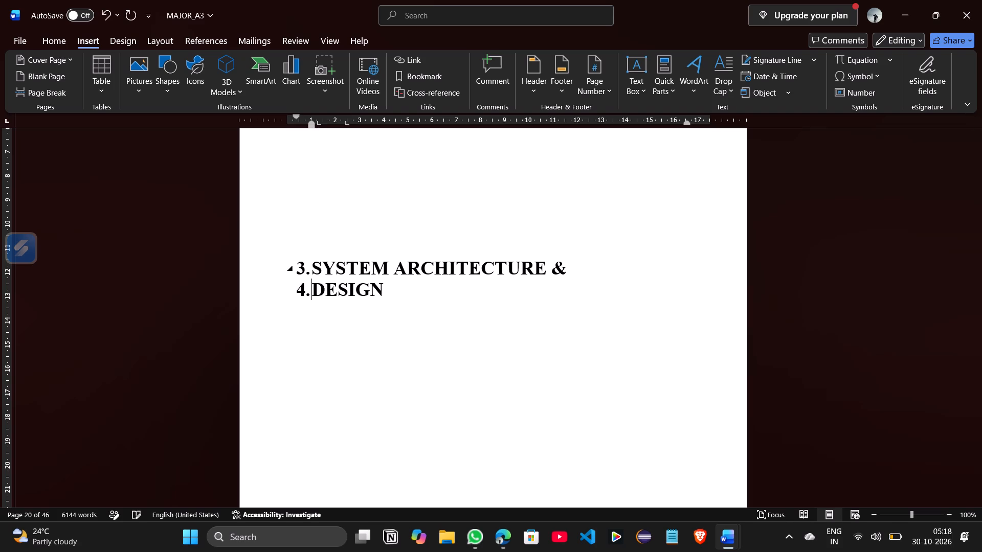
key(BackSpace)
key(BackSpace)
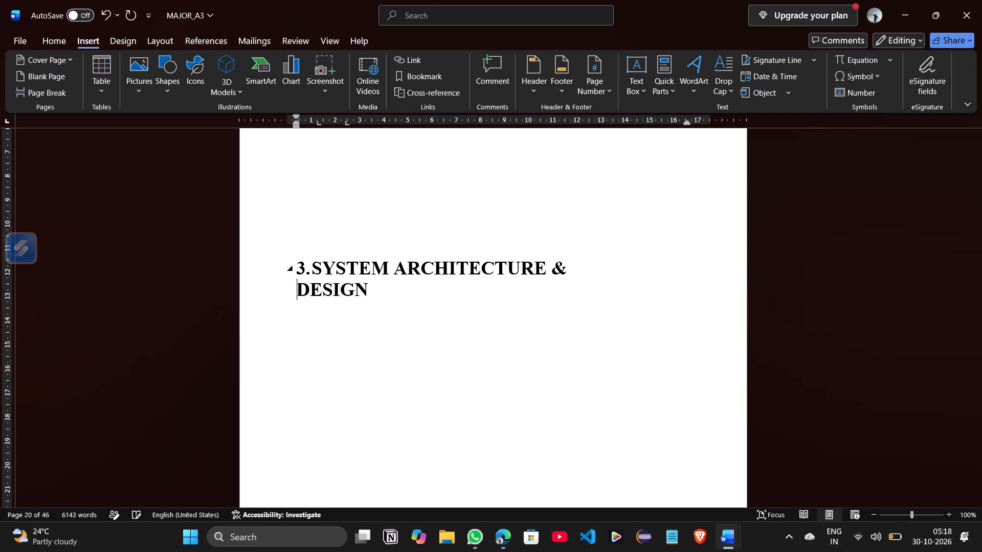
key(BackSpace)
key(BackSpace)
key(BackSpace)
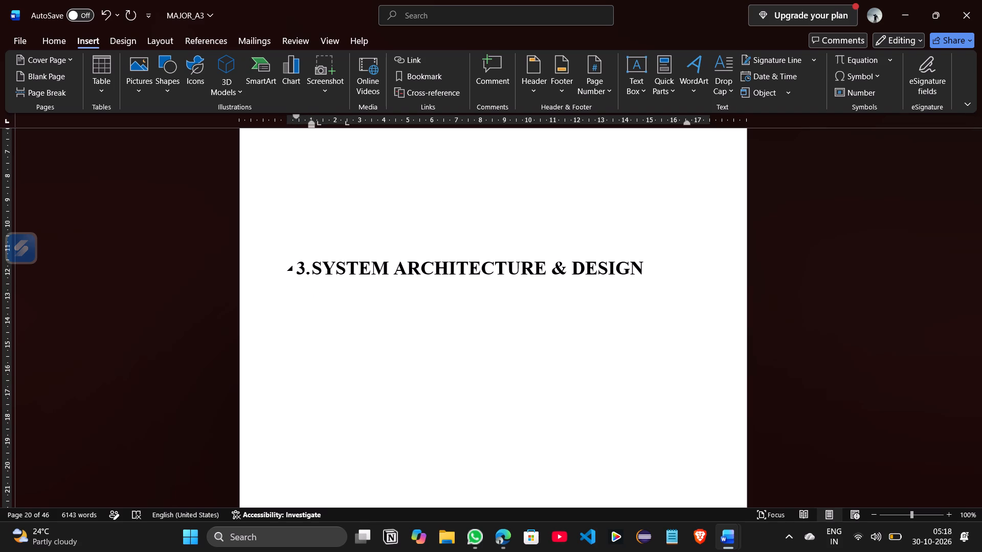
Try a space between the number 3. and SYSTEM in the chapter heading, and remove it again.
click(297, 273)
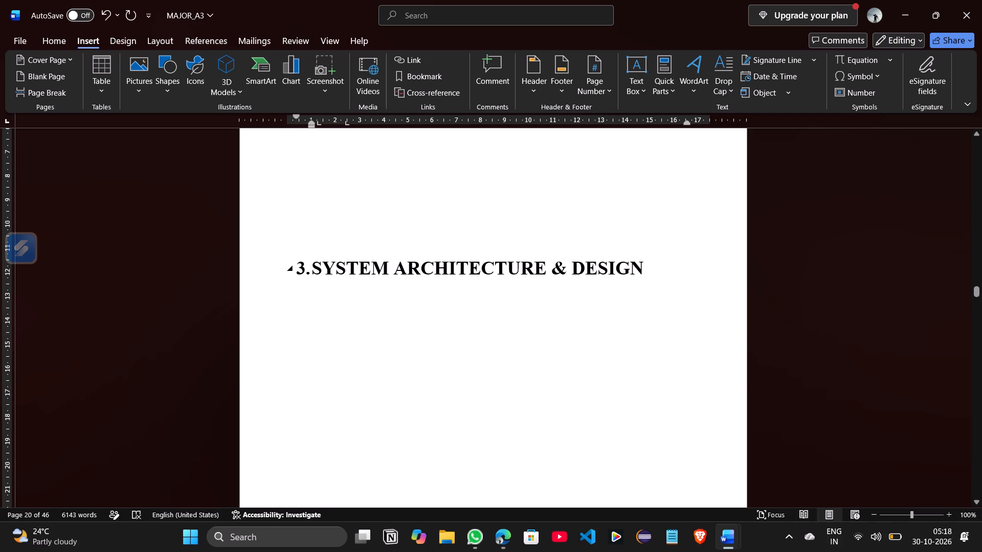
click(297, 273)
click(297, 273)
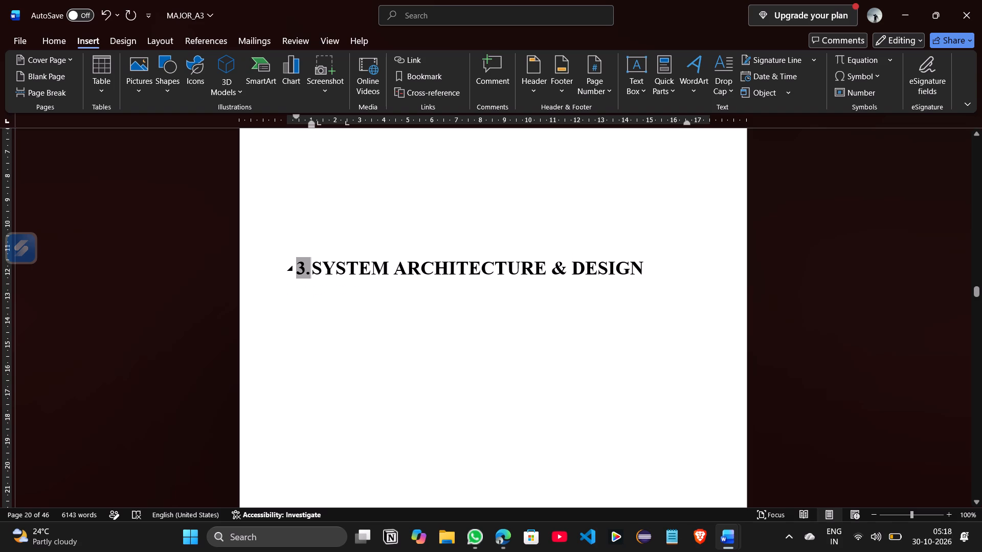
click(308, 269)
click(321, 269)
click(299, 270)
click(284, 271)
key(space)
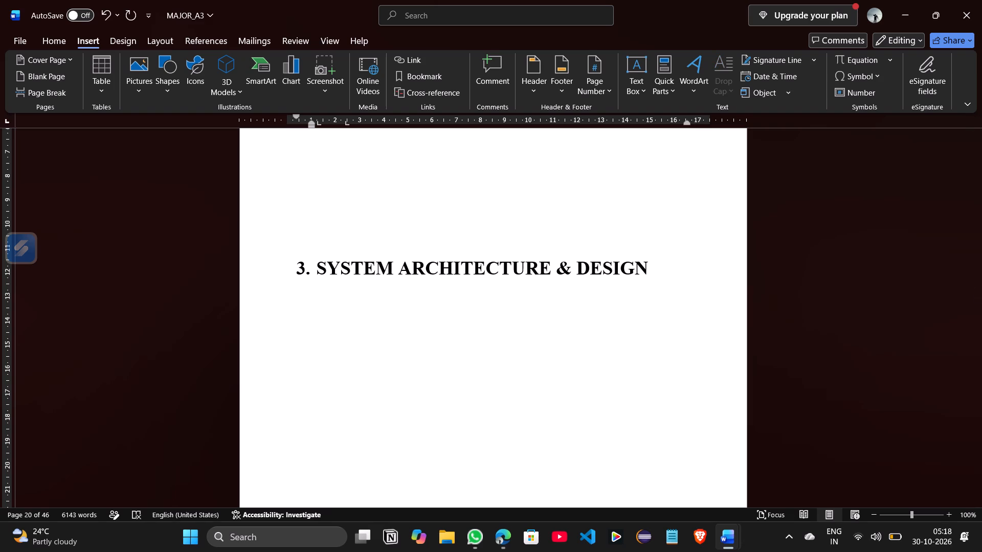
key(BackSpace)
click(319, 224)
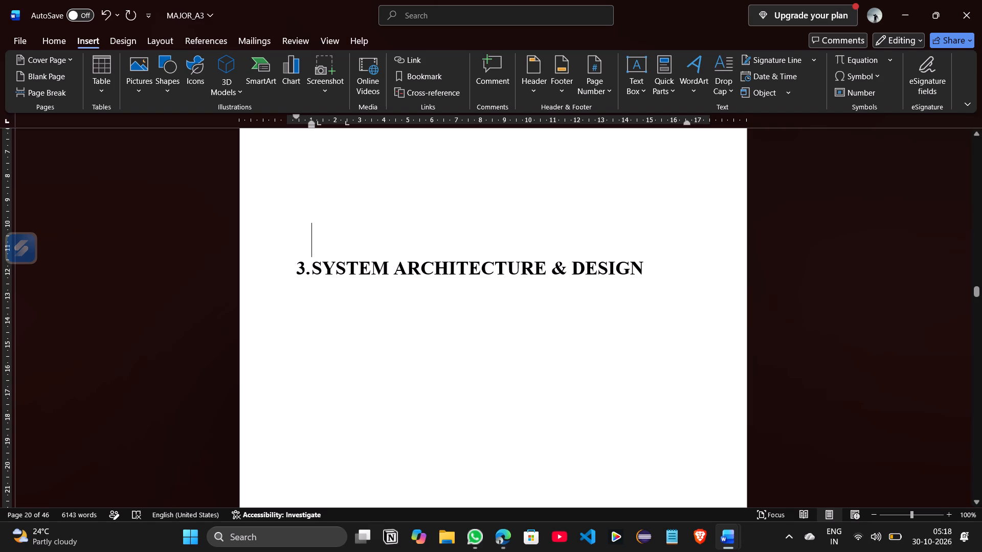
Shift the left indent of the chapter heading 3. SYSTEM ARCHITECTURE & DESIGN to about 1.5 cm.
click(312, 122)
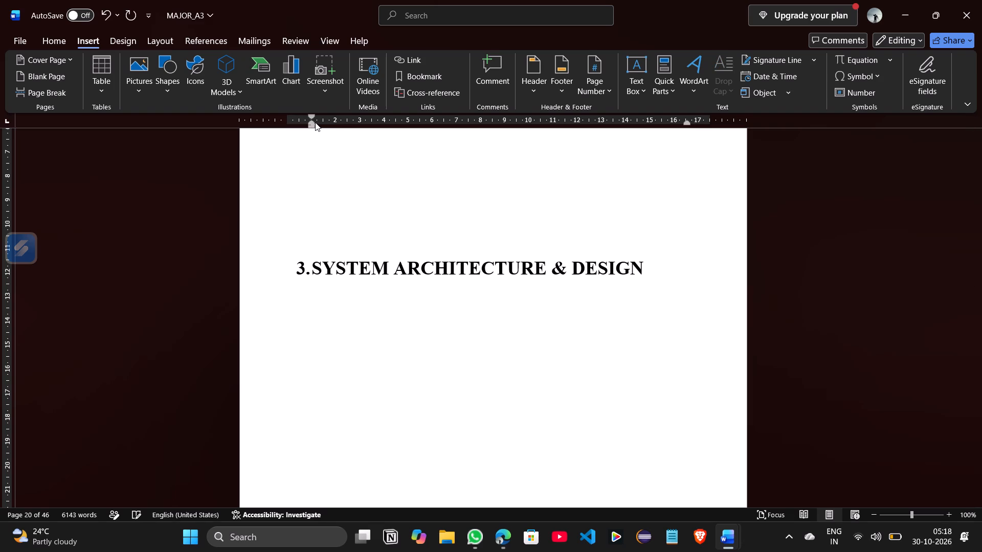
click(299, 284)
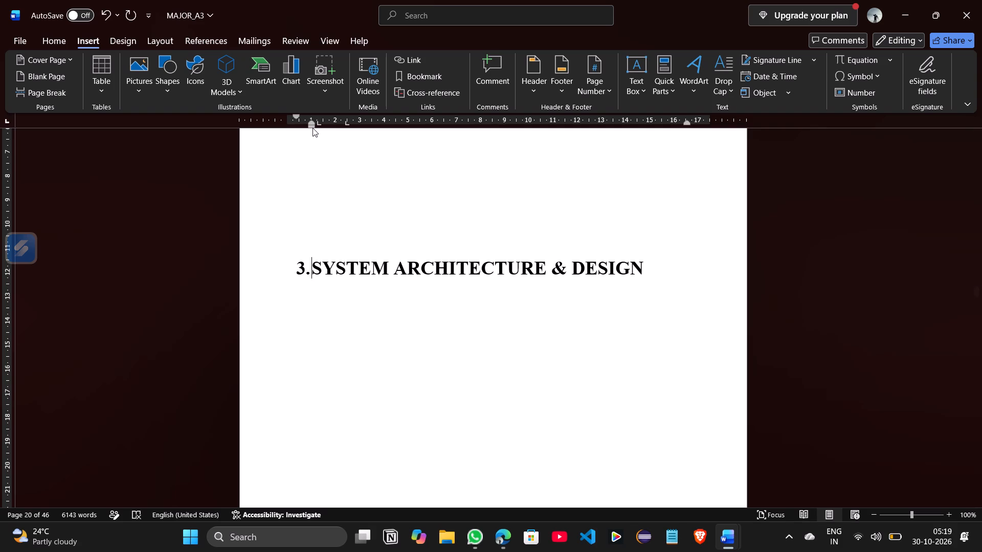
drag(313, 128, 322, 127)
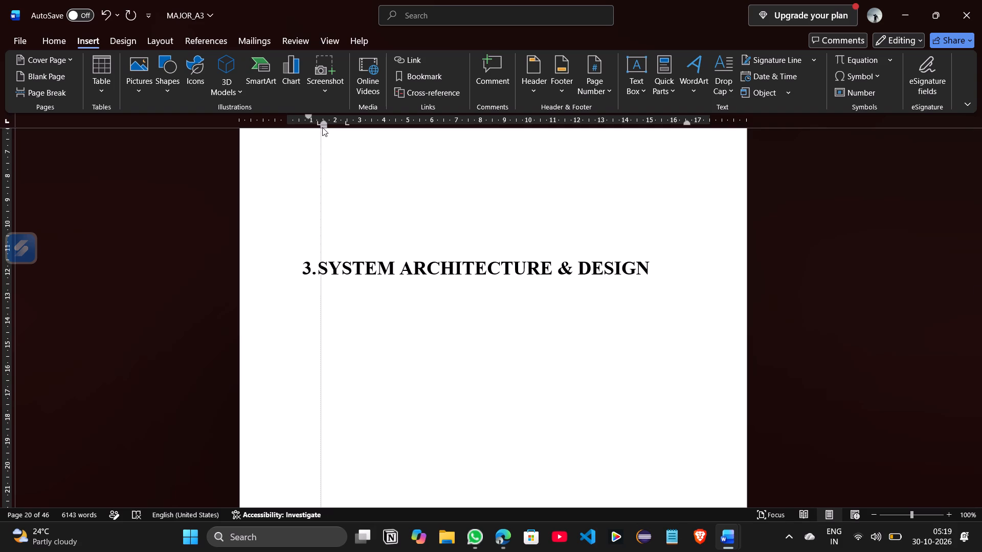
drag(322, 127, 322, 127)
Review the layout and indentation from the architecture diagram and 3.1 DATA DESCRIPTION through the start of chapter 4. IMPLEMENTATION.
scroll(389, 327, down, 3)
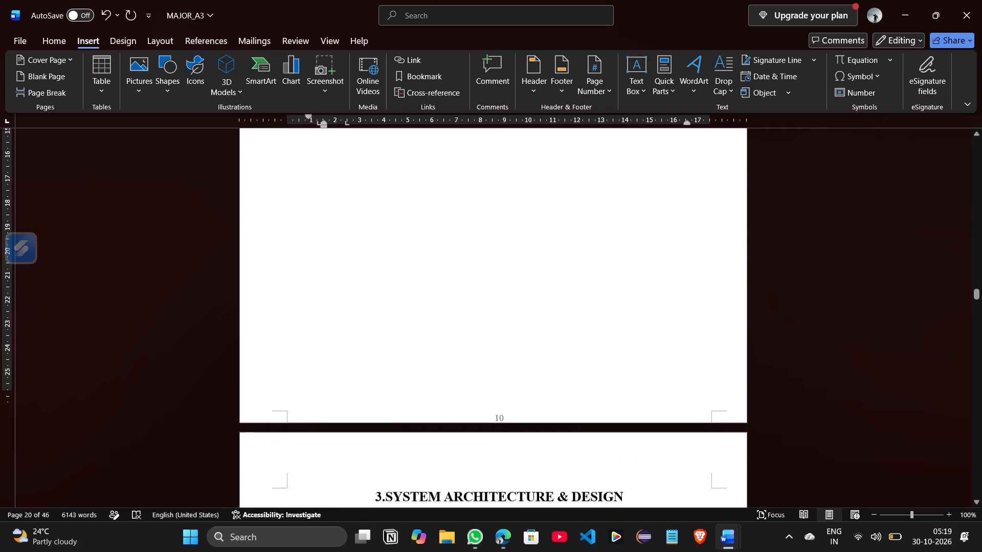
scroll(389, 327, down, 3)
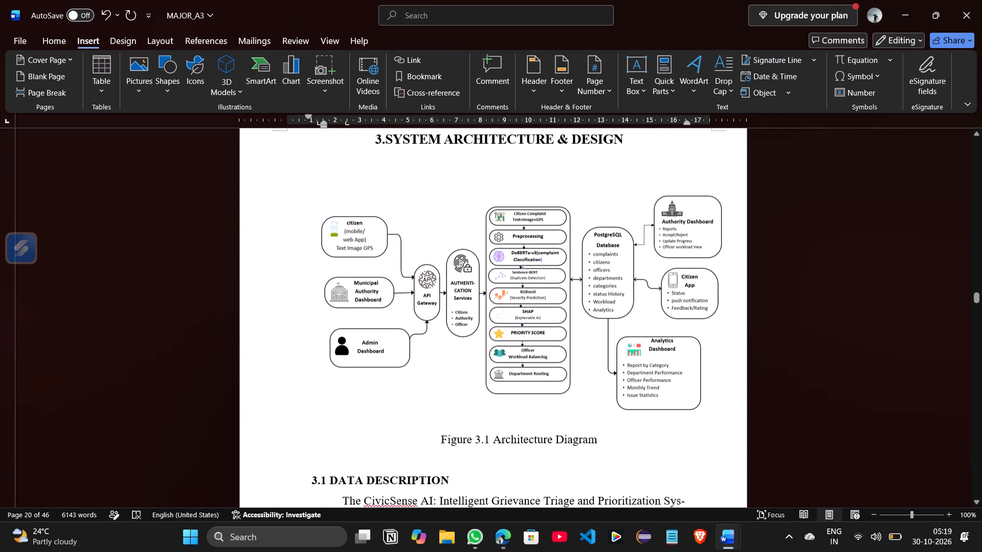
scroll(389, 327, down, 1)
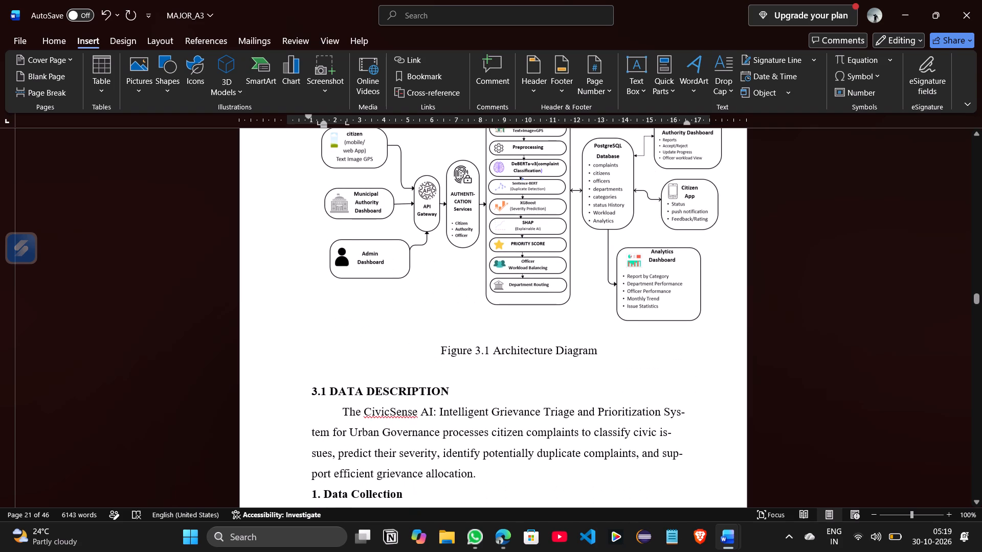
scroll(421, 379, down, 4)
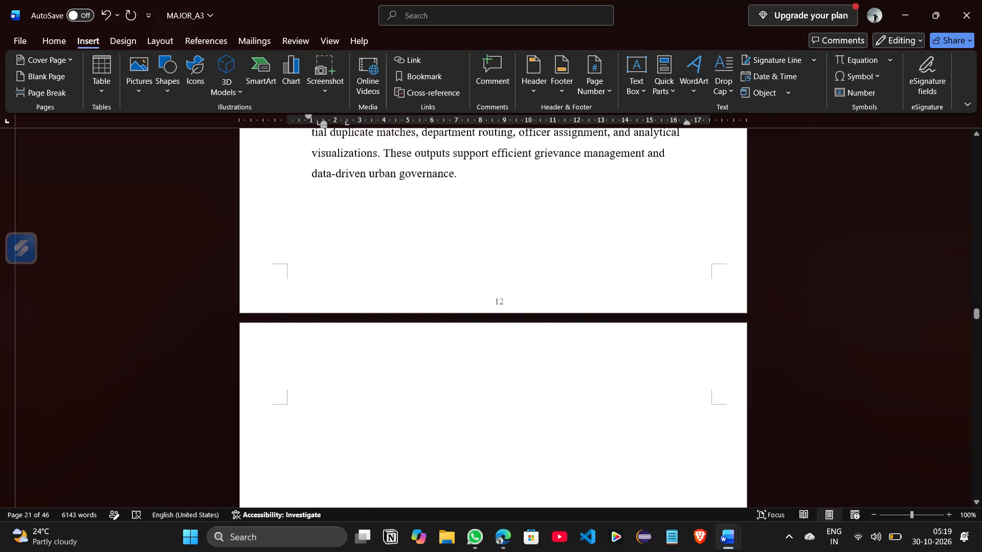
scroll(421, 379, down, 2)
scroll(421, 379, up, 4)
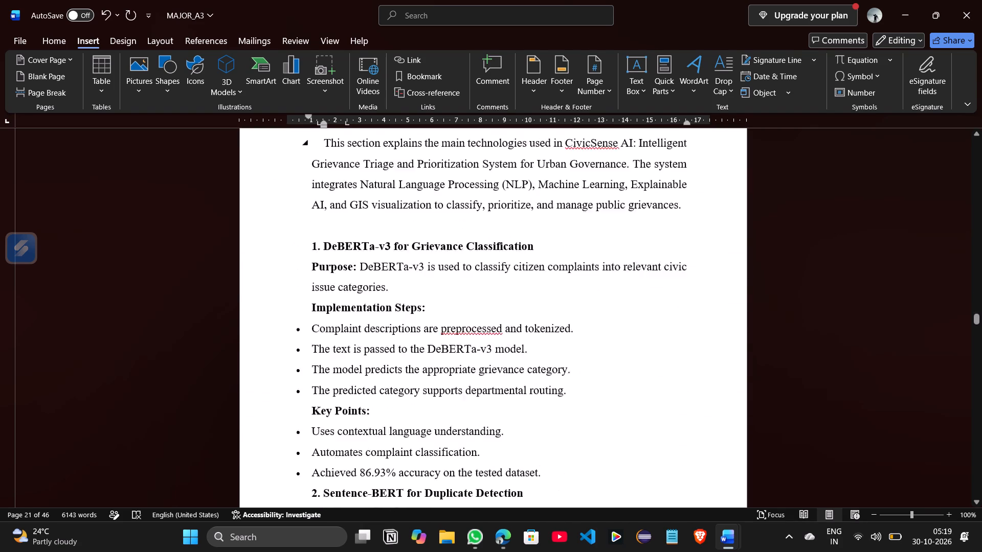
scroll(421, 379, up, 3)
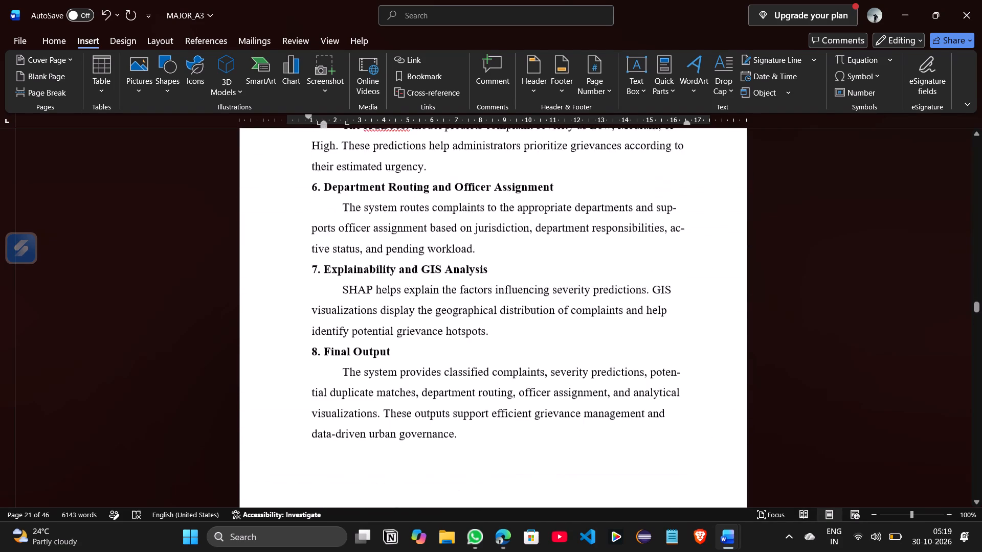
scroll(421, 379, down, 5)
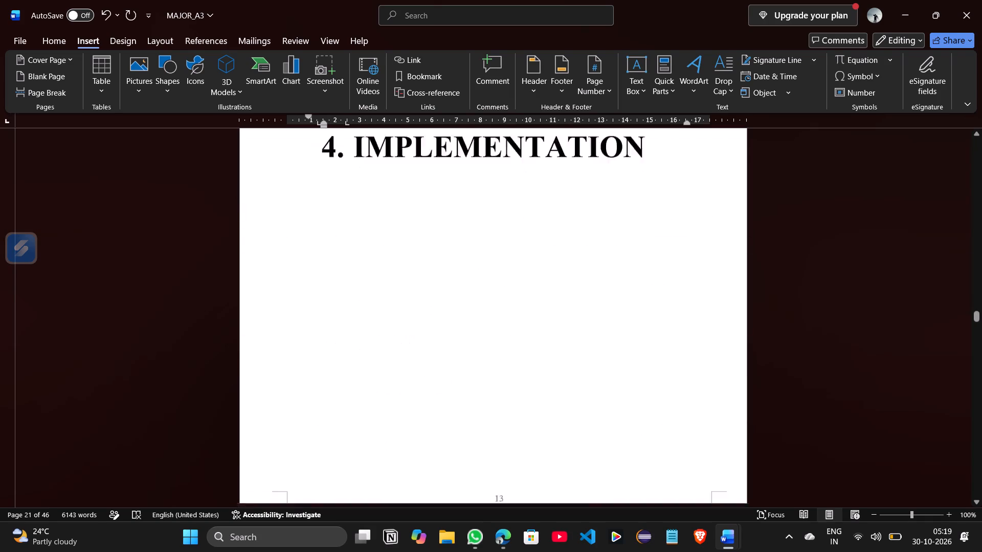
scroll(421, 379, down, 4)
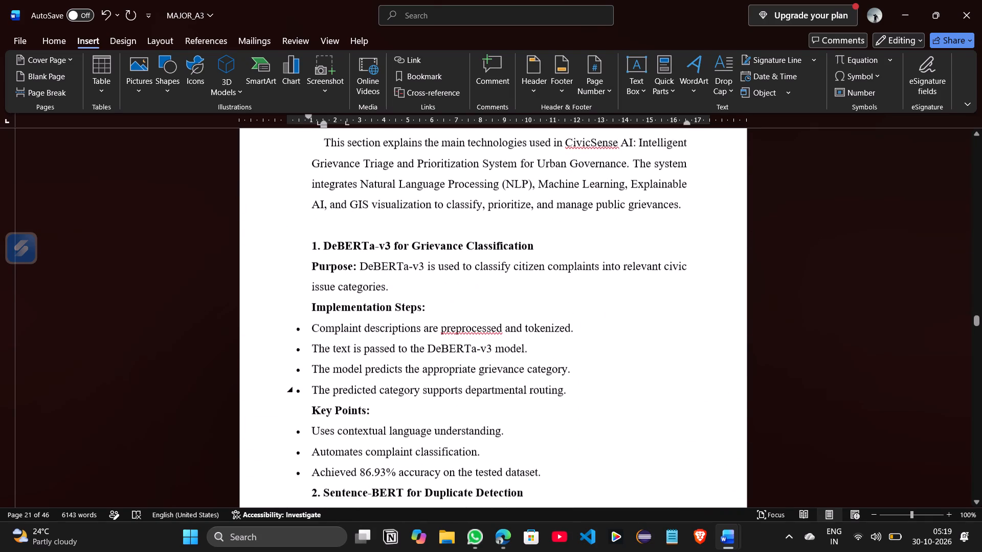
scroll(421, 379, down, 1)
scroll(422, 380, up, 1)
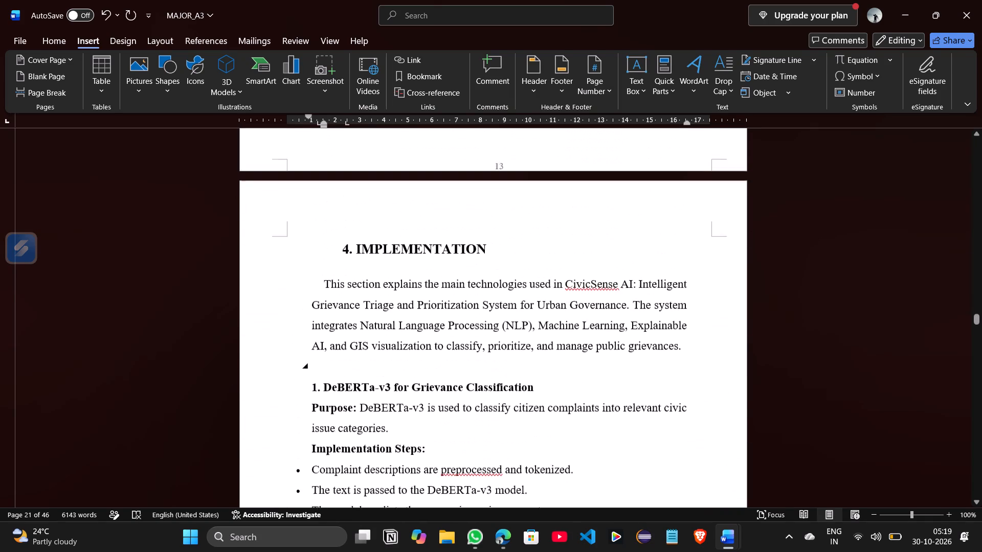
Shift the left indent of all content from the 4. IMPLEMENTATION introduction to the end of the document to about 1.5 cm.
drag(319, 301, 416, 361)
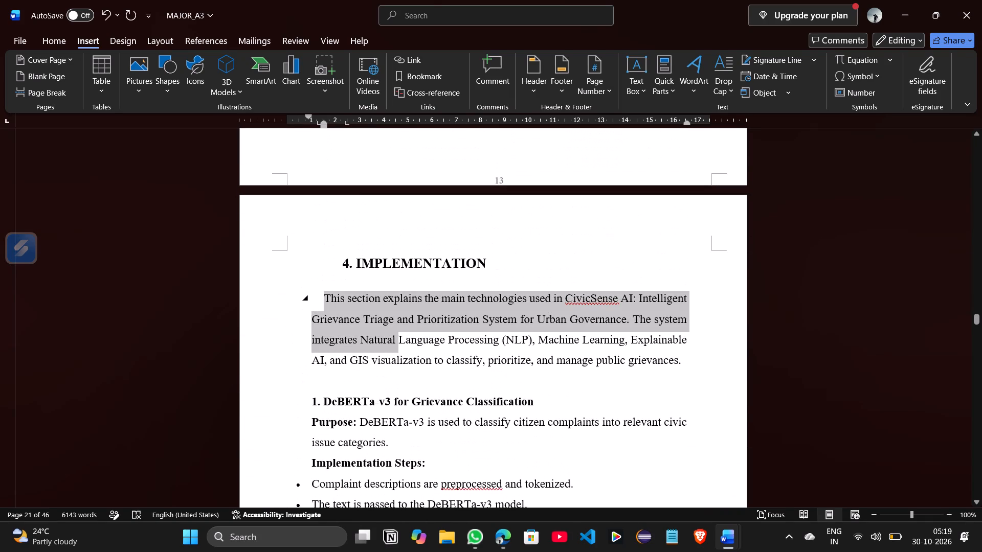
drag(416, 361, 471, 551)
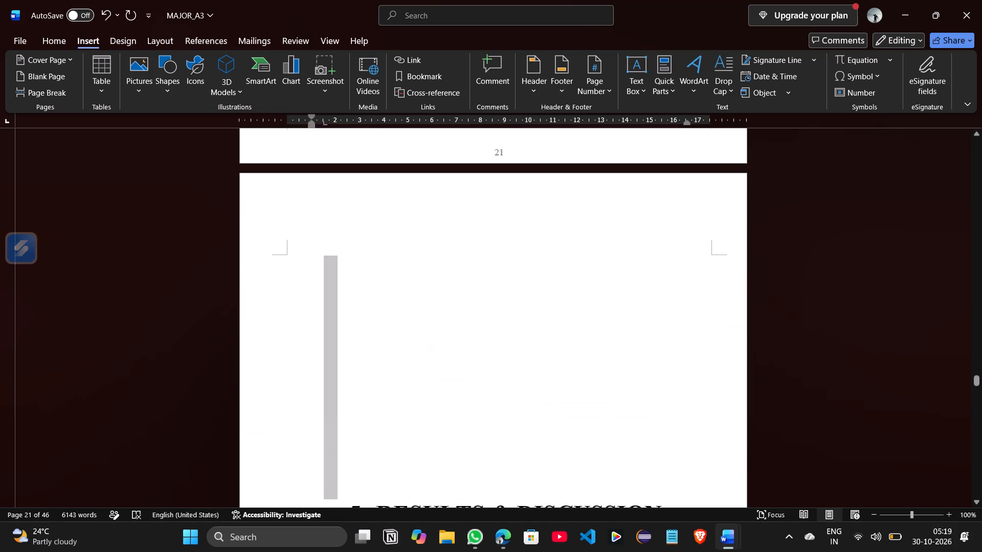
drag(471, 551, 467, 536)
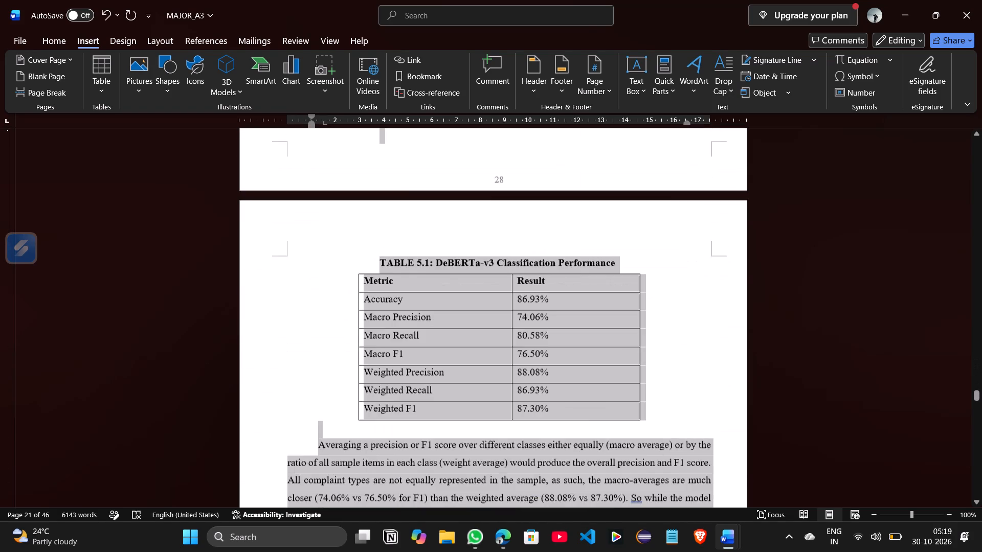
drag(467, 536, 422, 265)
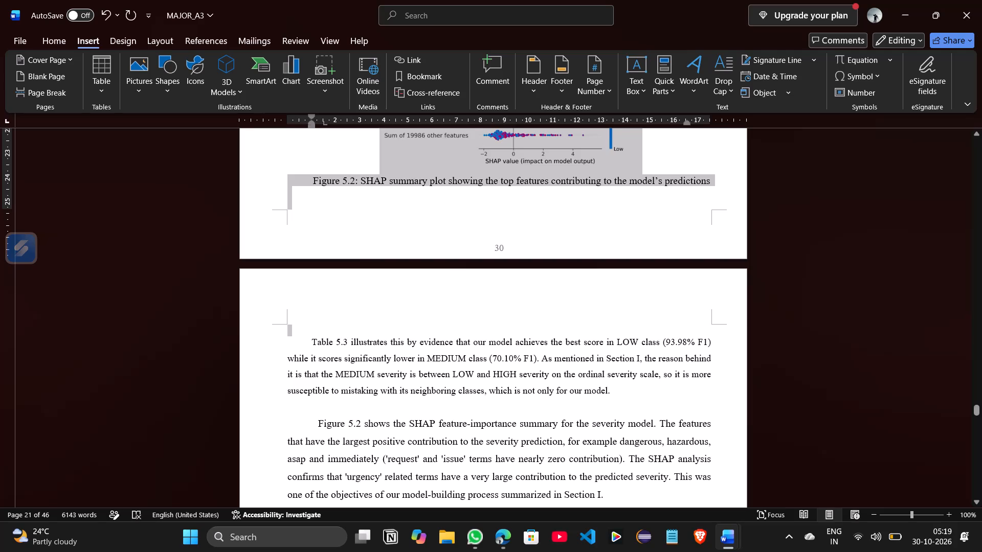
drag(422, 265, 483, 551)
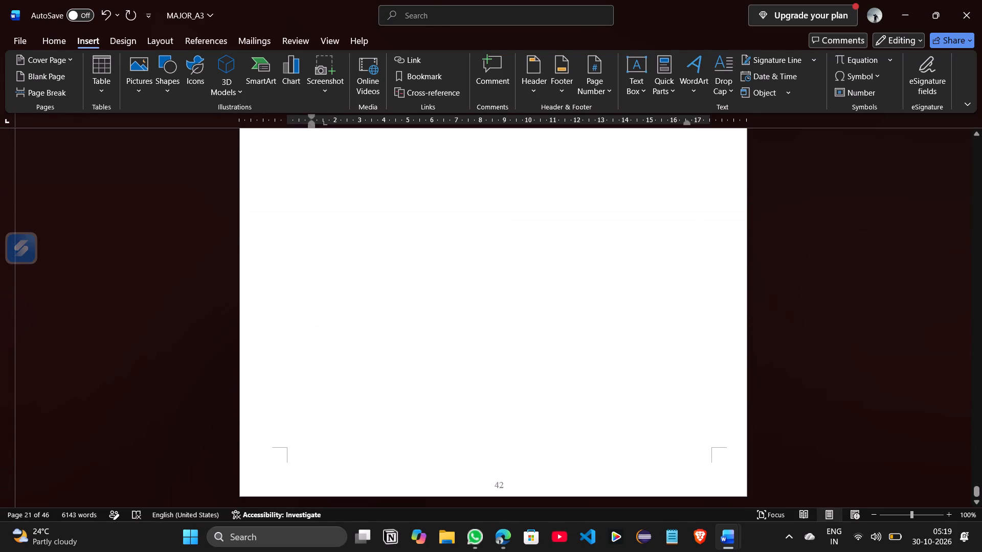
drag(483, 551, 486, 551)
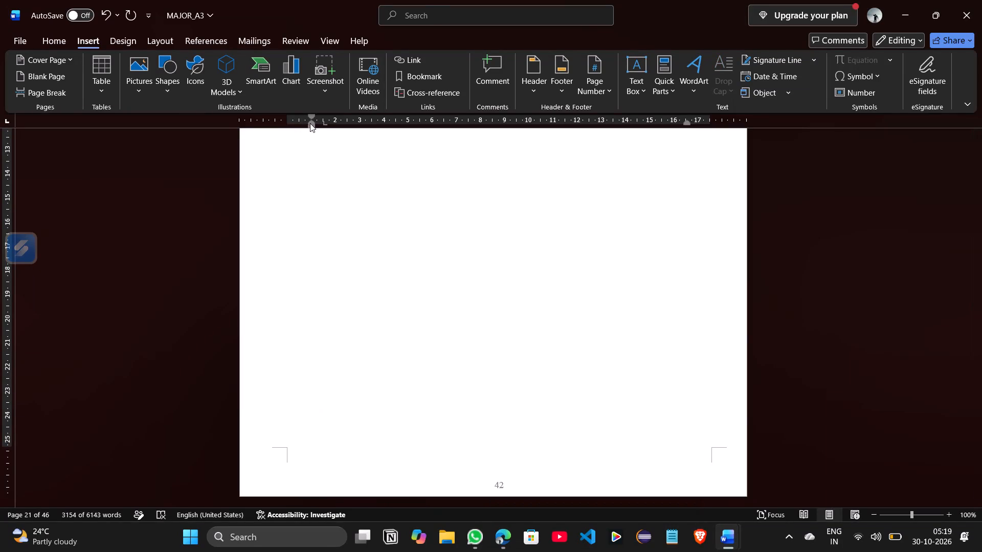
drag(310, 123, 319, 123)
drag(319, 123, 324, 124)
click(308, 123)
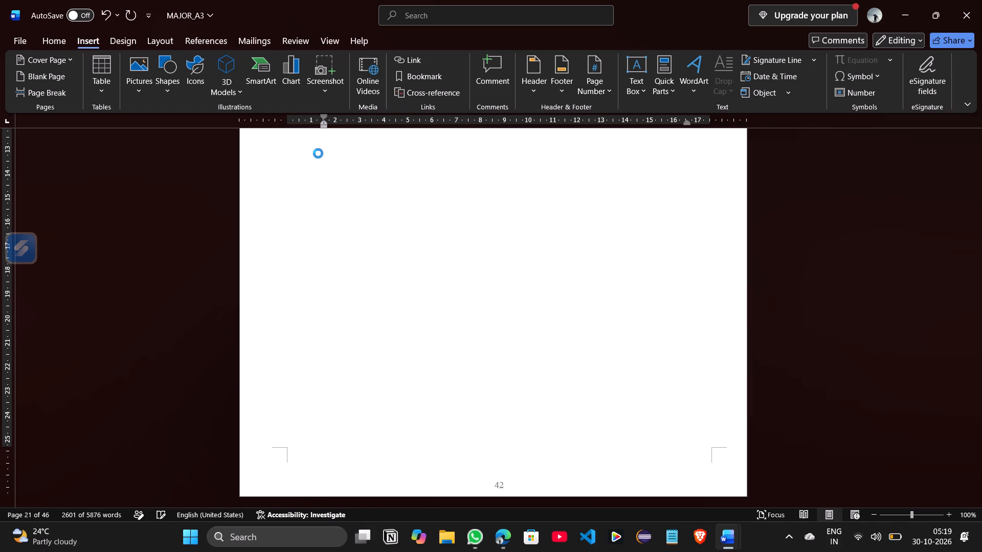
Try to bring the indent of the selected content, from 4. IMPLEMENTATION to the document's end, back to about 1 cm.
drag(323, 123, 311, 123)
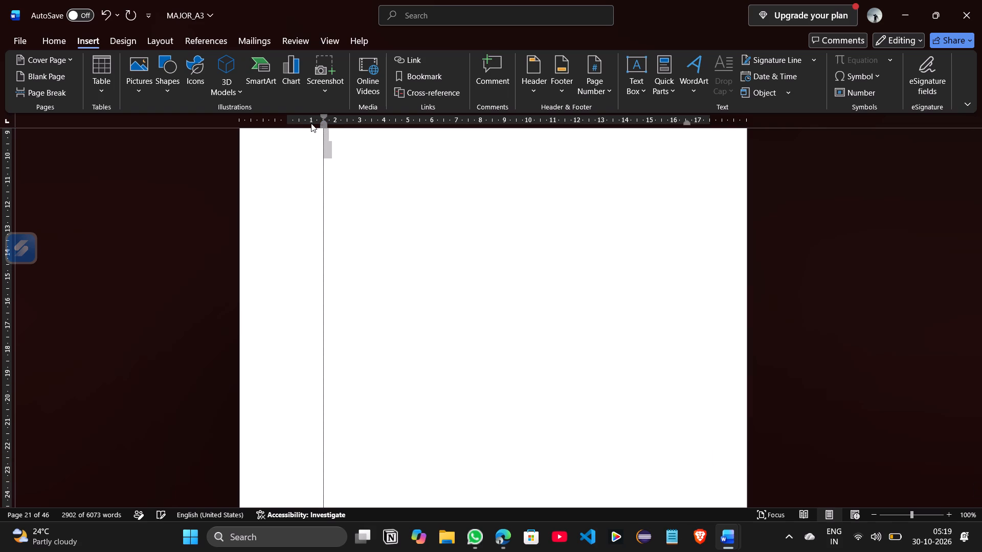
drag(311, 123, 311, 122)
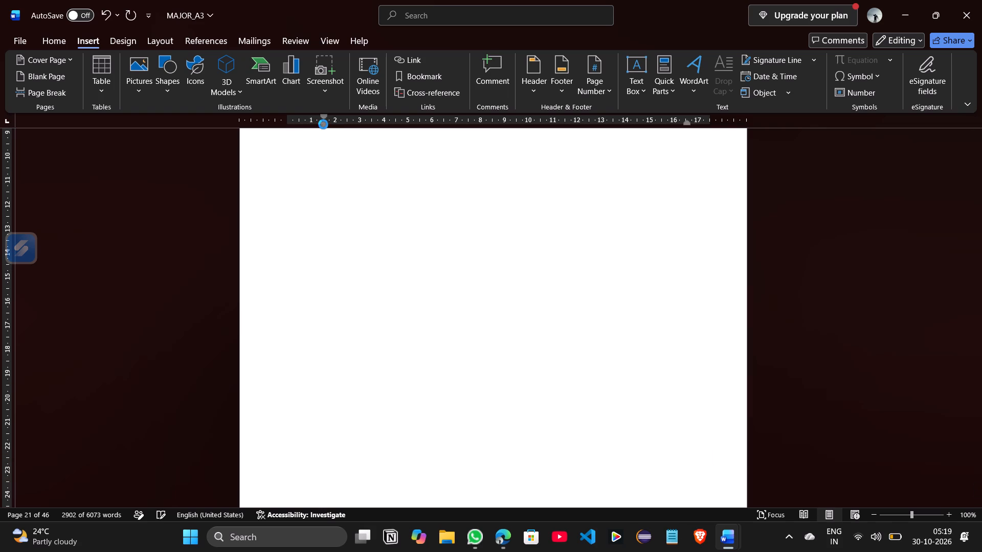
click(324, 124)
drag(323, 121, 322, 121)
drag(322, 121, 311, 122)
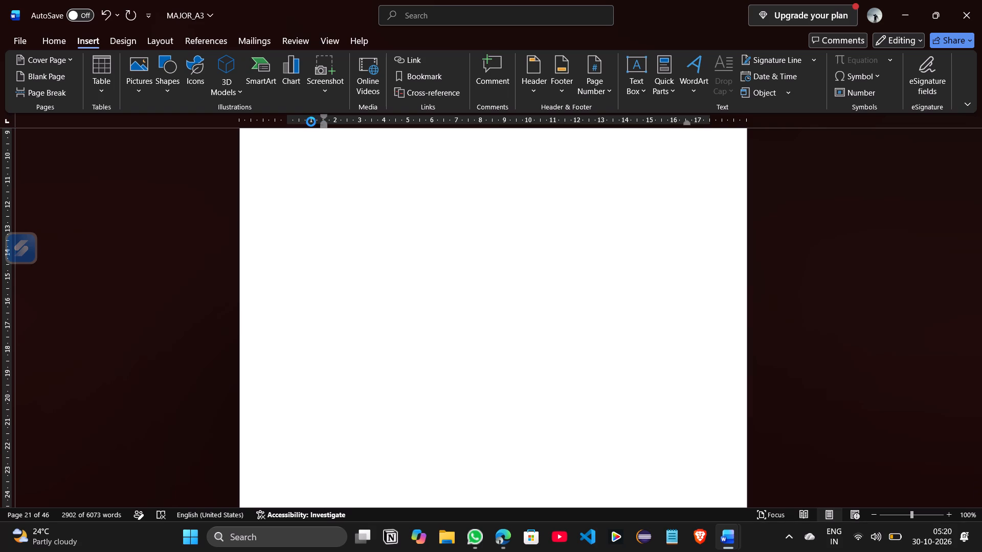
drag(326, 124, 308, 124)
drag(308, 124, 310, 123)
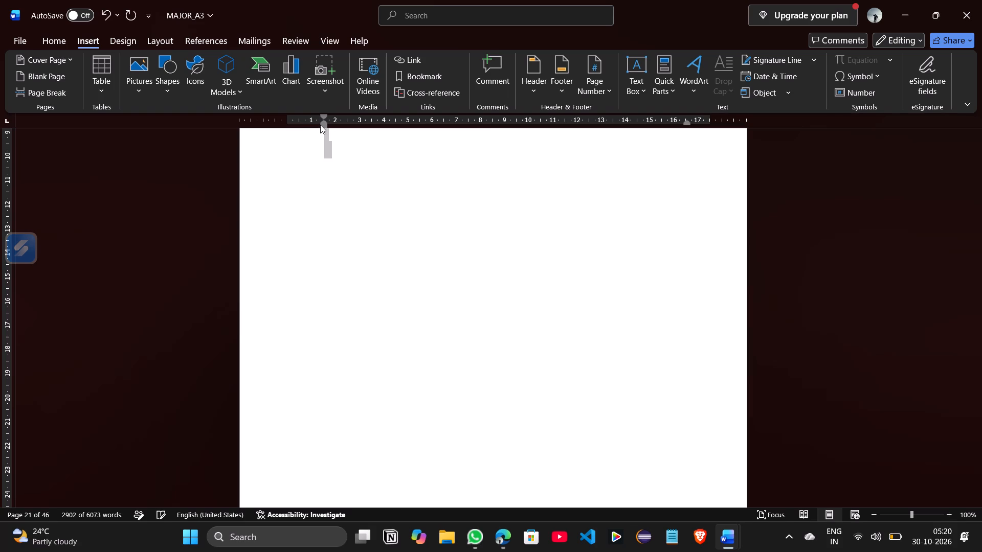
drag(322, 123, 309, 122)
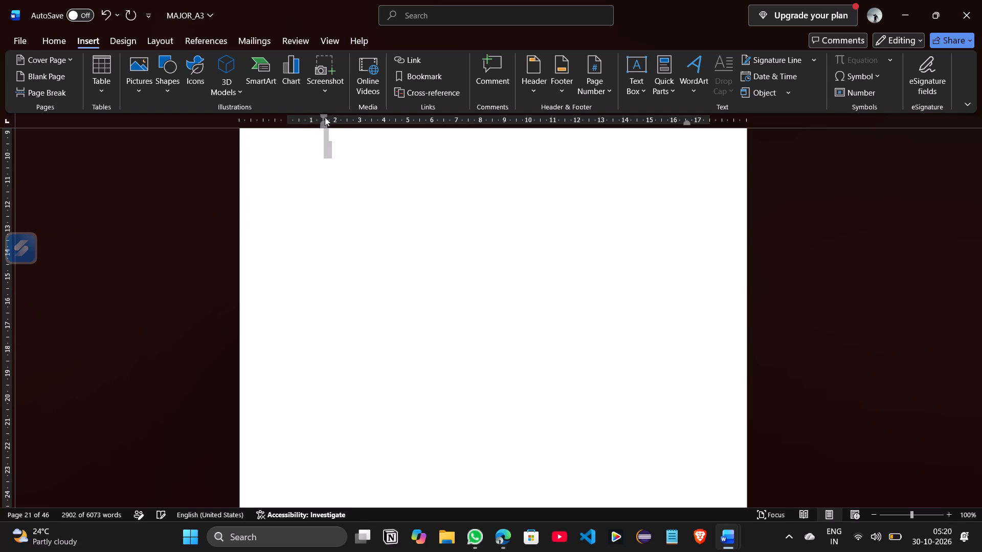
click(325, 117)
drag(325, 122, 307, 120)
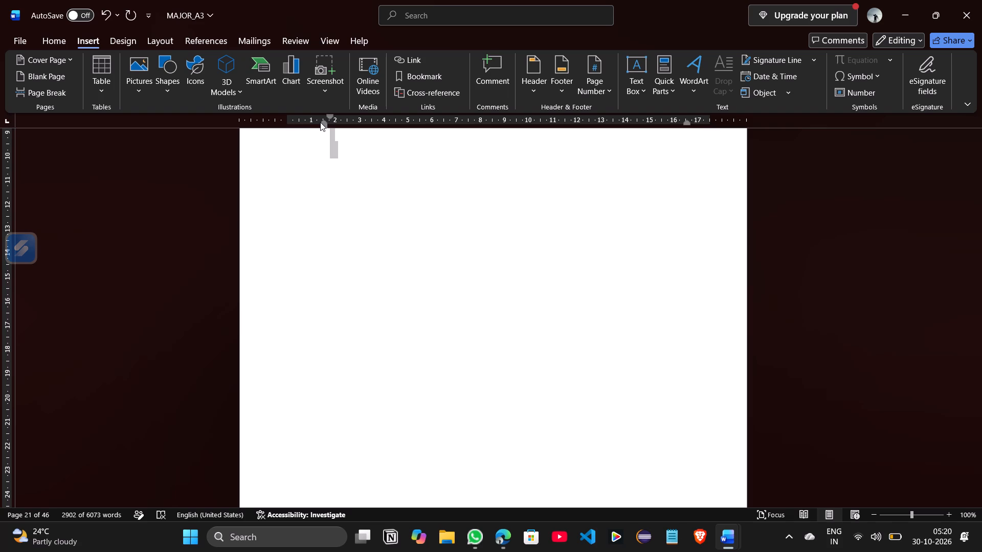
Undo the latest indent changes to the selected content from 4. IMPLEMENTATION to the document's end.
key(ctrl+z)
key(ctrl+z)
key(ctrl+z)
key(ctrl+z)
key(ctrl+z)
scroll(387, 191, up, 4)
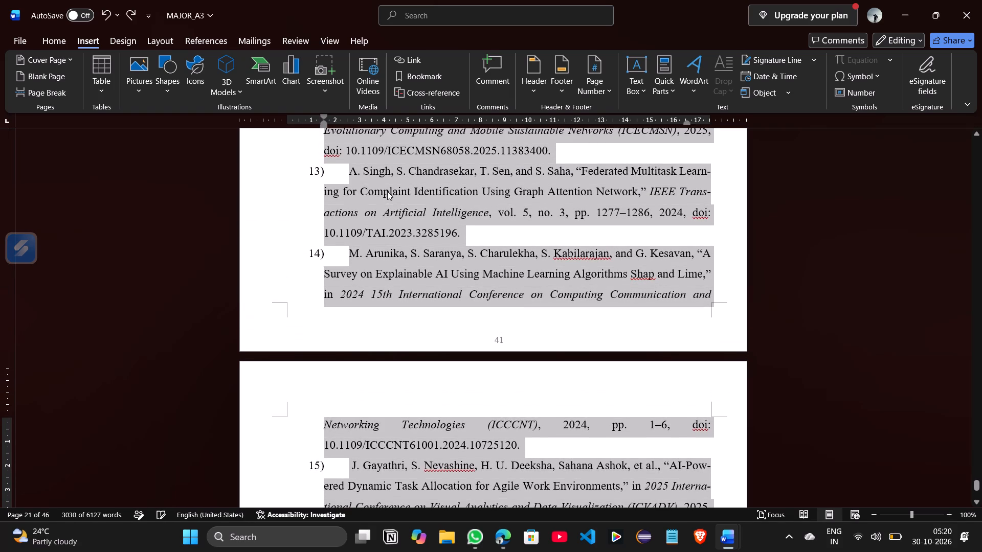
key(ctrl+z)
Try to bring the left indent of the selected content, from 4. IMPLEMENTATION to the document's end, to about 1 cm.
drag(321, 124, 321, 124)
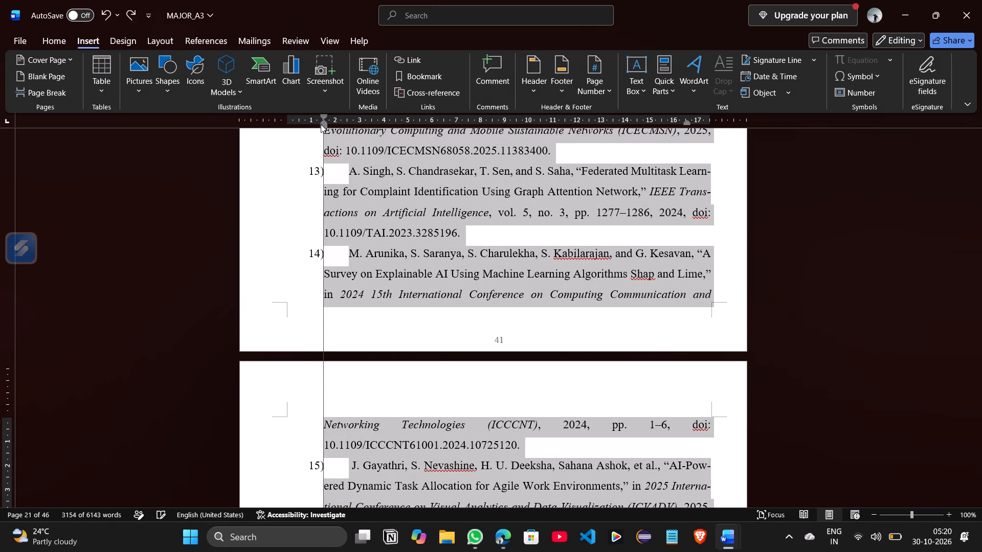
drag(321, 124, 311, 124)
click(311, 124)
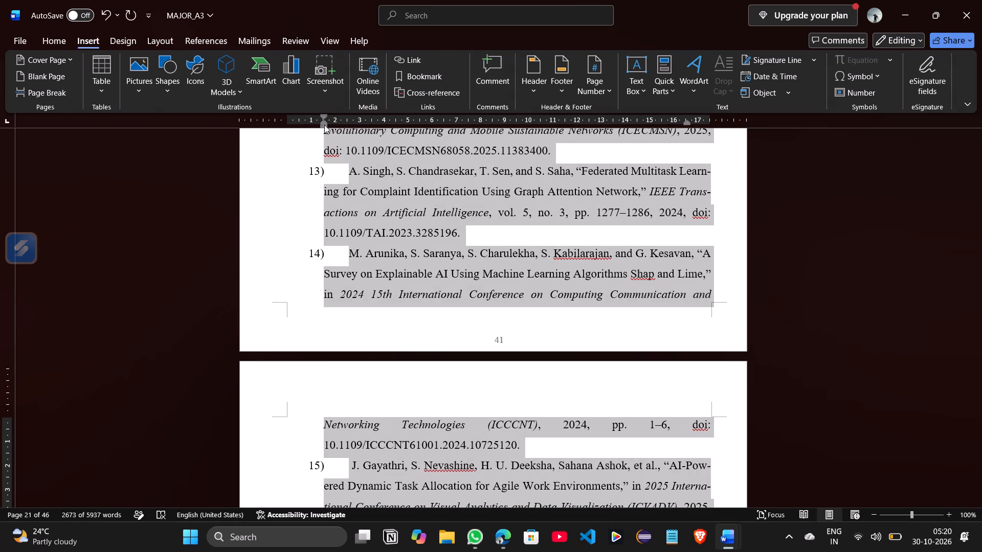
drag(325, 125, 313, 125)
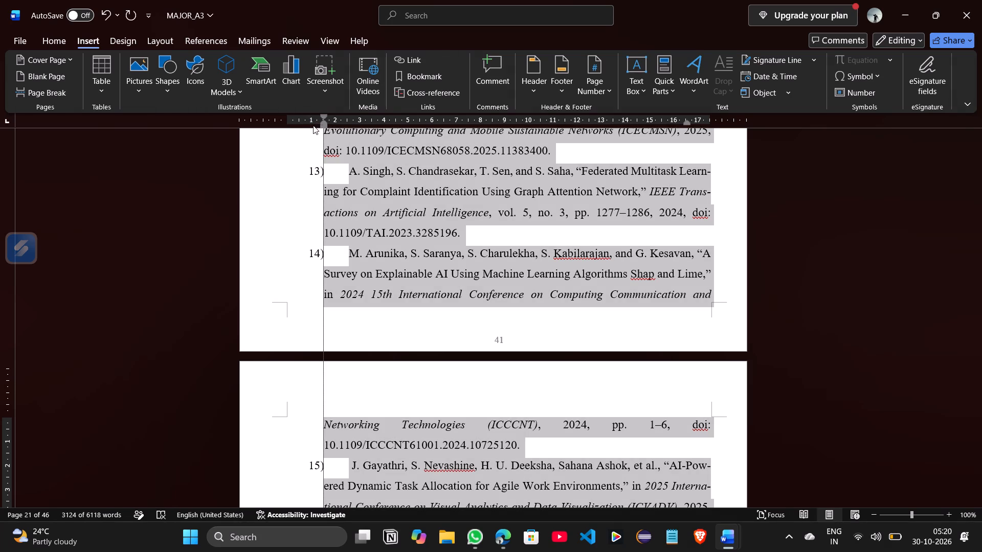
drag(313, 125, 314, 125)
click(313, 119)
Review the indentation from the references back through the results, literature review and front matter, and compare it with chapter 4. IMPLEMENTATION.
scroll(393, 244, up, 4)
click(393, 244)
scroll(393, 244, up, 6)
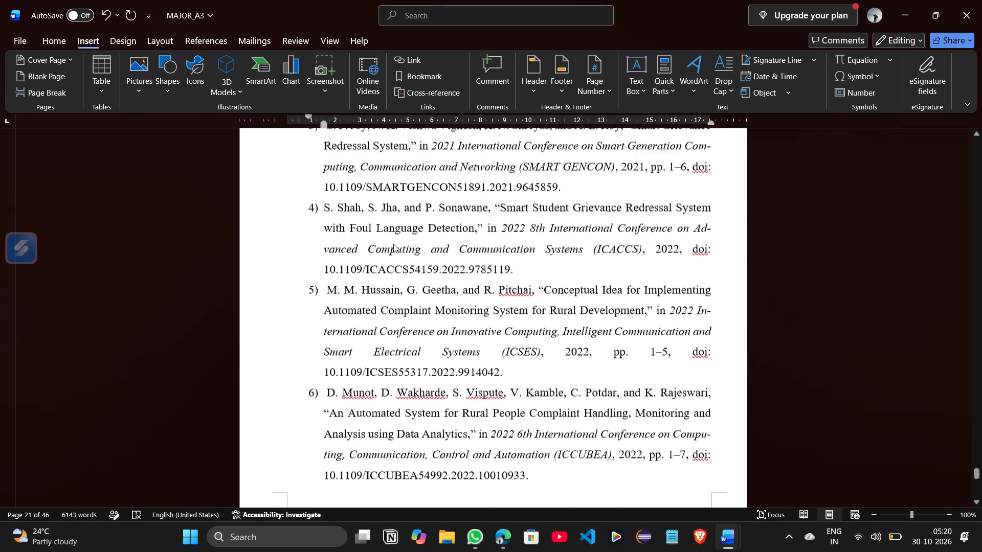
scroll(393, 244, up, 9)
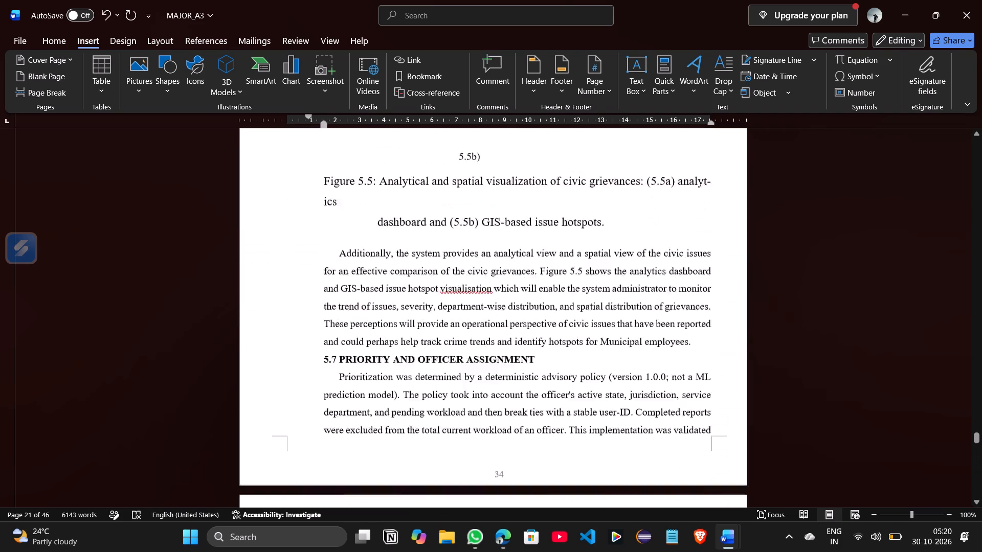
scroll(393, 244, up, 8)
scroll(393, 244, up, 20)
scroll(393, 244, up, 14)
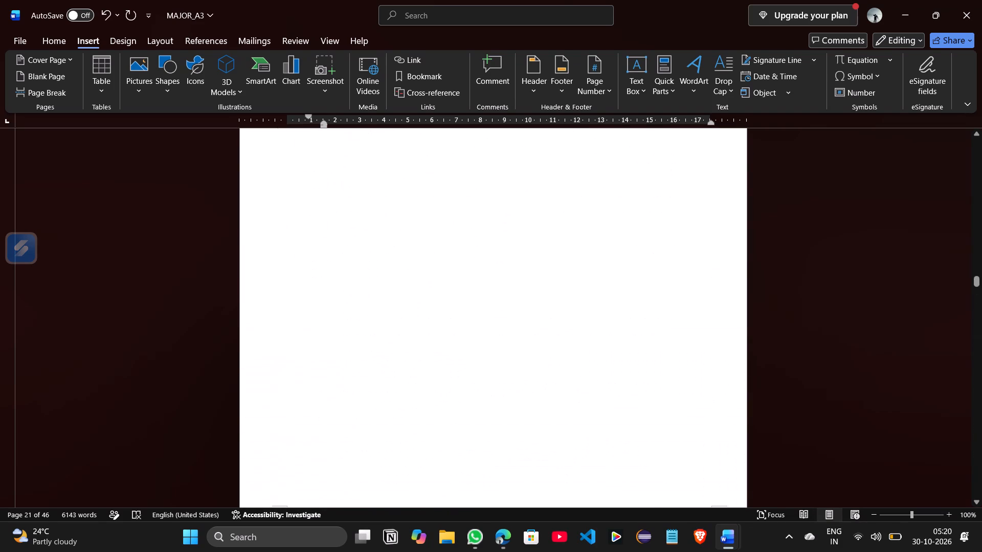
scroll(393, 244, up, 8)
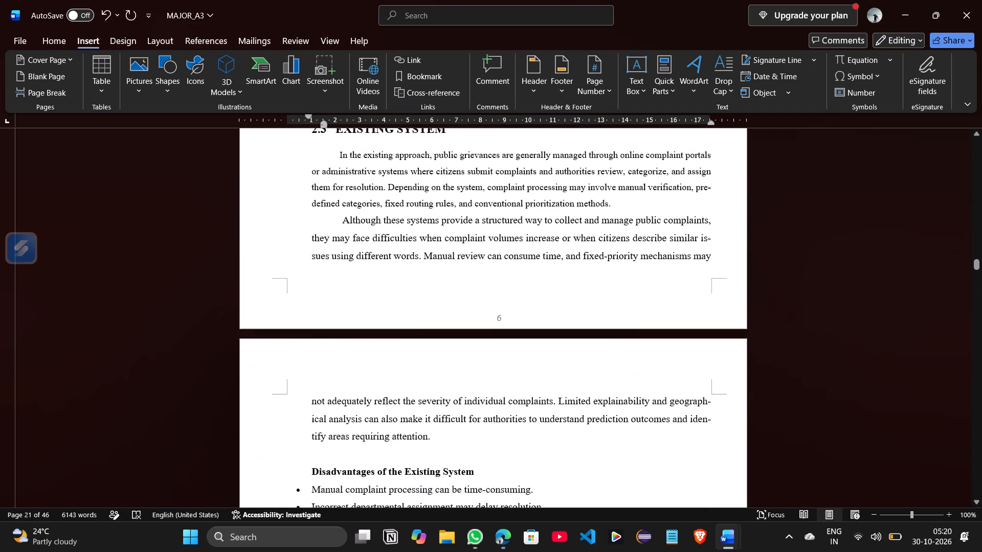
scroll(393, 244, up, 10)
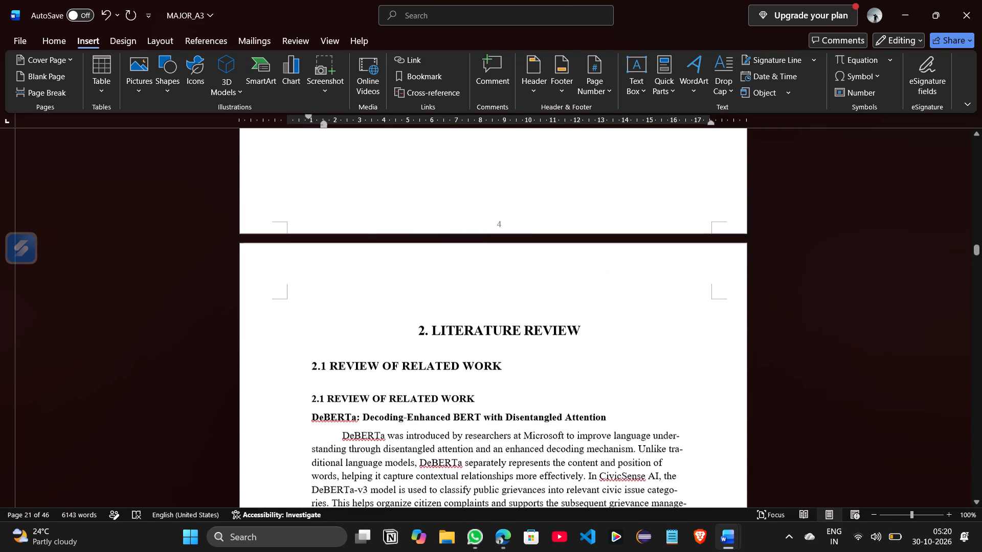
scroll(393, 244, up, 9)
scroll(393, 244, down, 2)
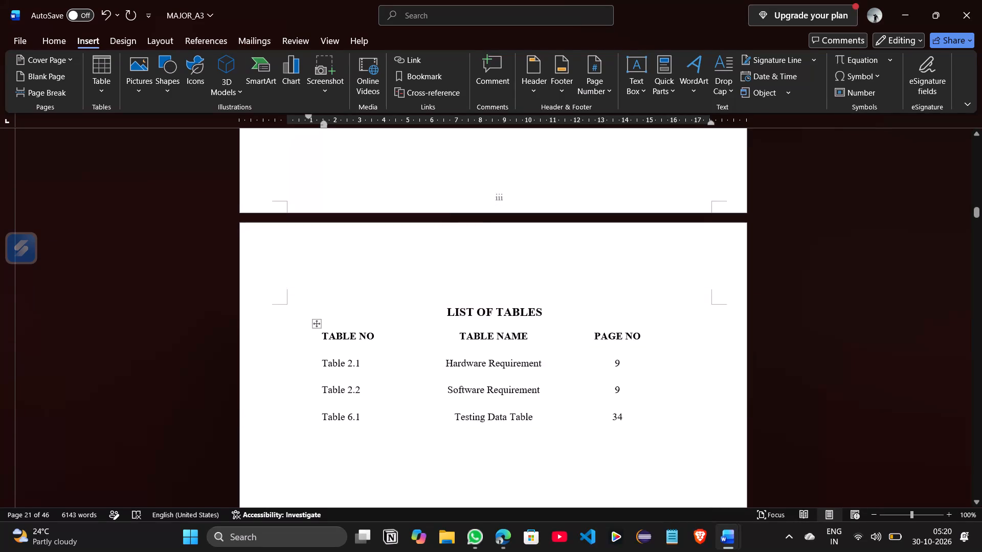
scroll(393, 244, down, 8)
scroll(393, 244, down, 18)
scroll(393, 244, down, 4)
scroll(393, 244, up, 3)
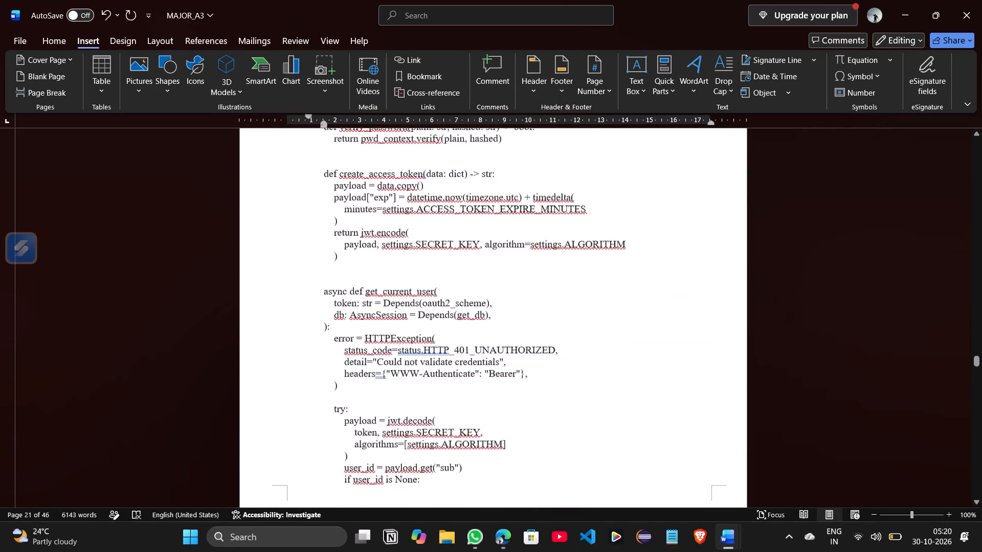
scroll(393, 244, up, 8)
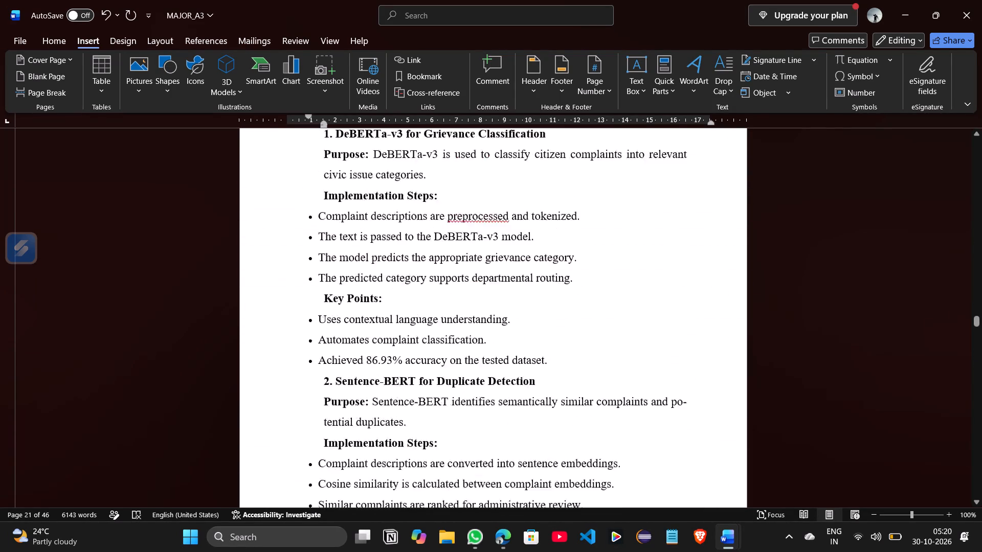
scroll(393, 244, up, 1)
Set the first-line indent of everything from the 4. IMPLEMENTATION heading to the document's end to about 1 cm.
scroll(393, 244, down, 3)
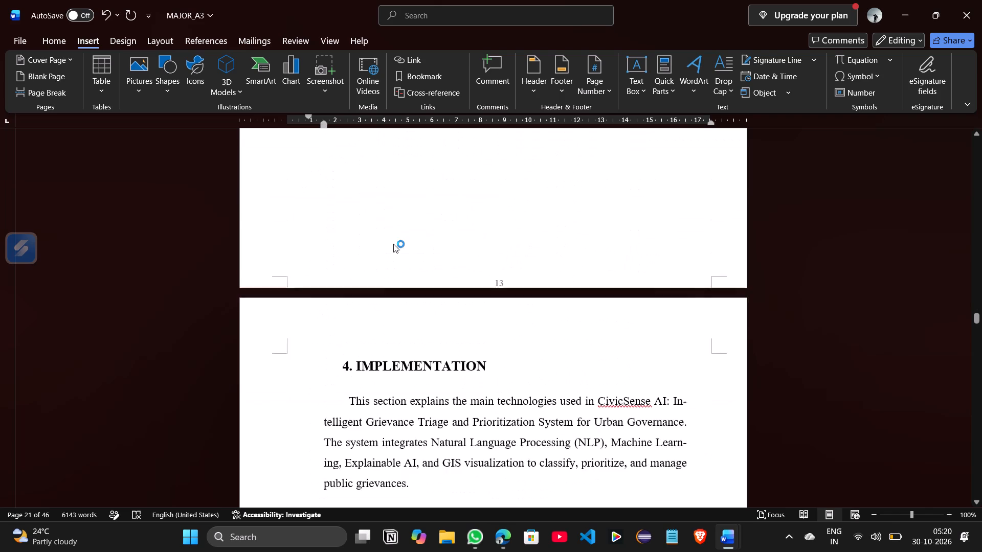
scroll(393, 244, down, 1)
drag(338, 146, 359, 154)
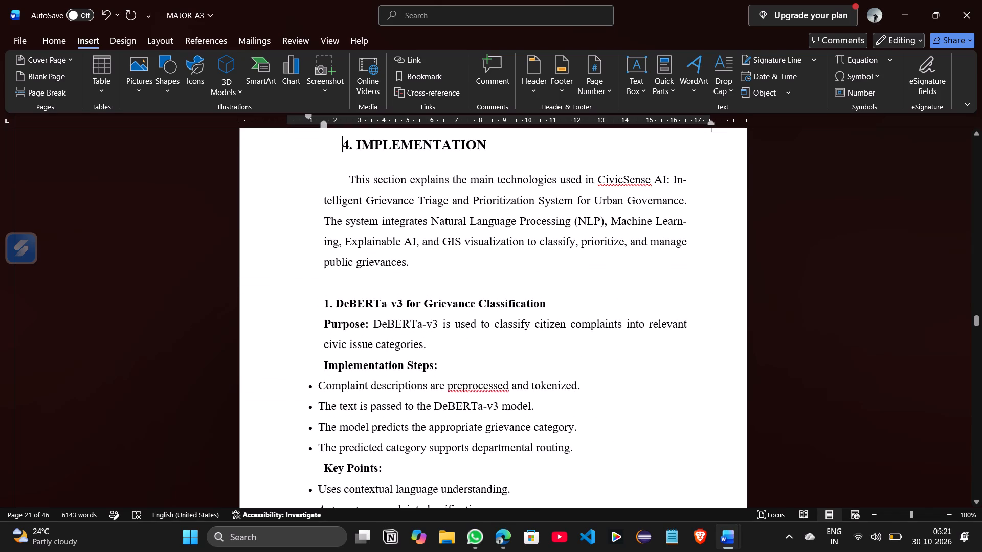
drag(359, 154, 556, 551)
scroll(514, 522, up, 1)
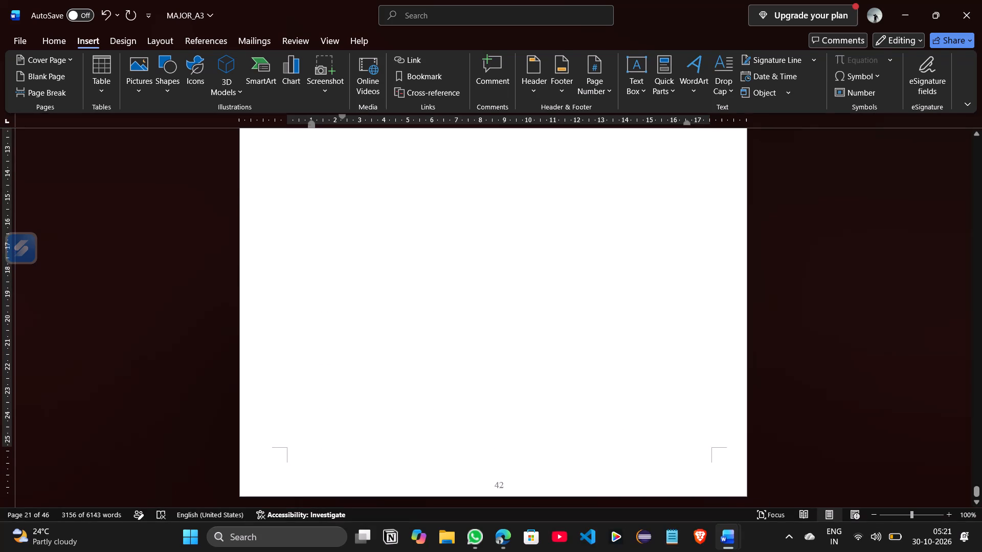
click(310, 124)
drag(342, 115, 331, 113)
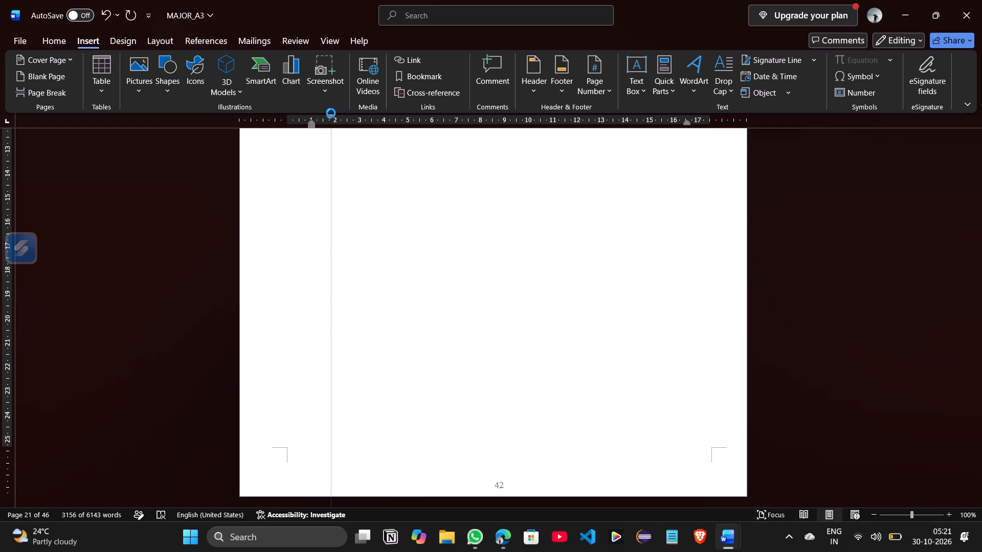
drag(331, 113, 334, 114)
drag(334, 114, 325, 113)
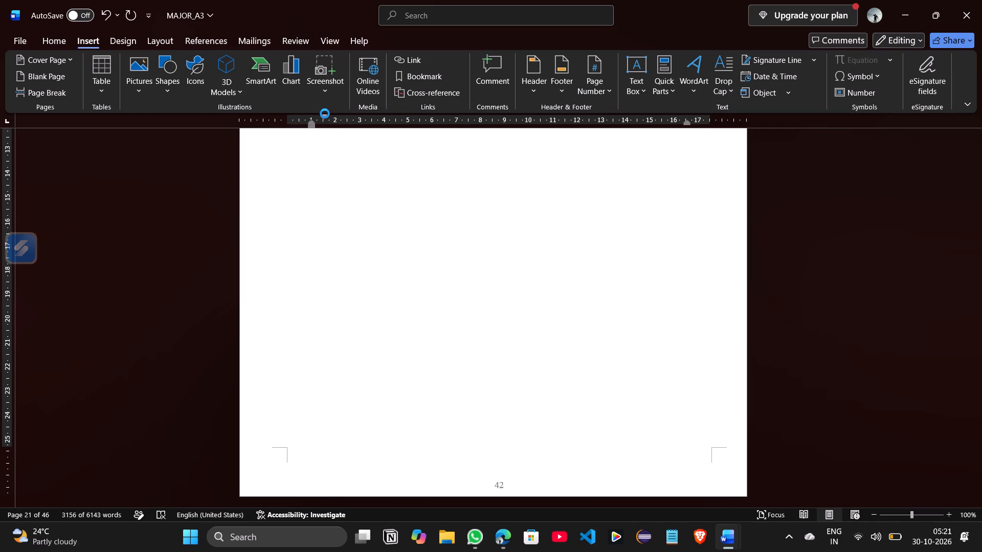
scroll(359, 209, up, 5)
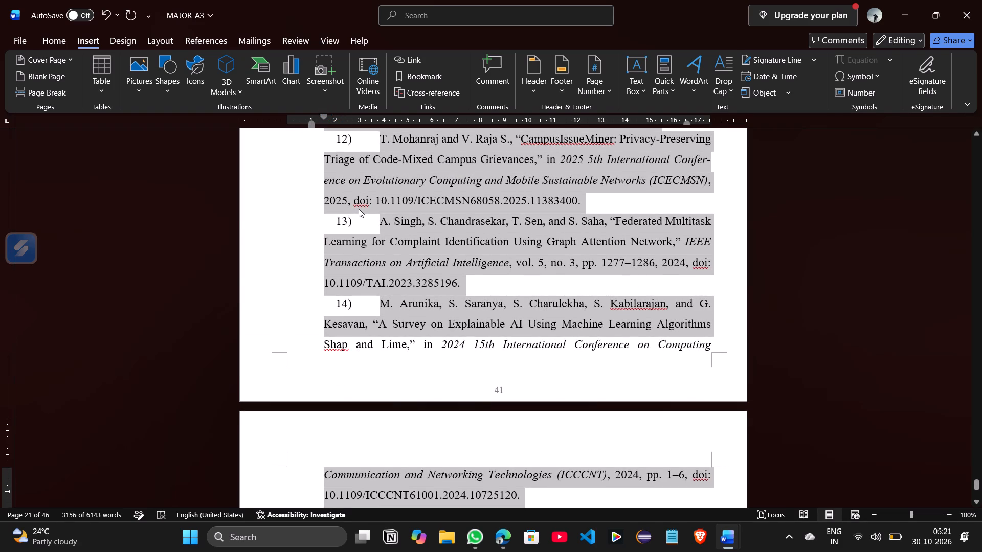
scroll(359, 209, up, 2)
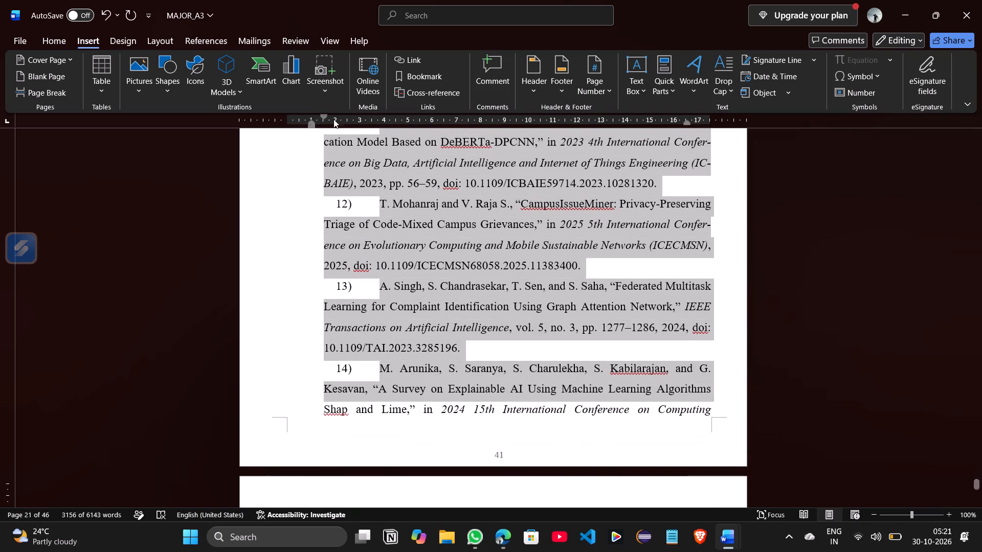
drag(325, 114, 332, 114)
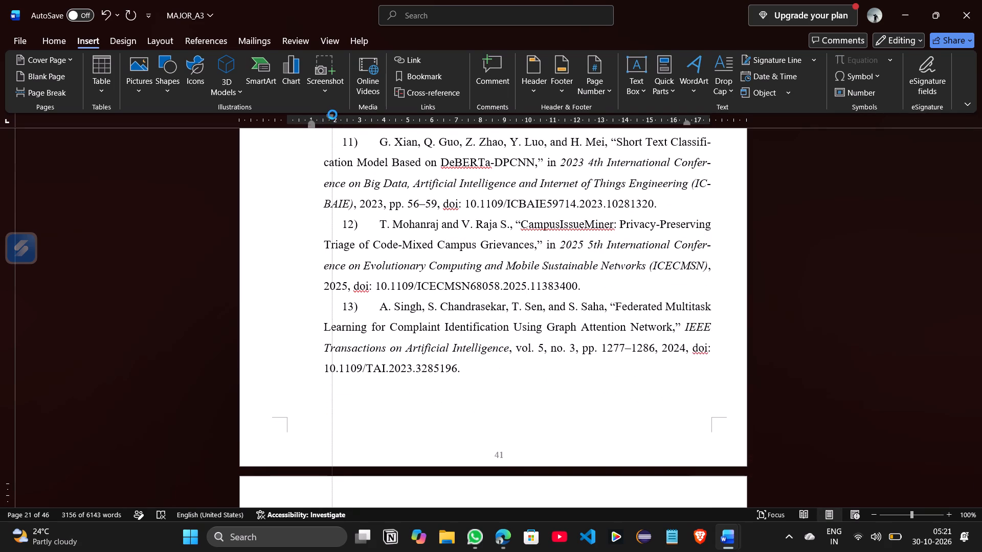
drag(332, 114, 320, 115)
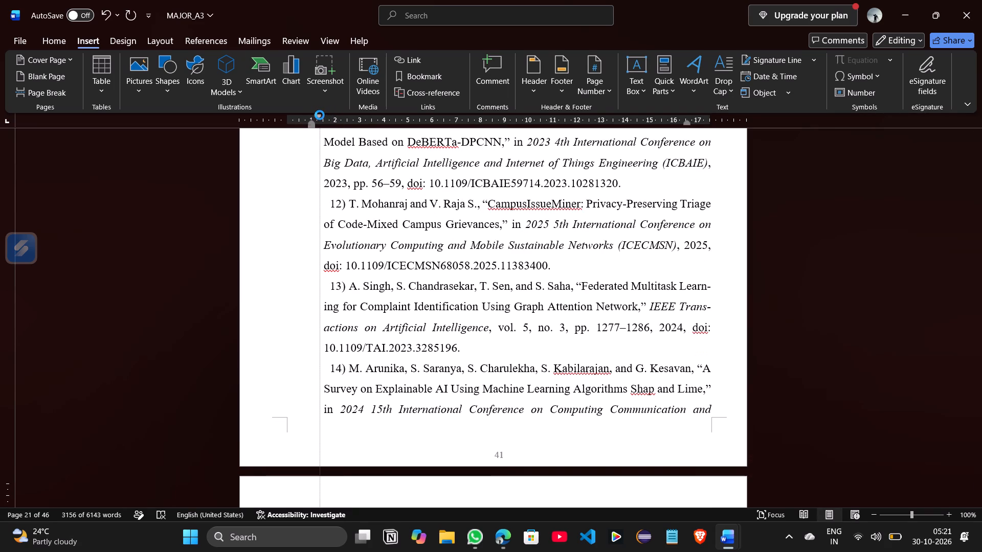
drag(320, 115, 311, 112)
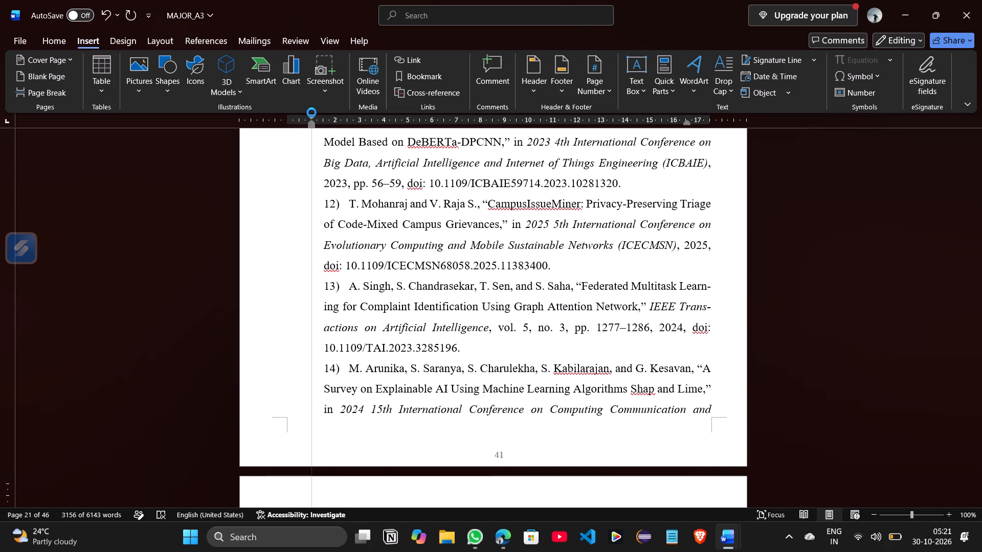
drag(311, 112, 314, 114)
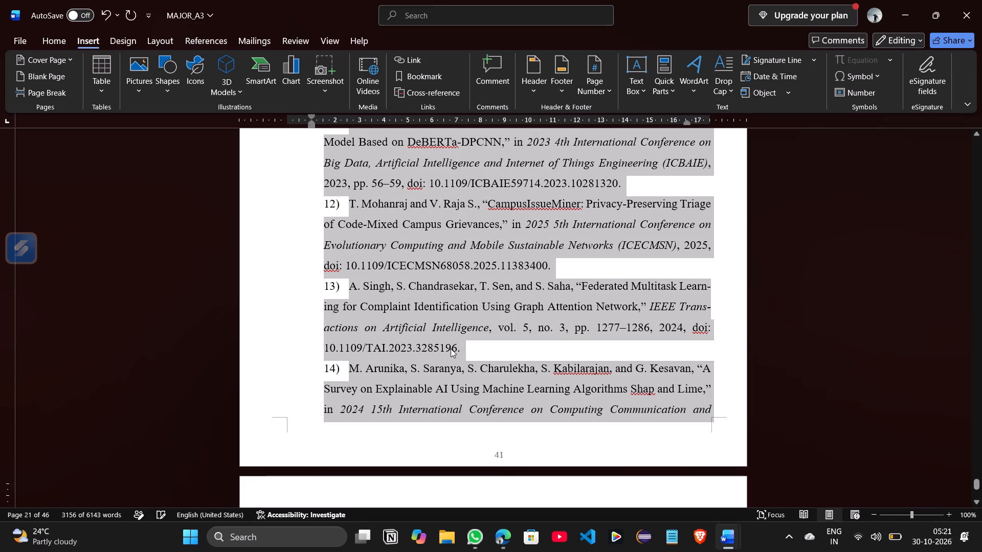
Review the indentation of the references, the 6.CONCLUSION chapter and the limitations list before it.
scroll(451, 349, up, 8)
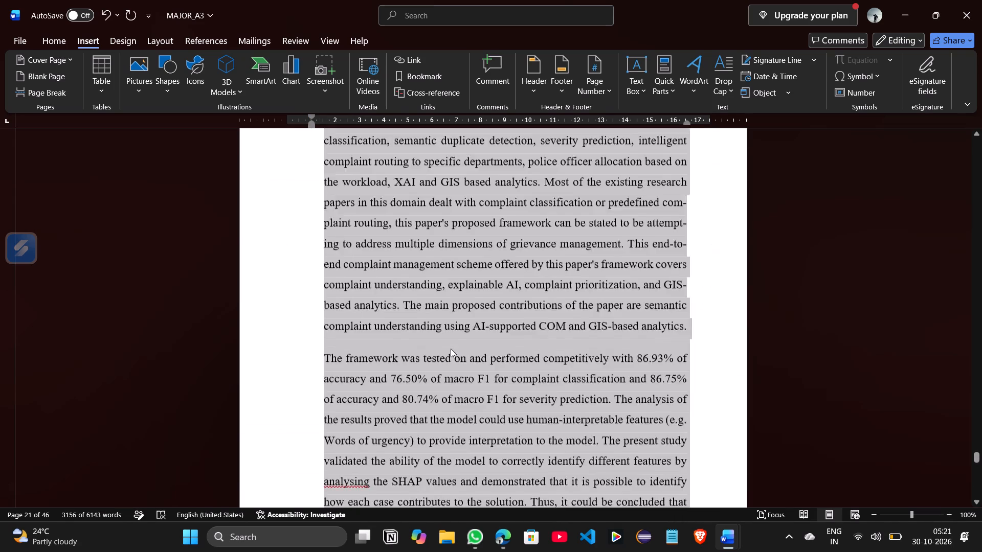
scroll(451, 349, down, 1)
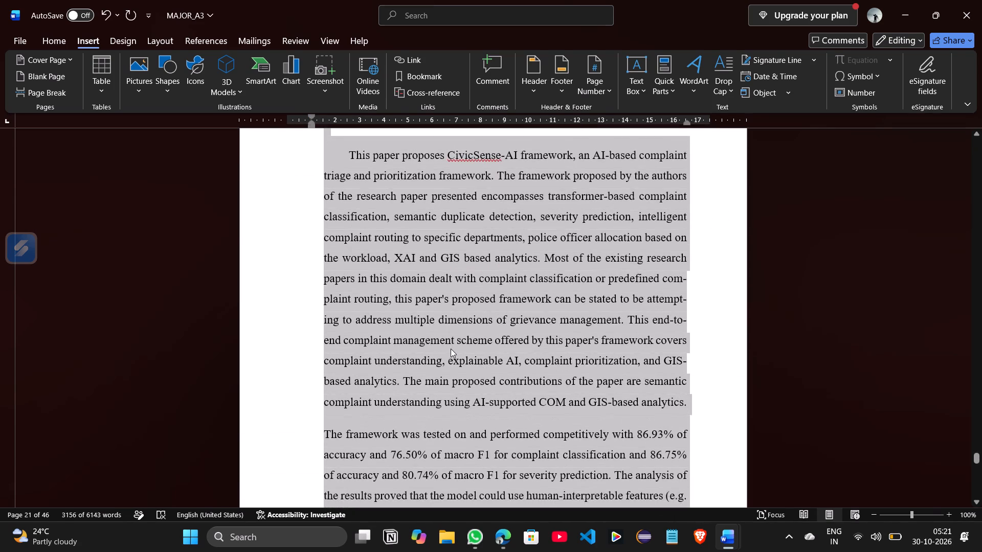
scroll(451, 349, down, 2)
scroll(451, 349, up, 6)
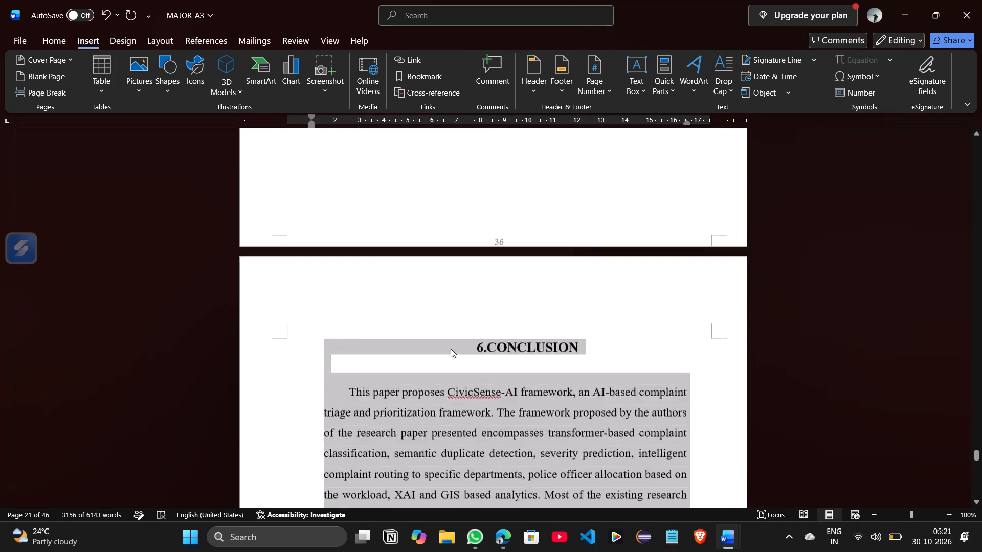
scroll(451, 349, up, 6)
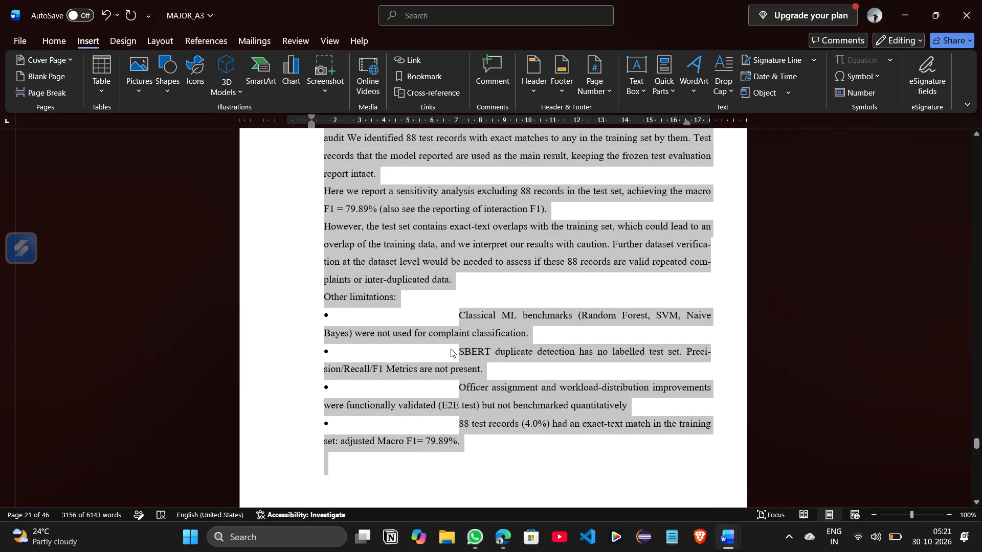
scroll(451, 349, up, 1)
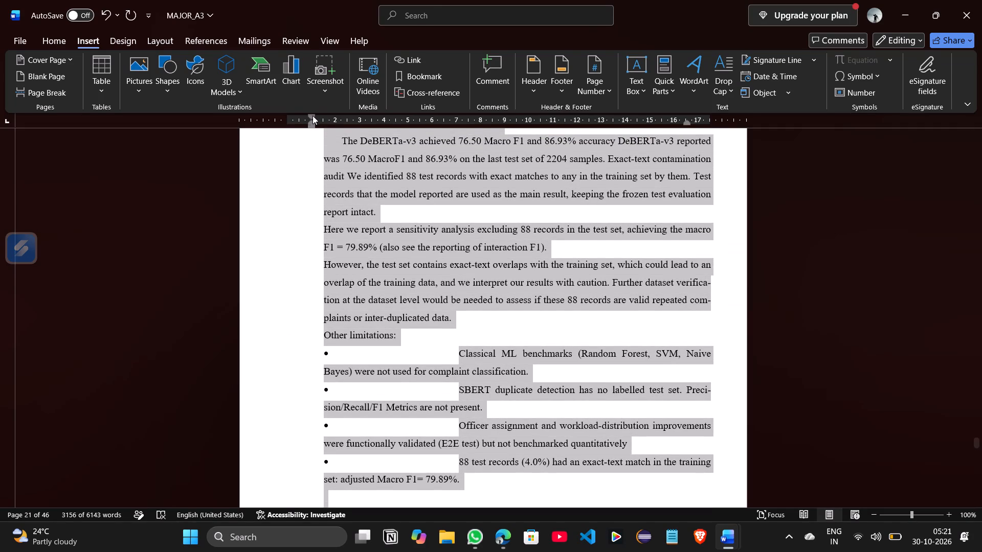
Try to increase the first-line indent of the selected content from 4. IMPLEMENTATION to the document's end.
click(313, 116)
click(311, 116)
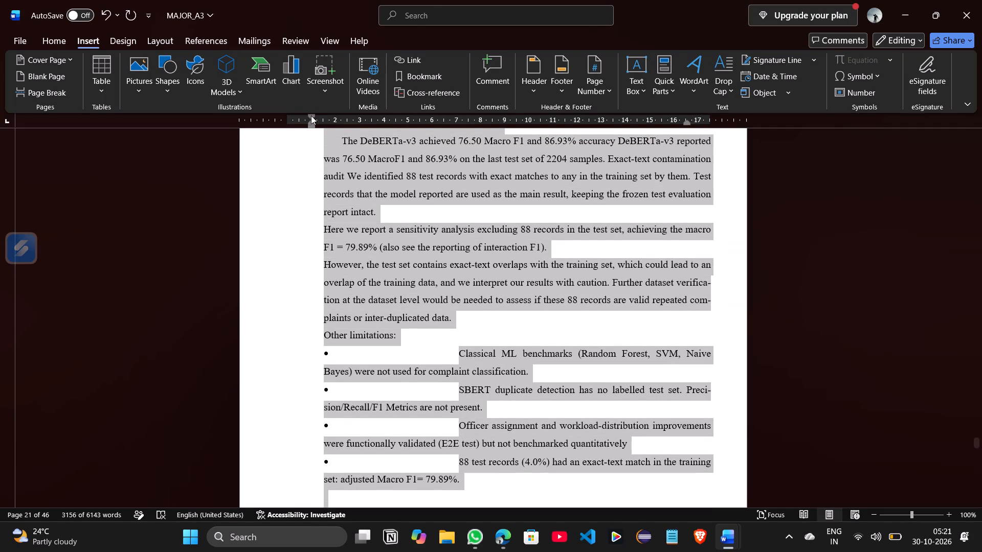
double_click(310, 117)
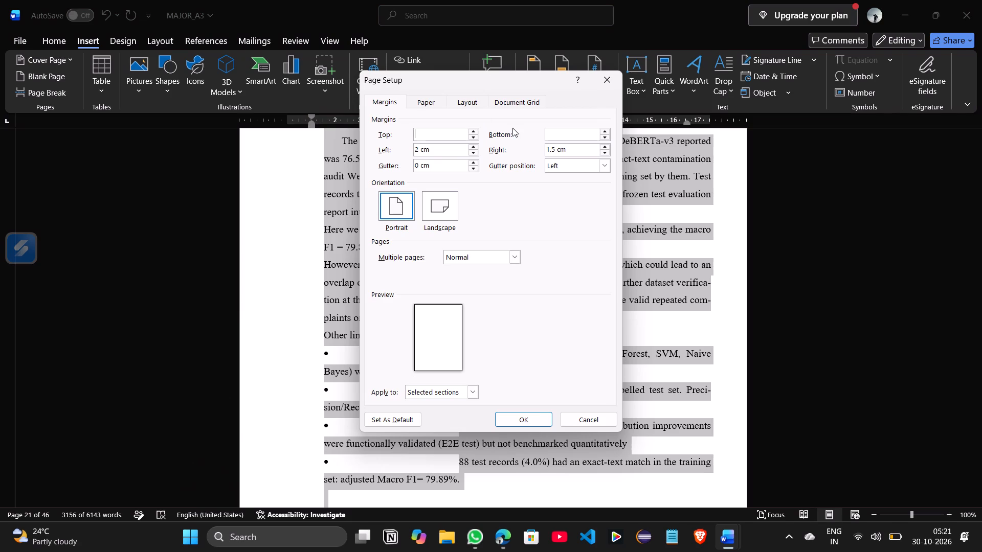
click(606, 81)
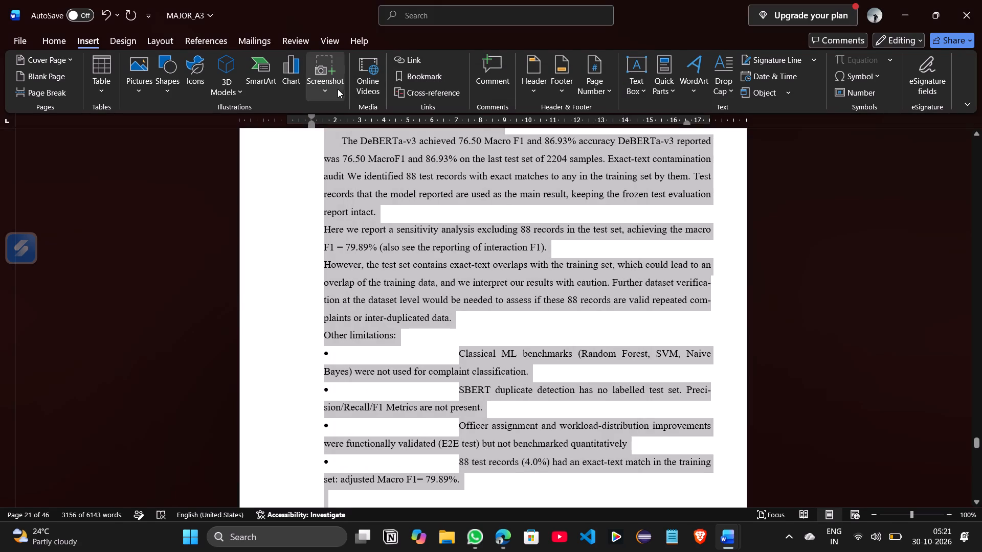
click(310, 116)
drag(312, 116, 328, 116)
Review the indentation of the captions, images and paragraphs around Figures 5.5 and 5.4 in the results chapter.
scroll(406, 348, up, 2)
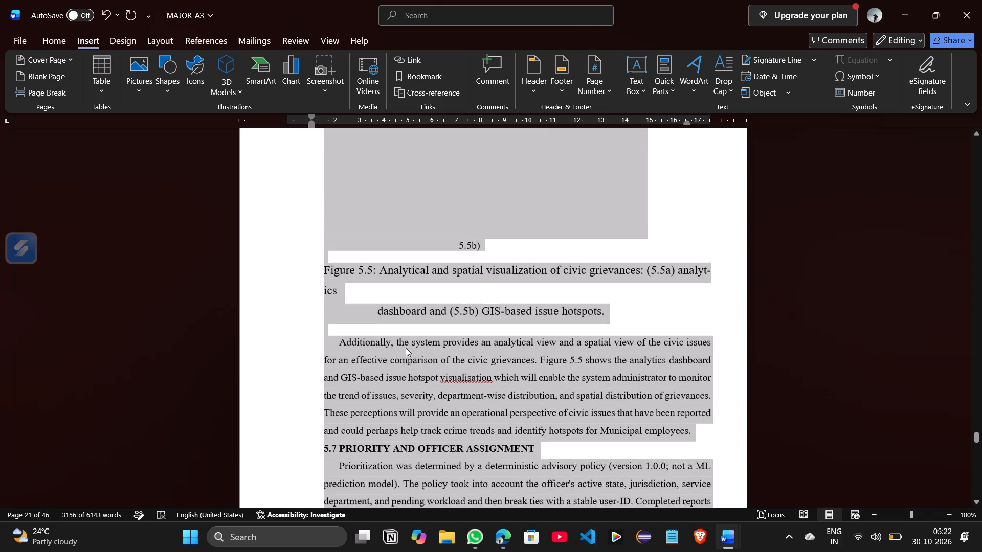
scroll(406, 348, up, 1)
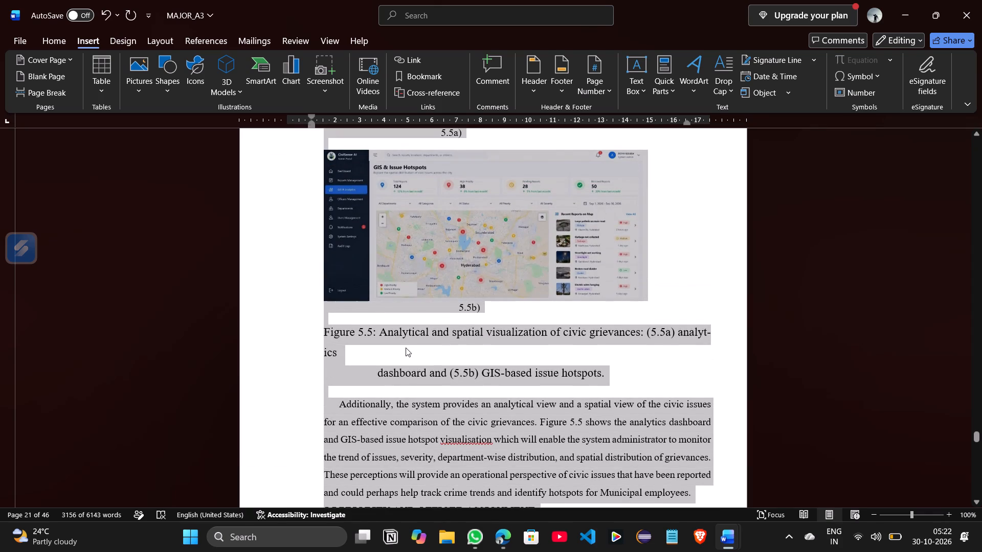
scroll(406, 348, up, 1)
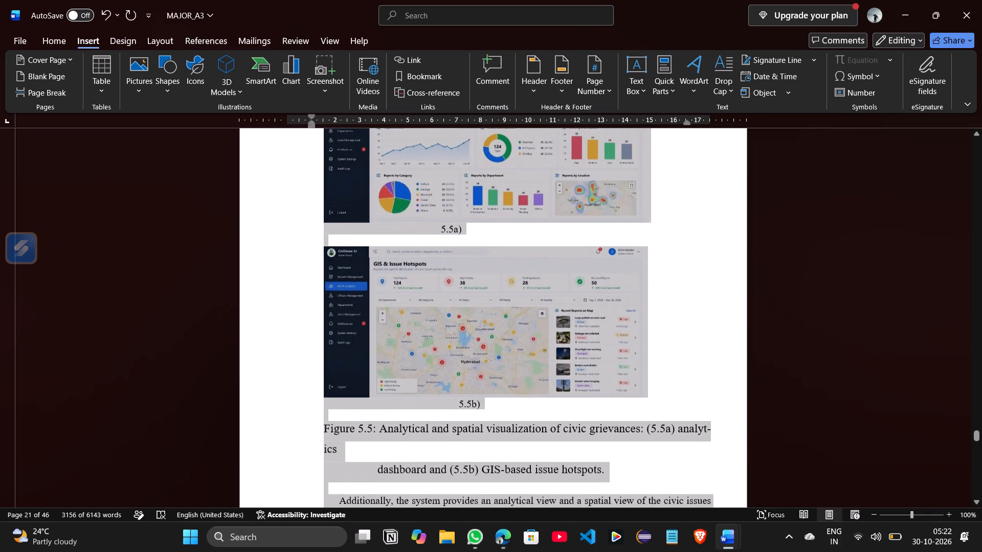
scroll(406, 348, up, 2)
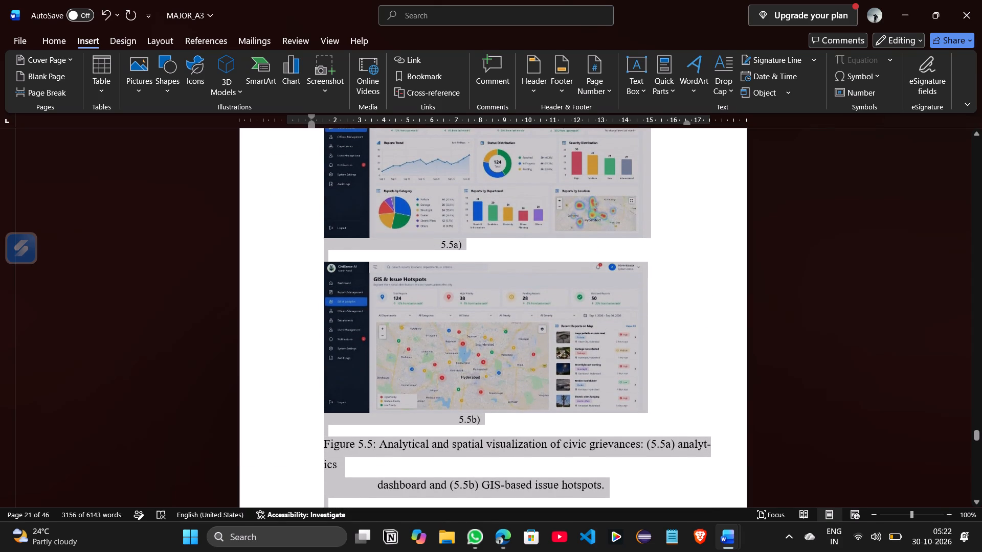
scroll(406, 348, up, 2)
scroll(406, 348, down, 2)
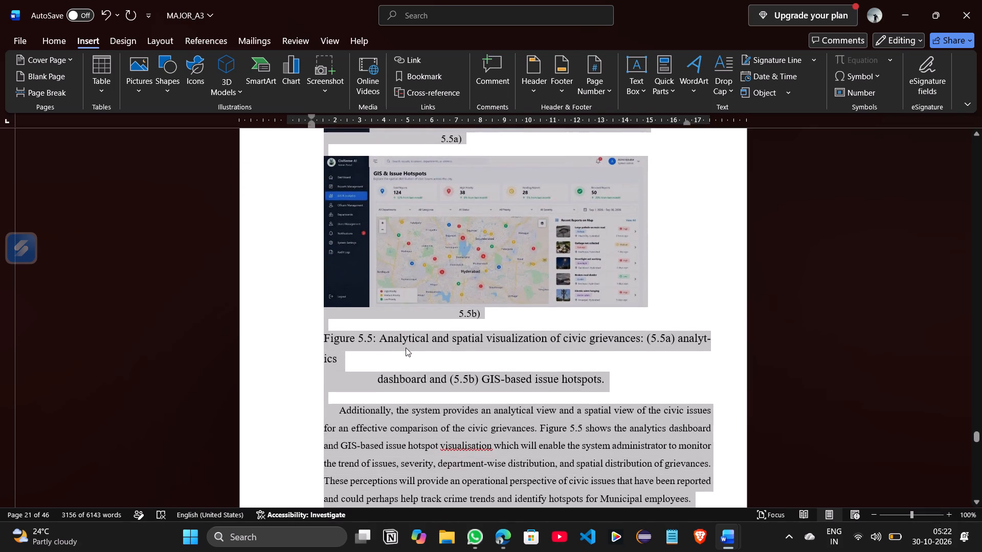
scroll(406, 348, up, 4)
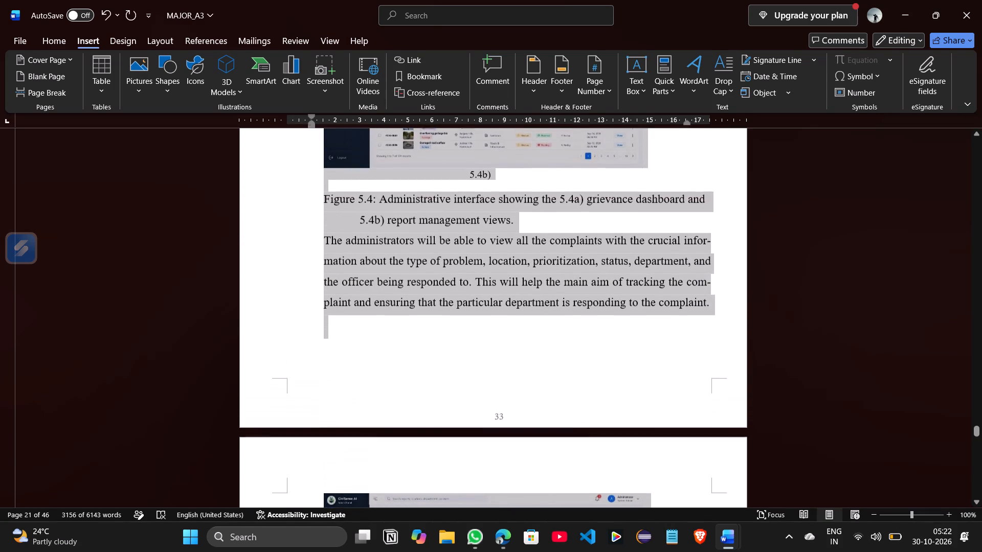
scroll(406, 348, up, 2)
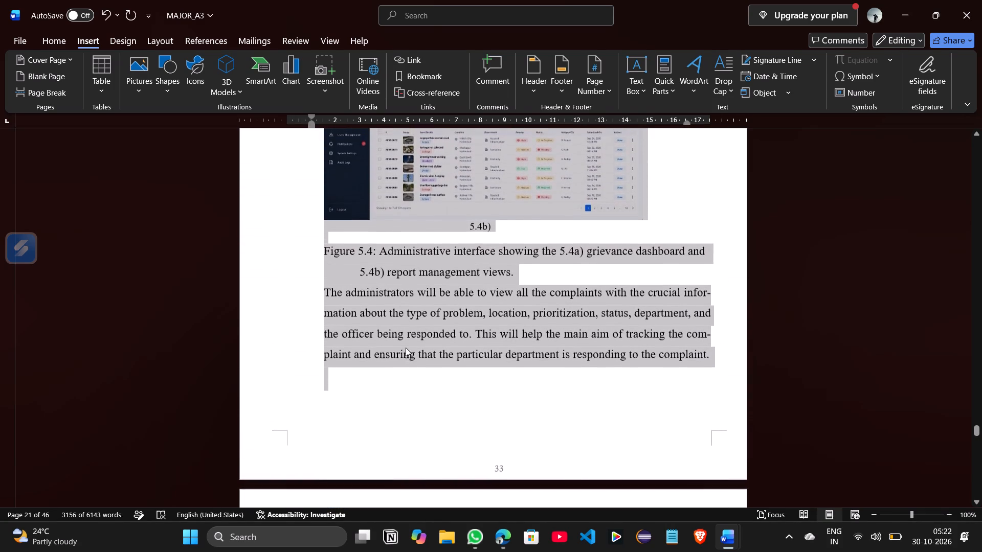
scroll(406, 348, up, 3)
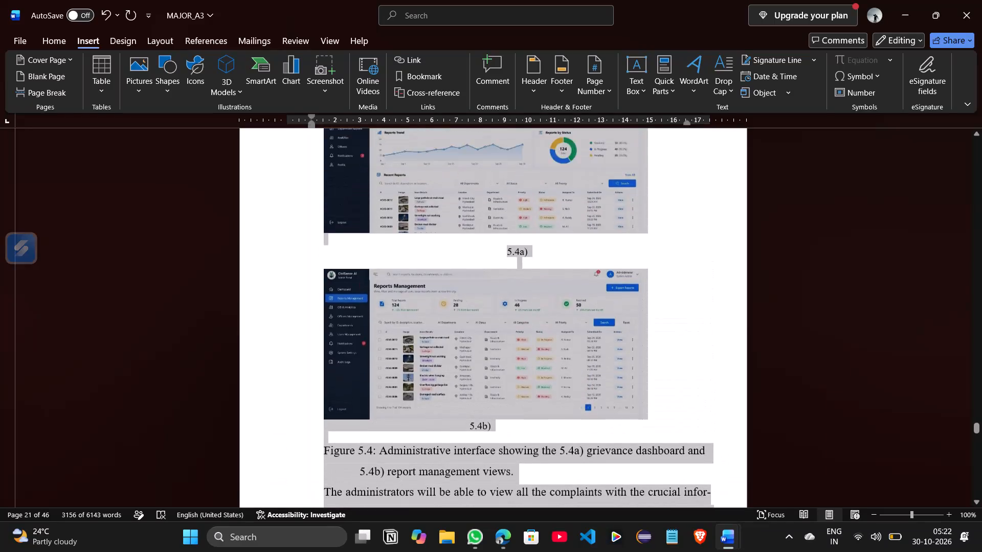
scroll(406, 348, up, 1)
Undo the recent indent changes across the content from 4. IMPLEMENTATION to the document's end, checking the layout around section 5.6.
click(308, 385)
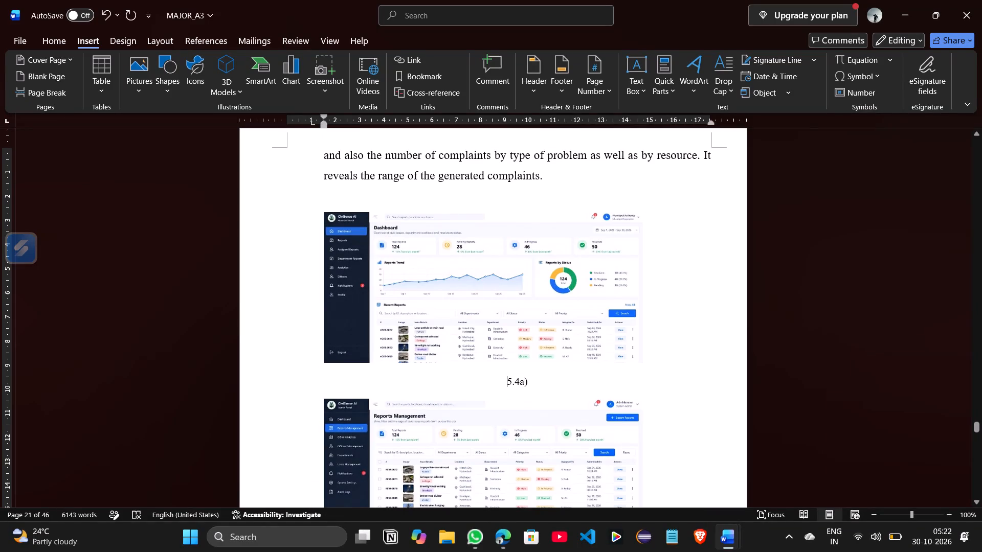
key(ctrl+z)
key(ctrl+z)
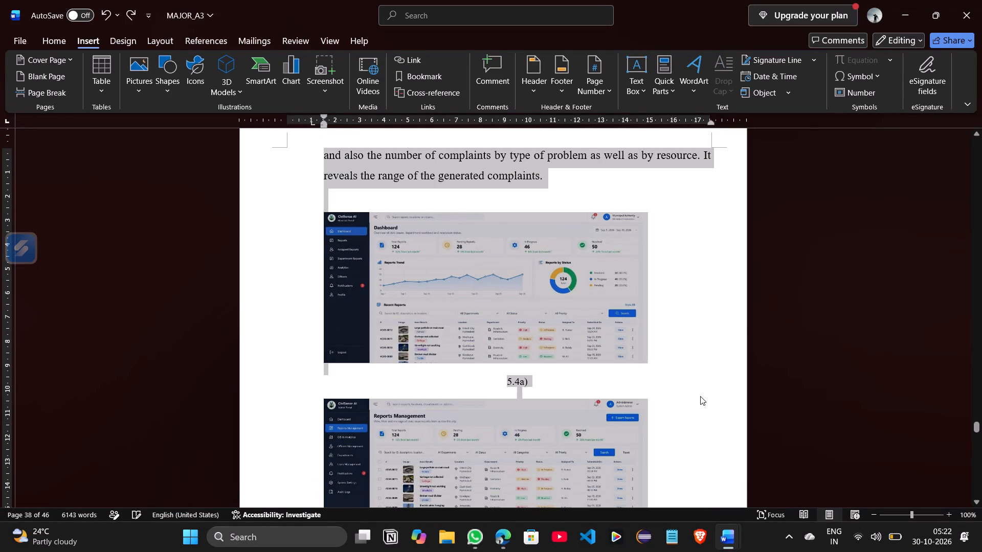
key(ctrl+z)
key(ctrl+z)
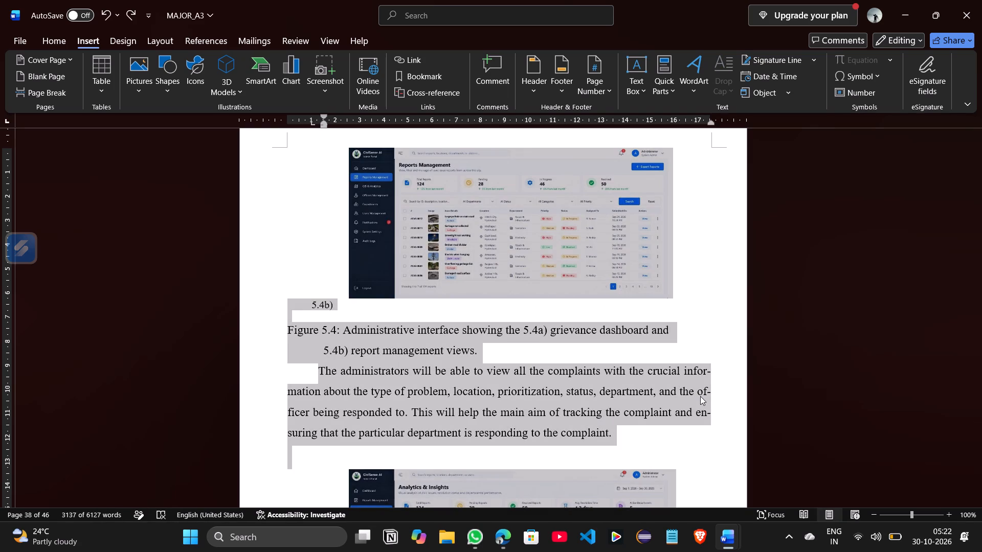
click(700, 396)
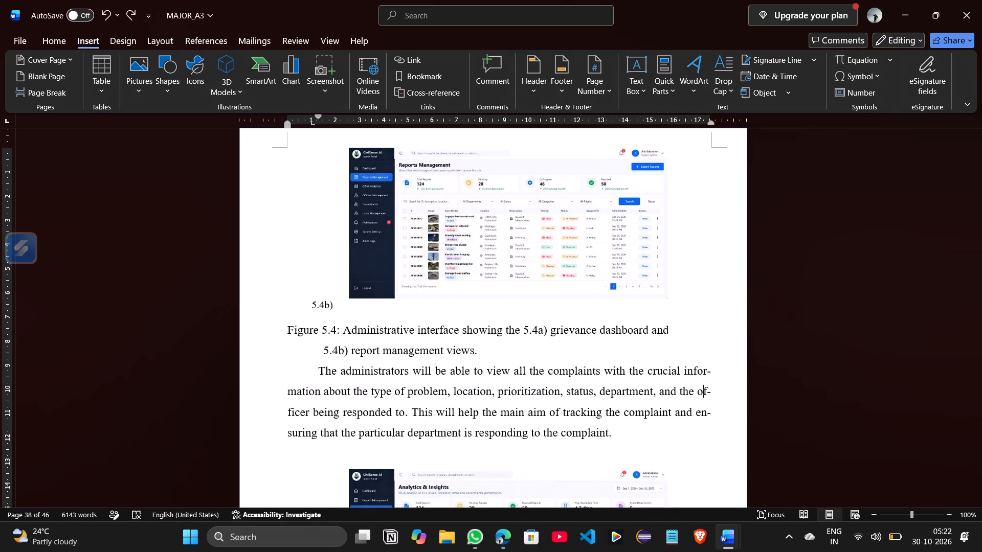
scroll(700, 436, up, 2)
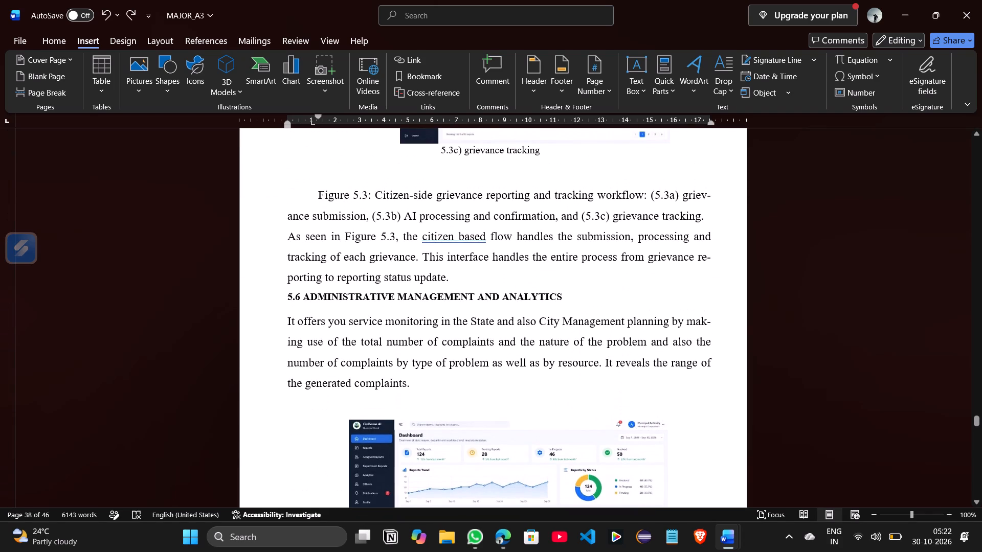
scroll(700, 436, down, 3)
scroll(700, 436, up, 2)
scroll(700, 436, down, 2)
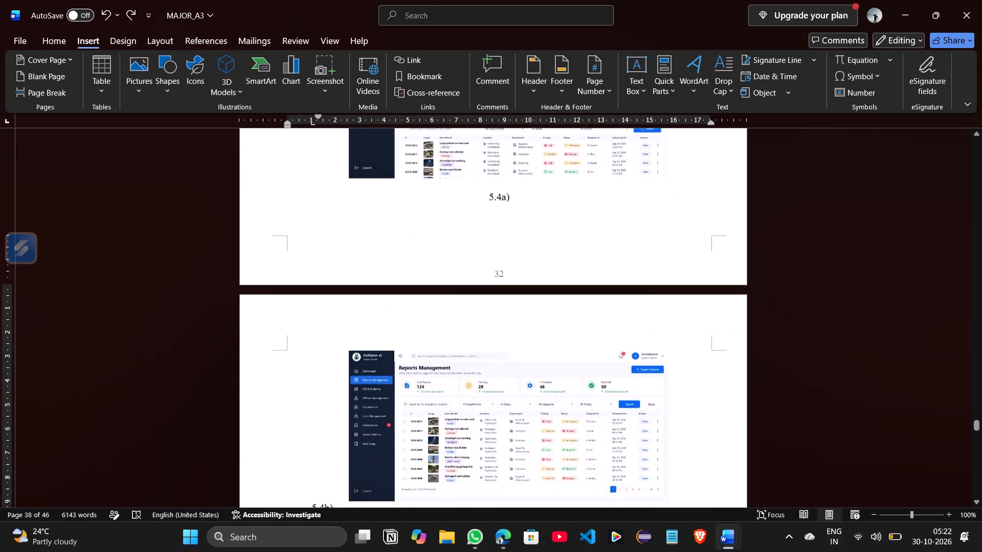
scroll(700, 436, down, 1)
key(ctrl+z)
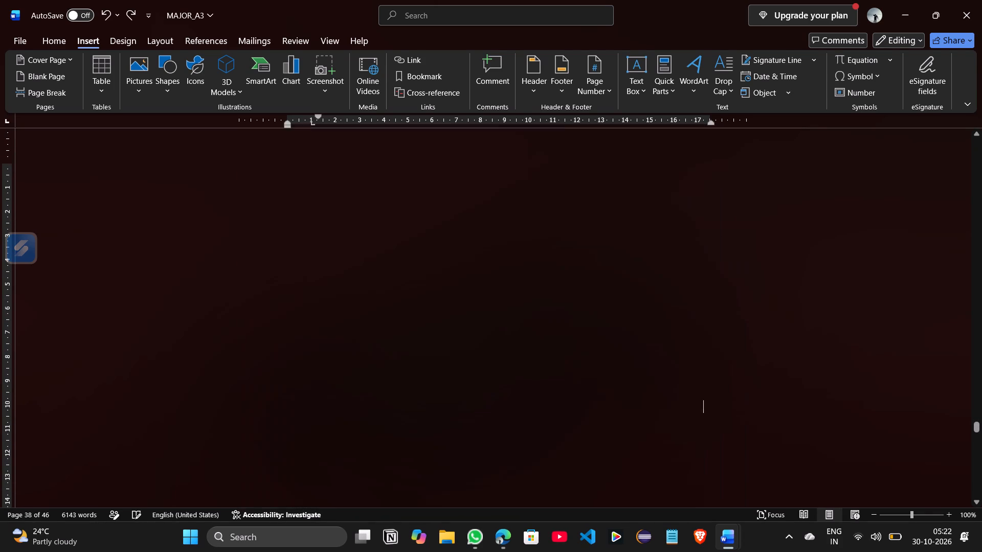
Review the layout and indentation of chapter 3.SYSTEM ARCHITECTURE & DESIGN up to the 4. IMPLEMENTATION title page.
scroll(700, 436, up, 4)
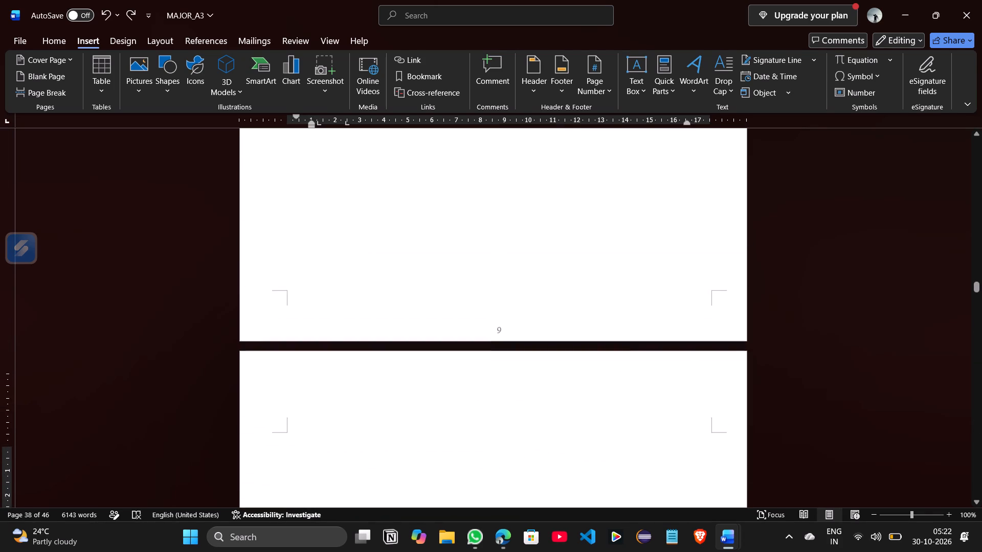
scroll(700, 436, up, 3)
scroll(700, 436, down, 7)
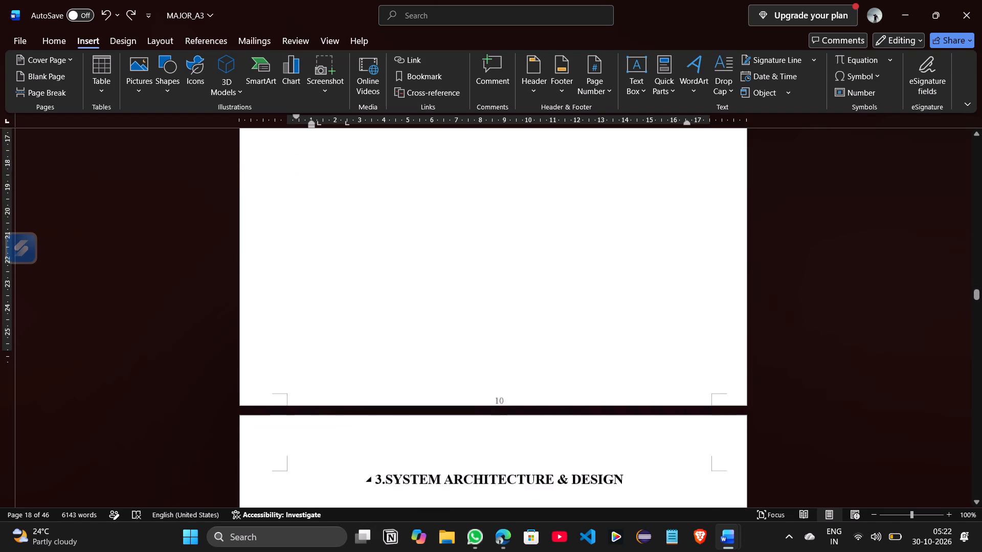
scroll(700, 436, down, 2)
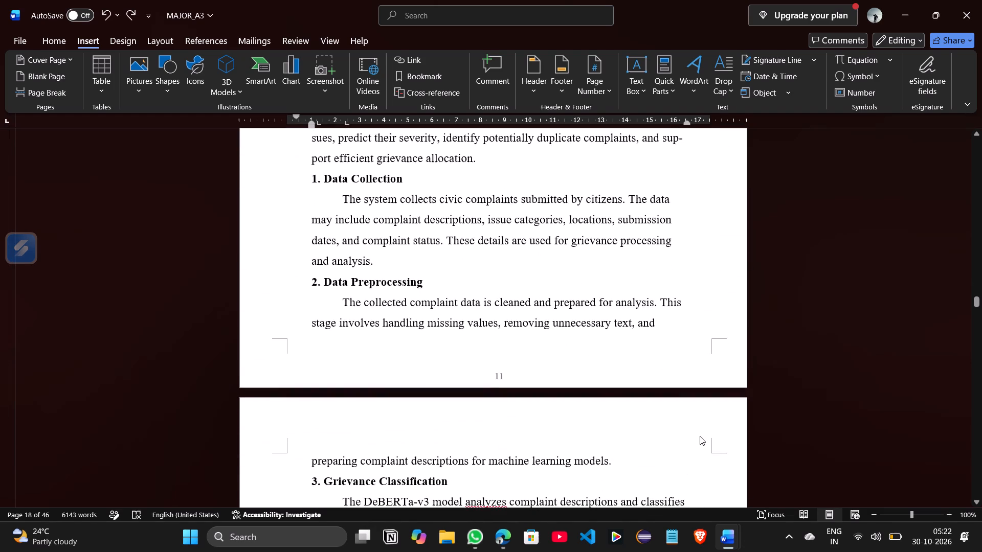
scroll(700, 436, up, 4)
scroll(700, 436, down, 5)
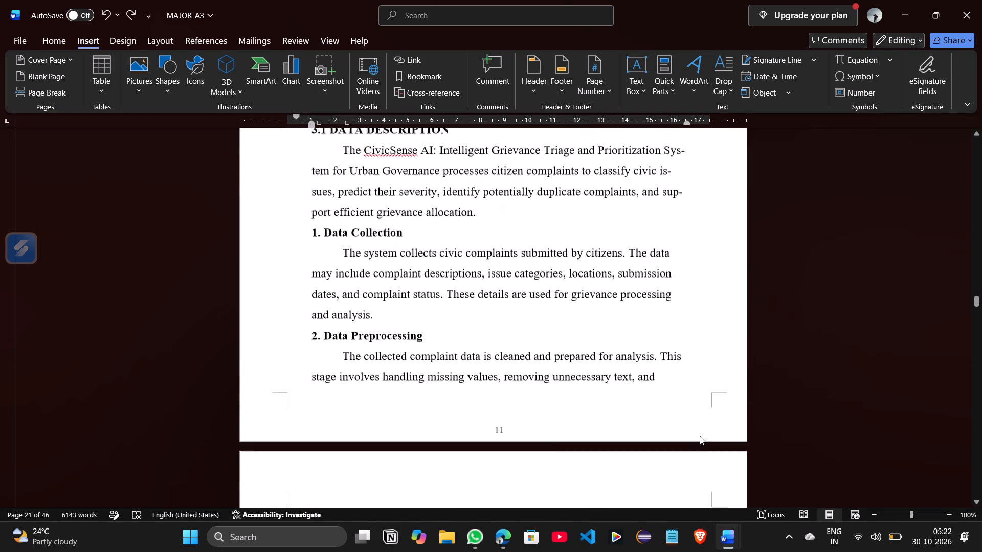
scroll(700, 436, down, 4)
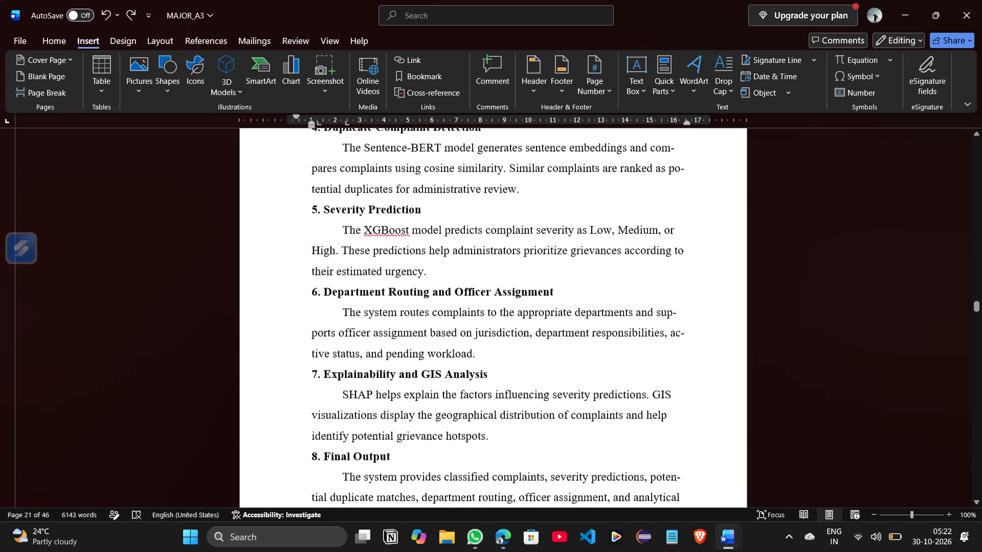
scroll(700, 436, down, 5)
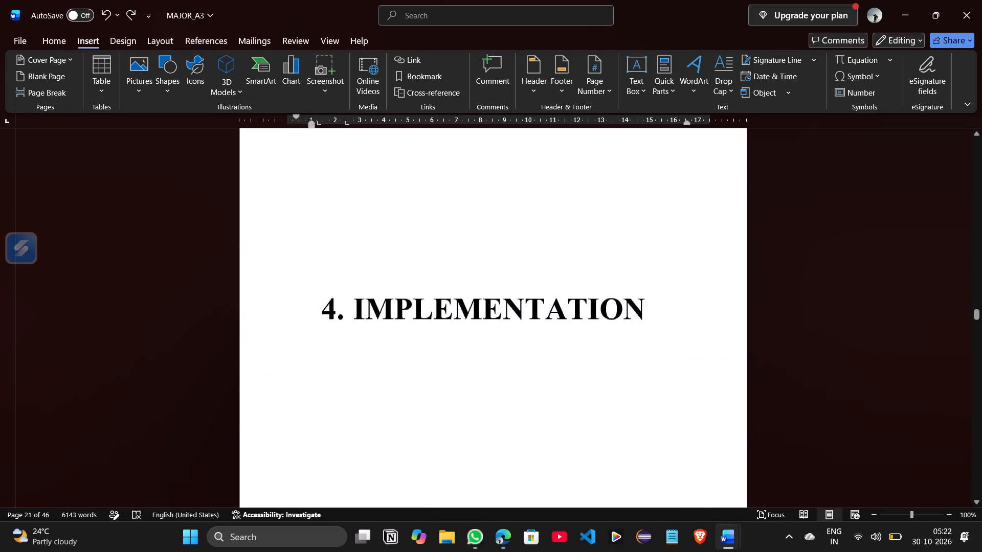
Review the layout and indentation of chapter 4. IMPLEMENTATION, from its opening section through the code under 4.2SAMPLE CODE.
scroll(700, 436, down, 3)
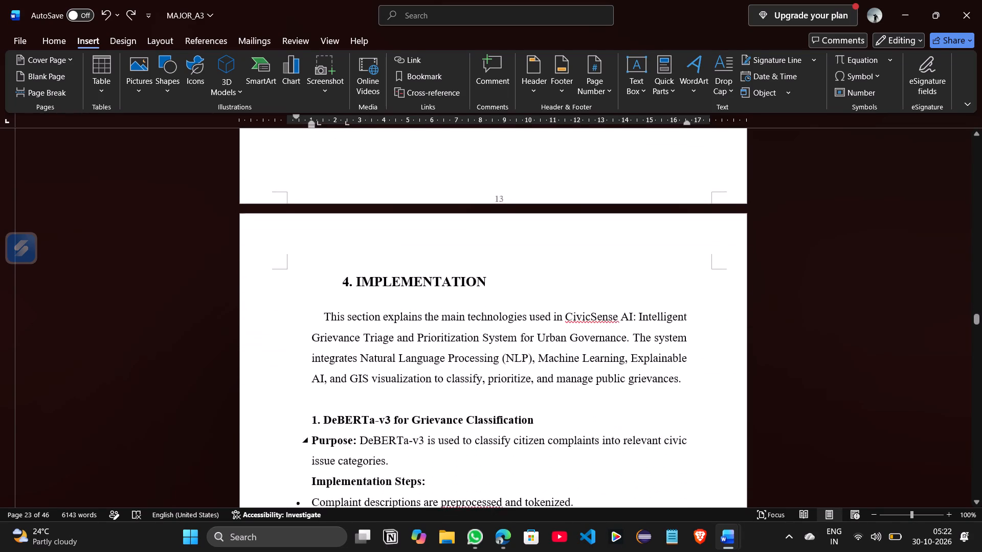
scroll(700, 436, down, 3)
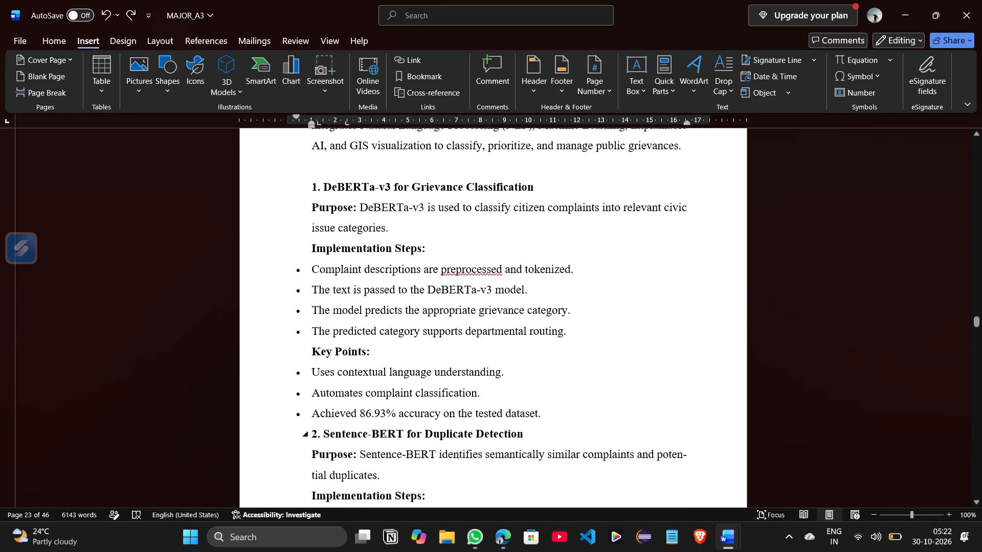
scroll(700, 436, down, 4)
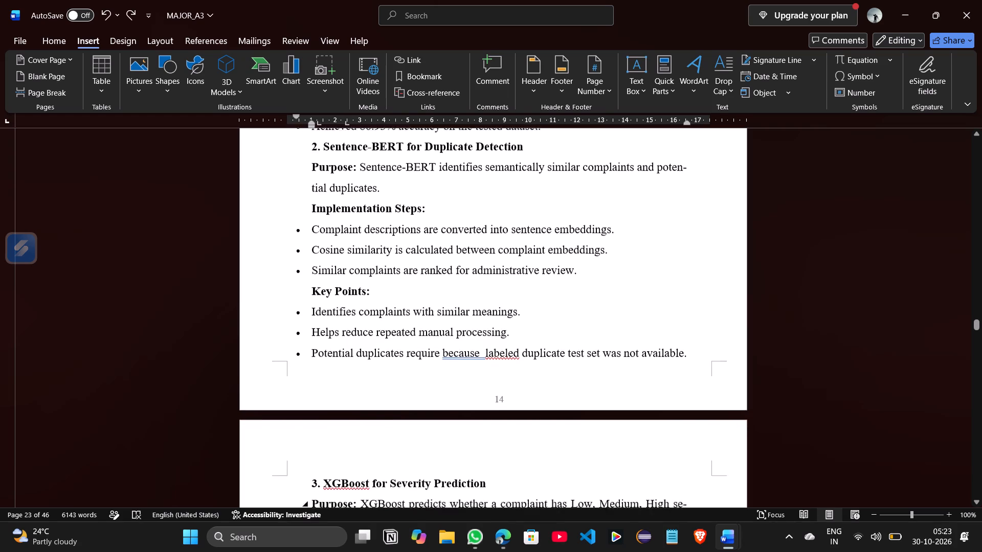
scroll(700, 436, down, 4)
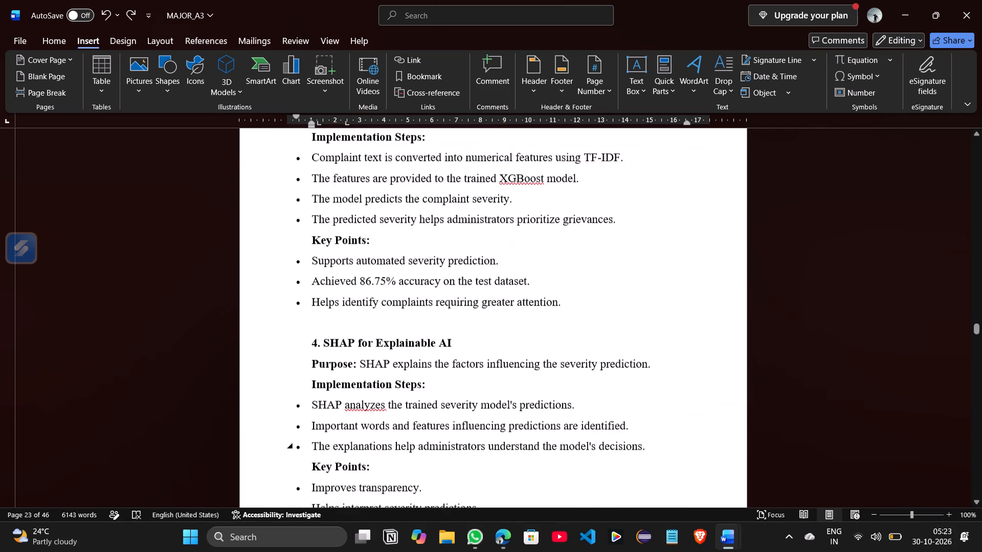
scroll(700, 436, down, 4)
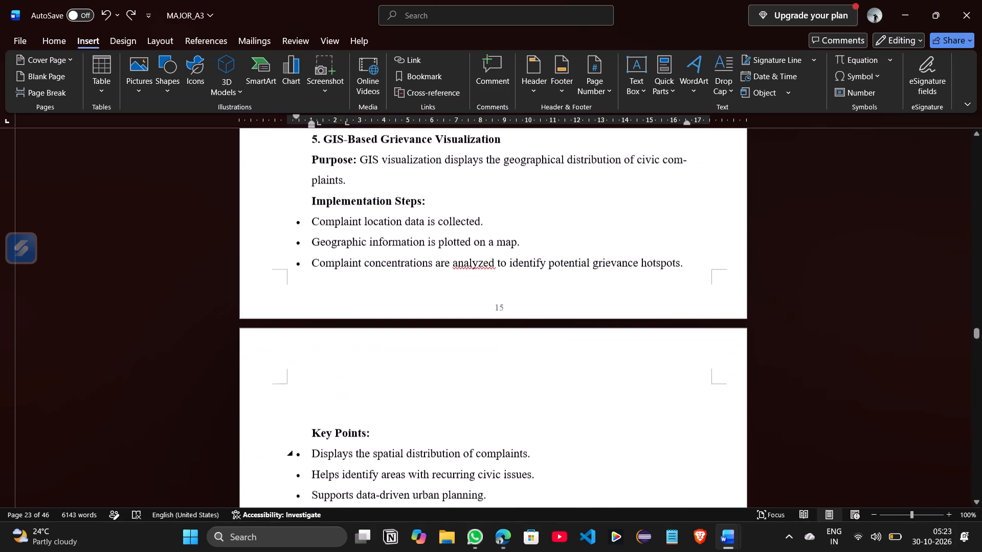
scroll(700, 436, down, 2)
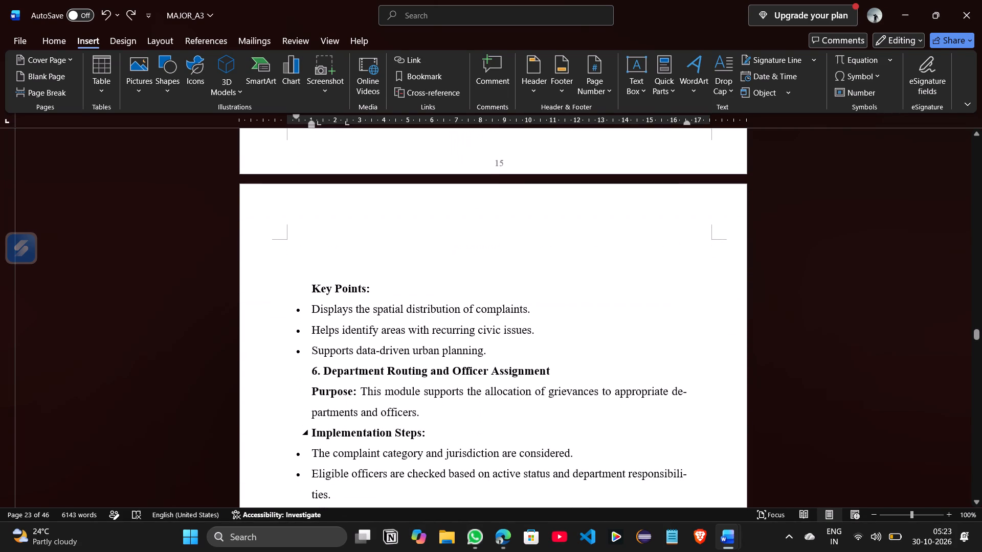
scroll(700, 436, down, 4)
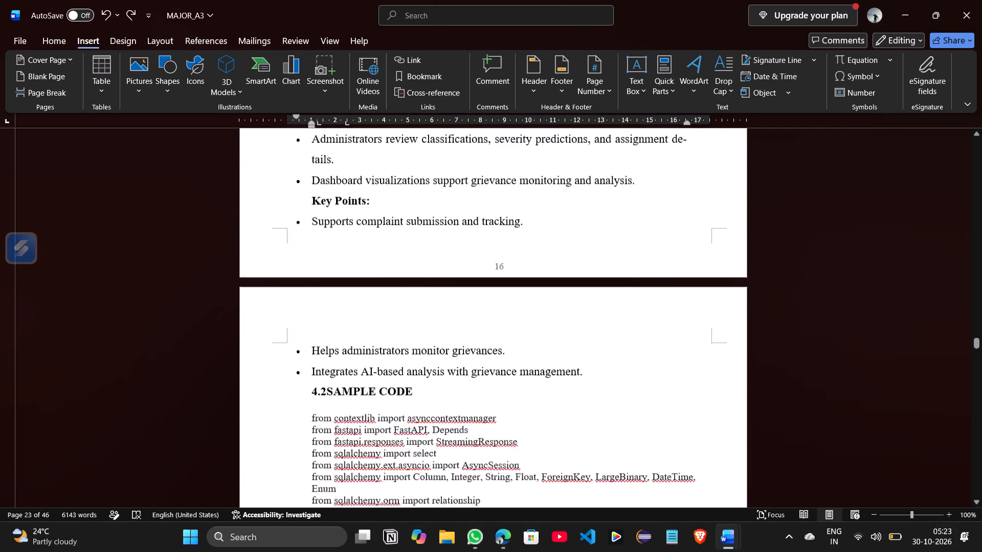
scroll(700, 436, down, 2)
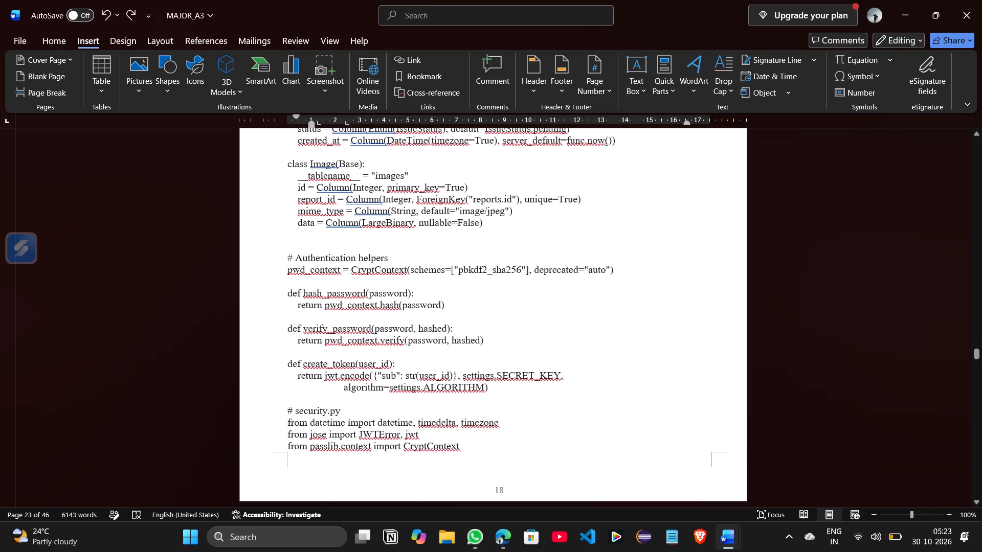
Set the hanging indent of the sample code, from the passlib.context import through the uvicorn.run line, to about 1 cm.
scroll(700, 436, up, 5)
scroll(700, 436, down, 2)
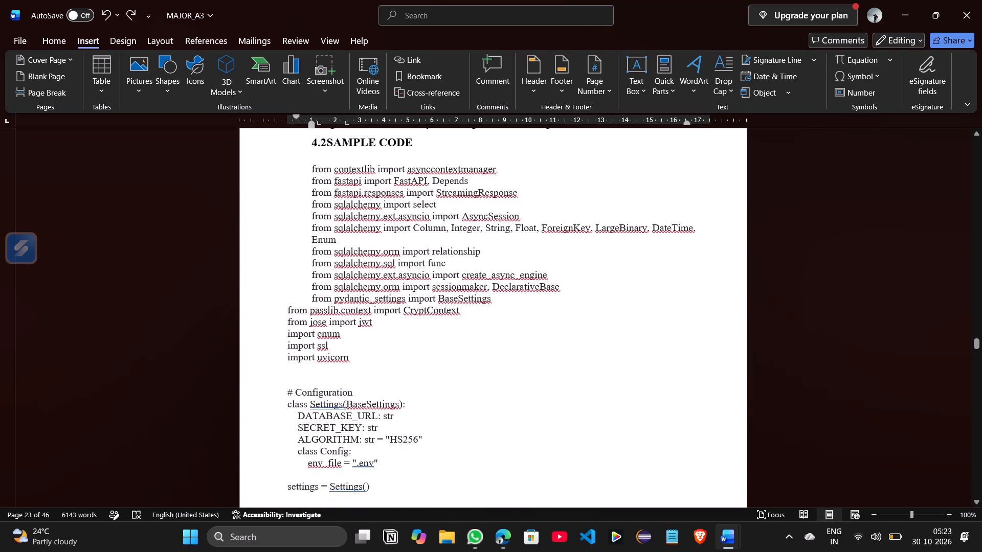
drag(287, 309, 408, 425)
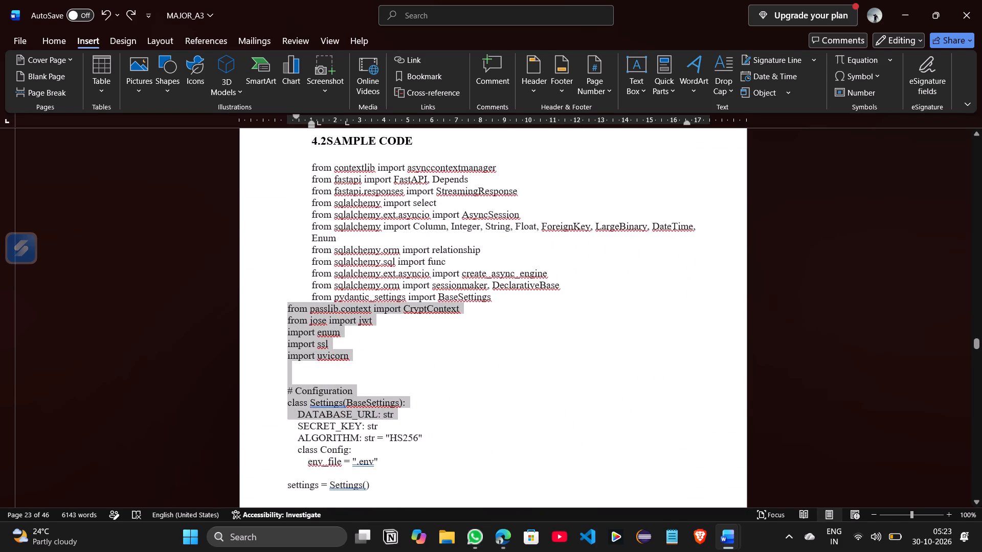
drag(408, 425, 438, 551)
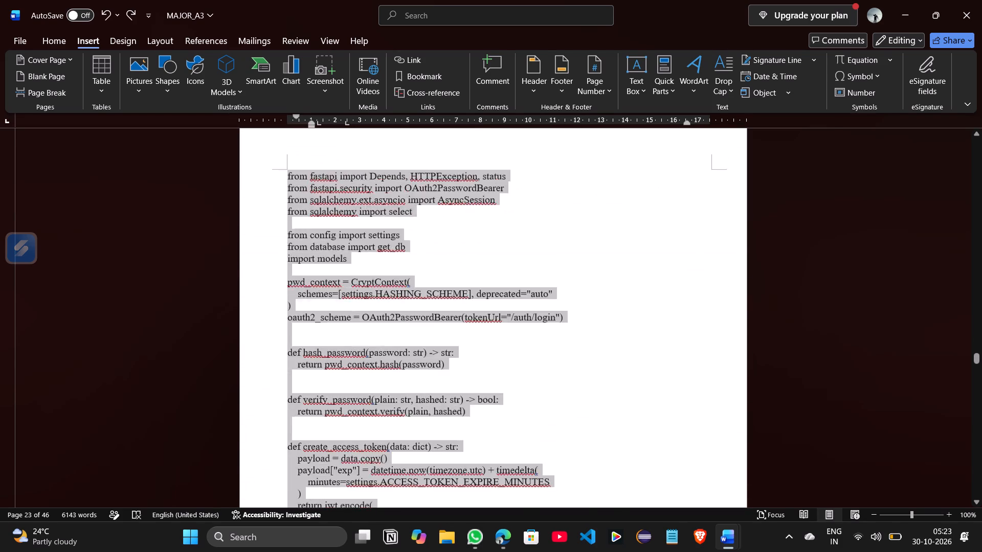
drag(438, 551, 442, 478)
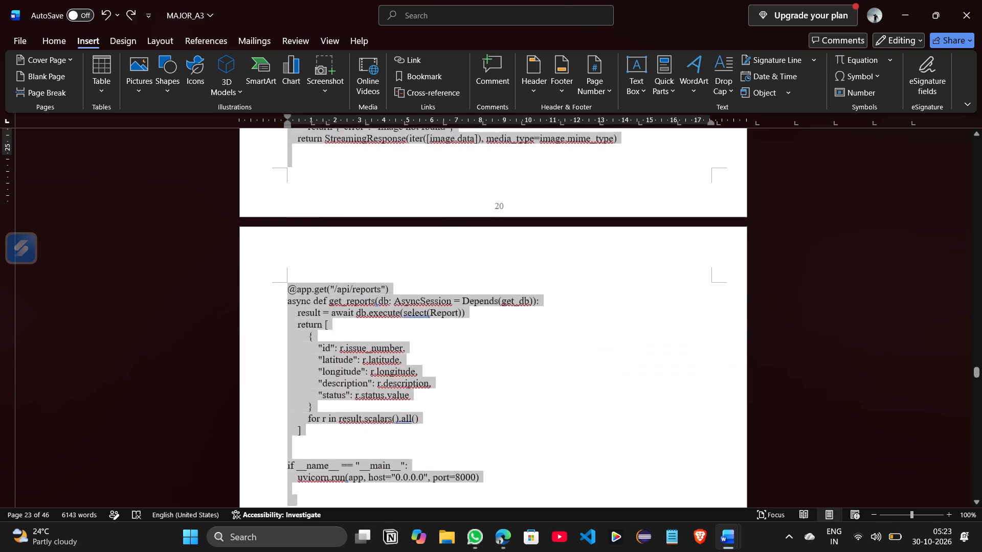
drag(442, 478, 464, 317)
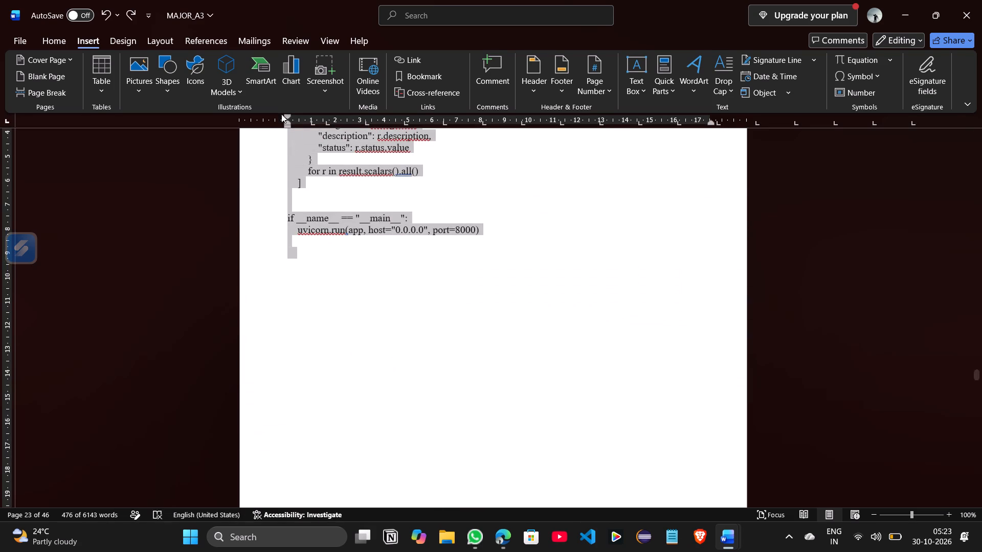
drag(288, 122, 310, 123)
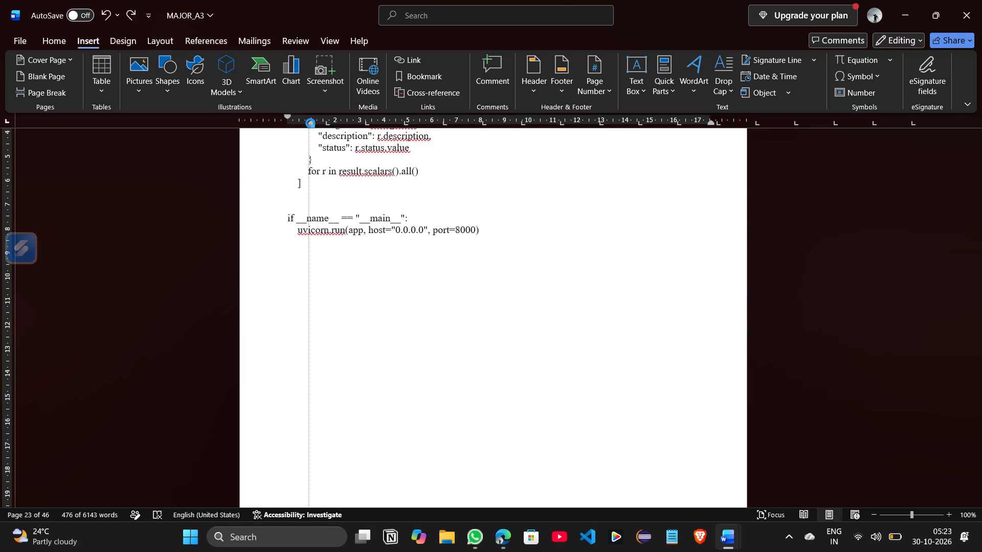
drag(310, 123, 311, 124)
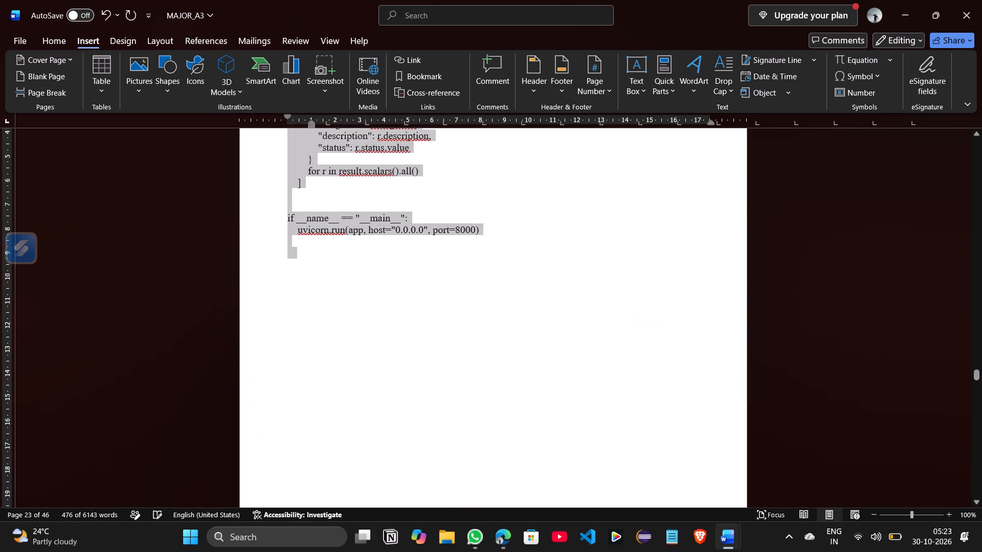
Check the indentation of the sample code from its last lines back to the 4.2SAMPLE CODE heading.
scroll(386, 280, up, 2)
click(386, 280)
scroll(386, 280, up, 3)
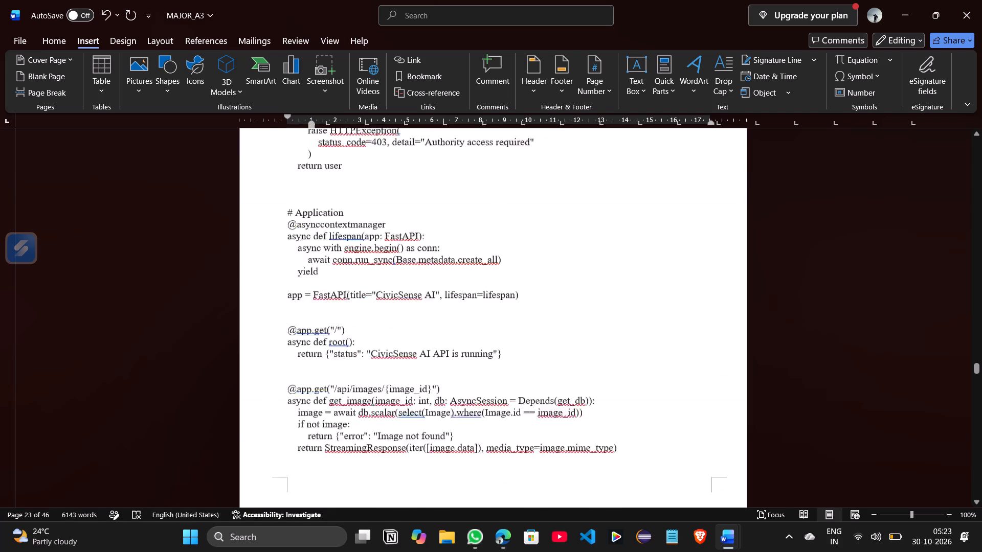
scroll(386, 280, up, 6)
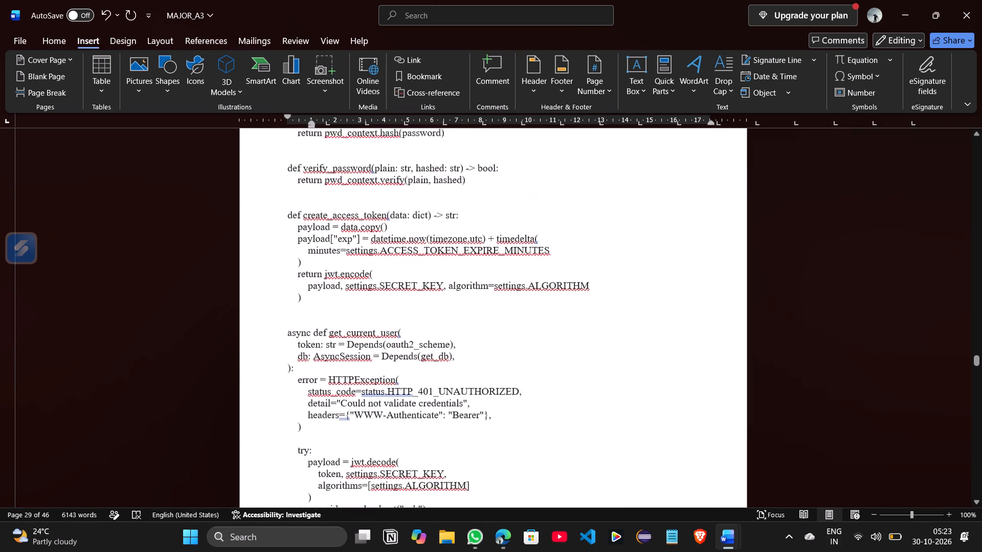
scroll(386, 280, up, 4)
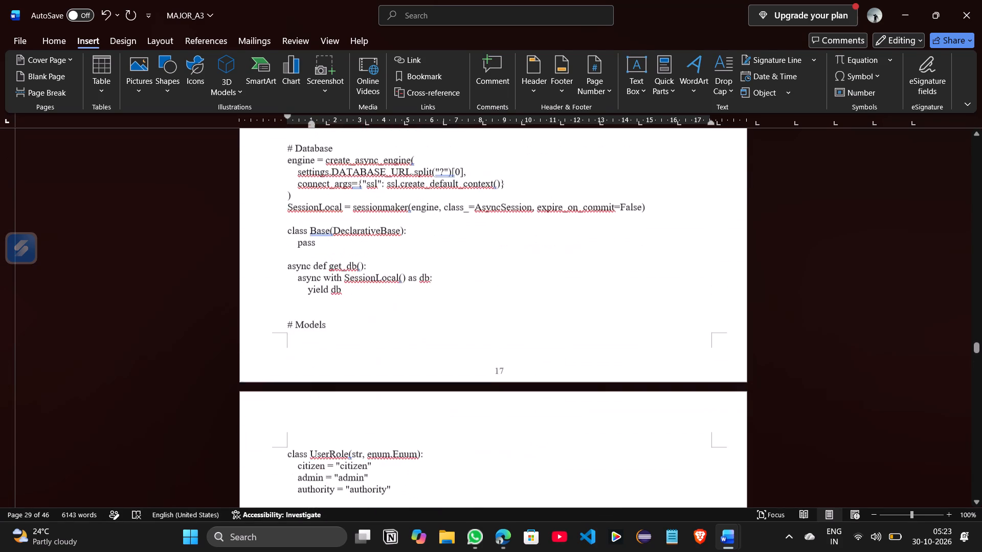
scroll(386, 280, up, 2)
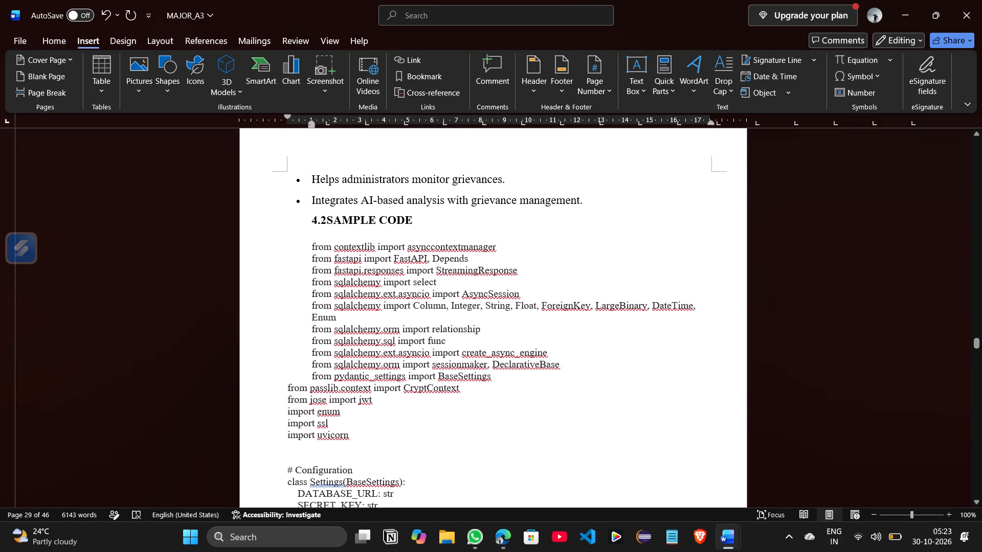
Select the sample code again from the passlib.context import through the uvicorn.run line and try to adjust its indent.
drag(285, 385, 390, 551)
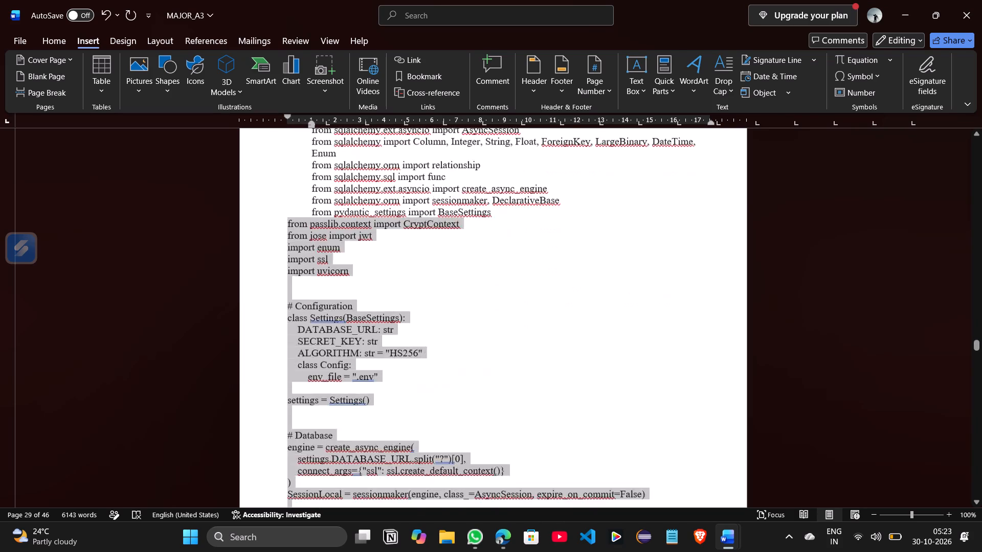
drag(390, 551, 408, 551)
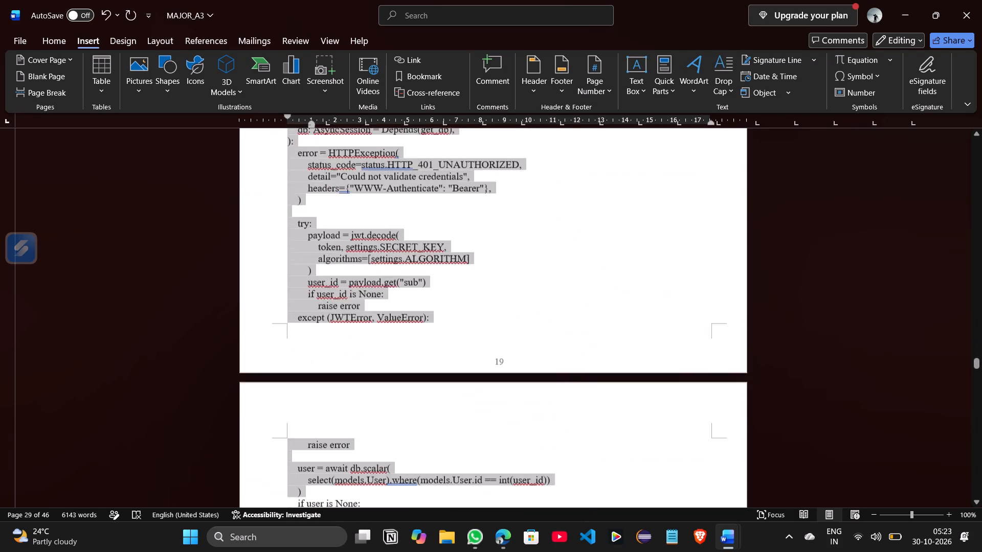
drag(408, 551, 414, 512)
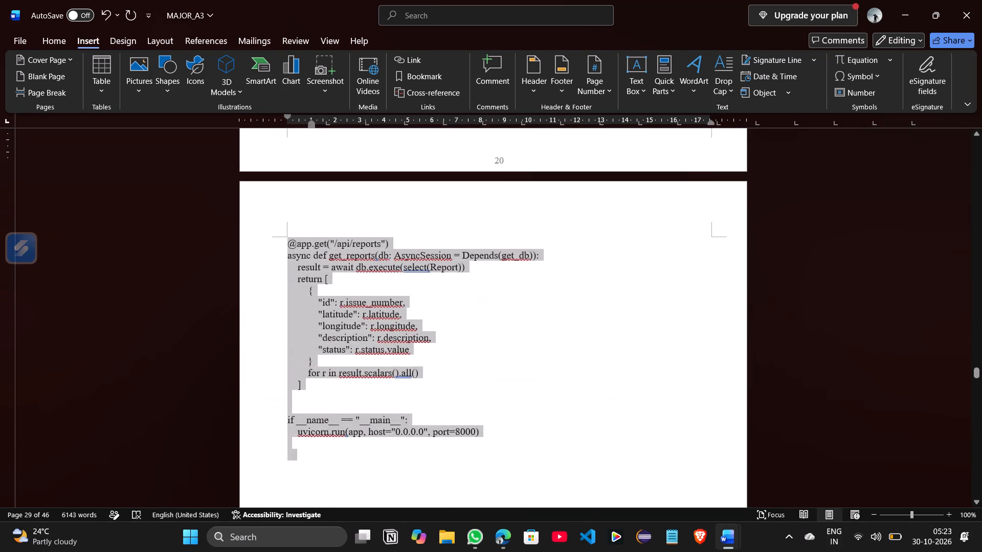
drag(414, 512, 413, 439)
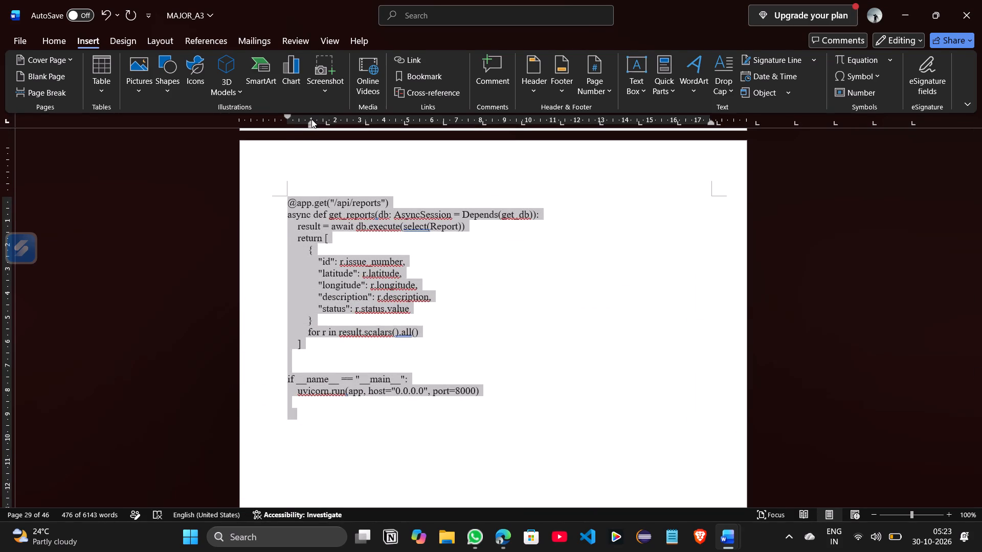
click(310, 124)
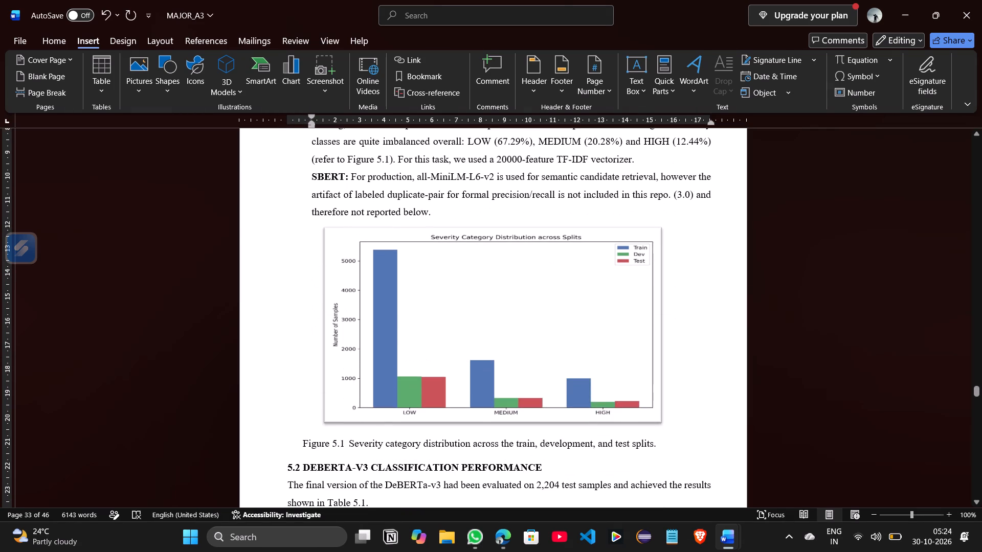
Indent the first line of the opening paragraph under 5.1 DATASET AND EXPERIMENTAL SETUP by one tab.
scroll(385, 273, up, 1)
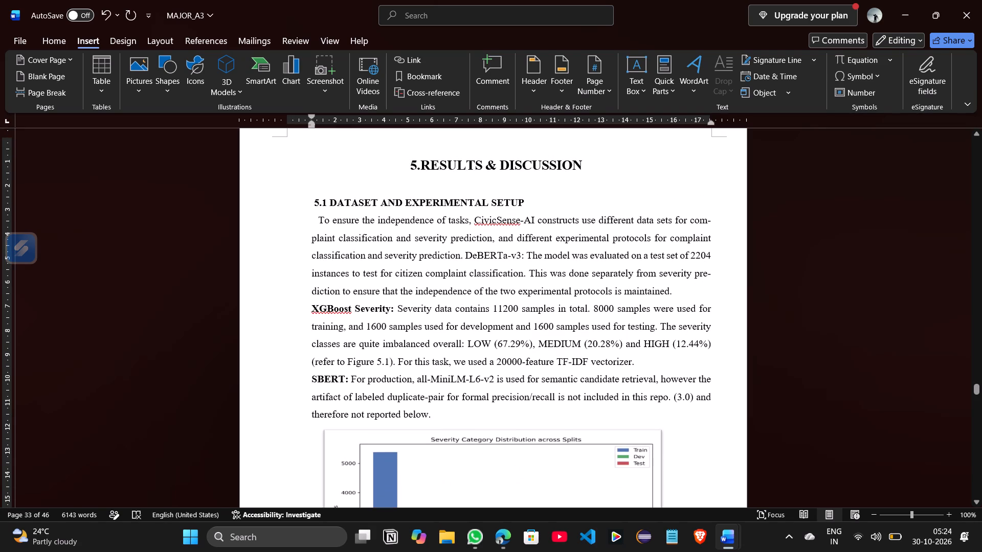
click(318, 222)
key(Tab)
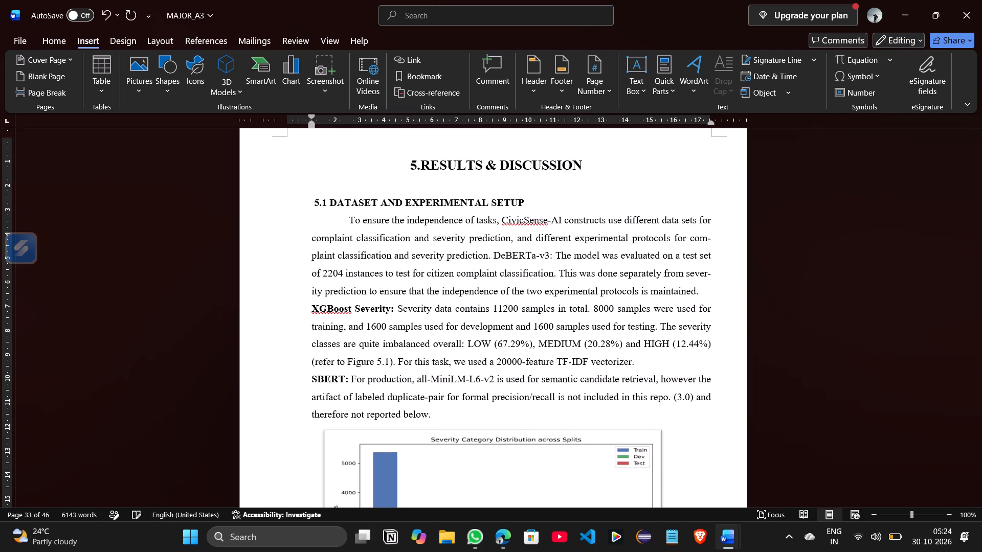
Shrink the severity category distribution chart of Figure 5.1 slightly, keeping its proportions.
scroll(399, 421, down, 2)
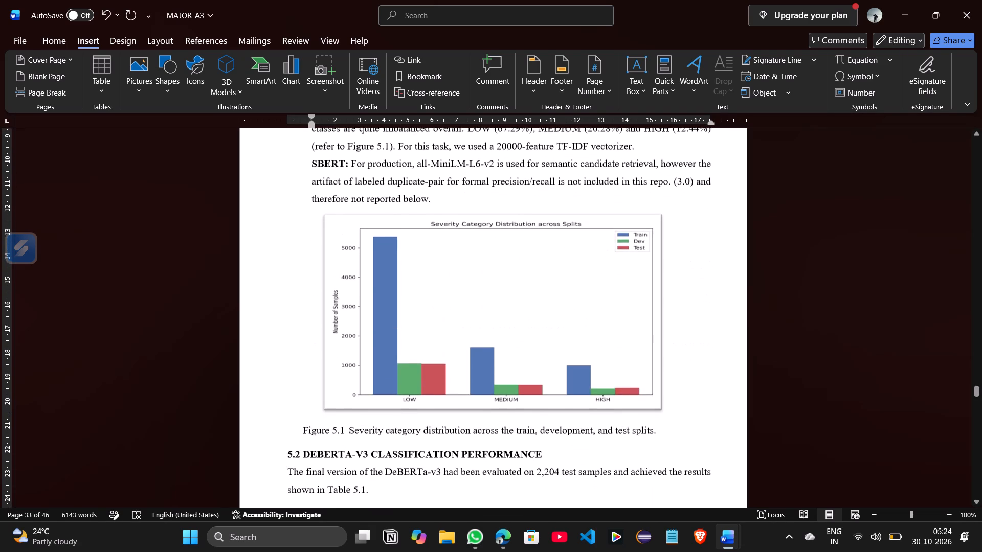
drag(431, 333, 462, 333)
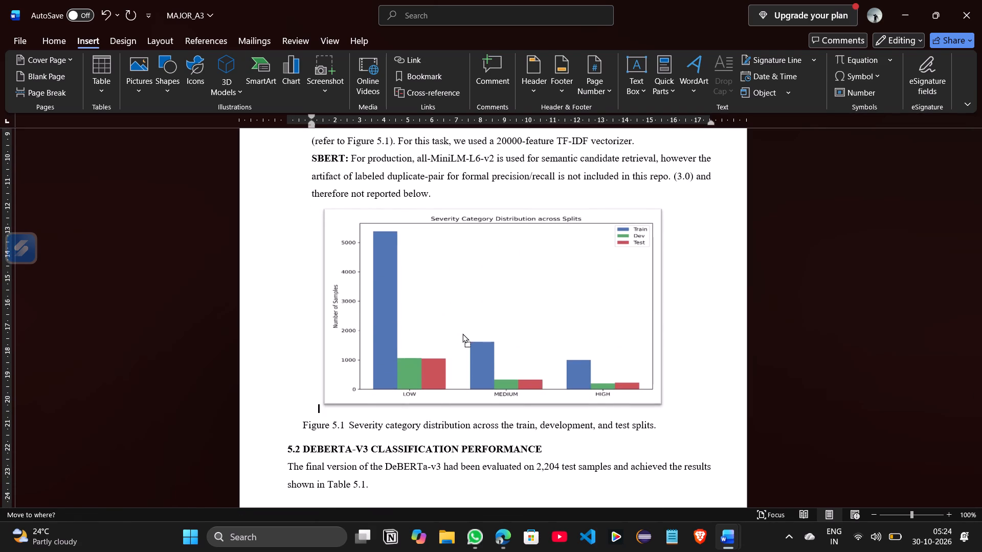
drag(462, 333, 466, 334)
drag(328, 403, 331, 402)
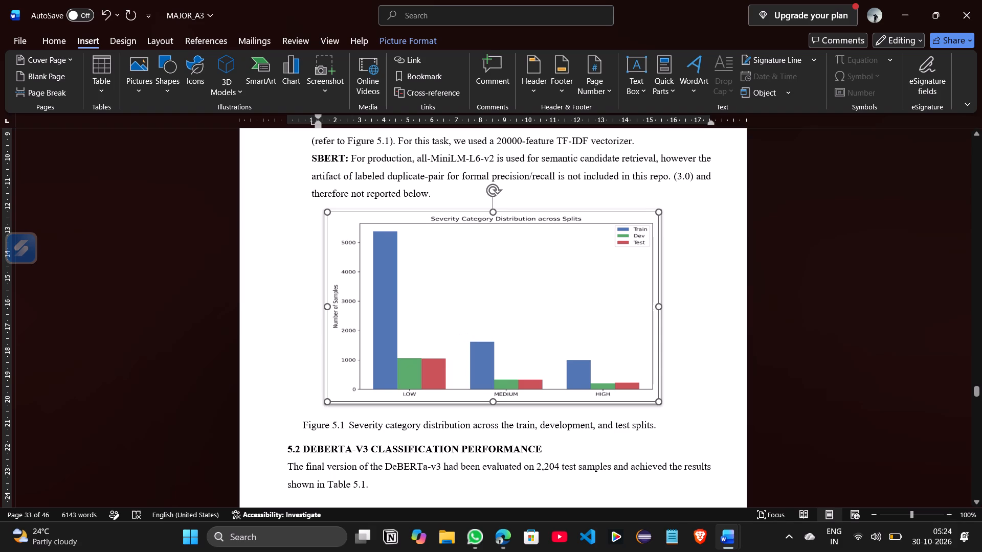
drag(331, 402, 348, 389)
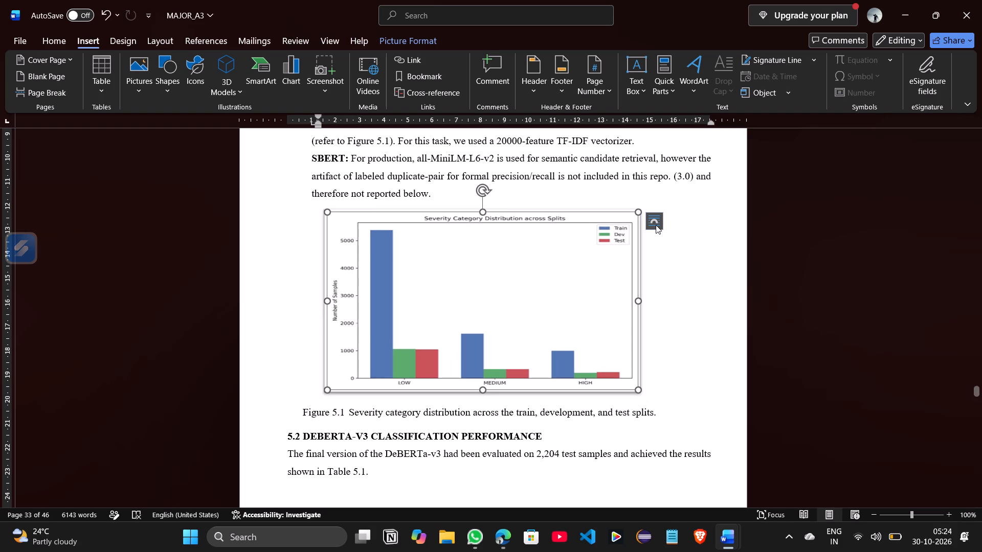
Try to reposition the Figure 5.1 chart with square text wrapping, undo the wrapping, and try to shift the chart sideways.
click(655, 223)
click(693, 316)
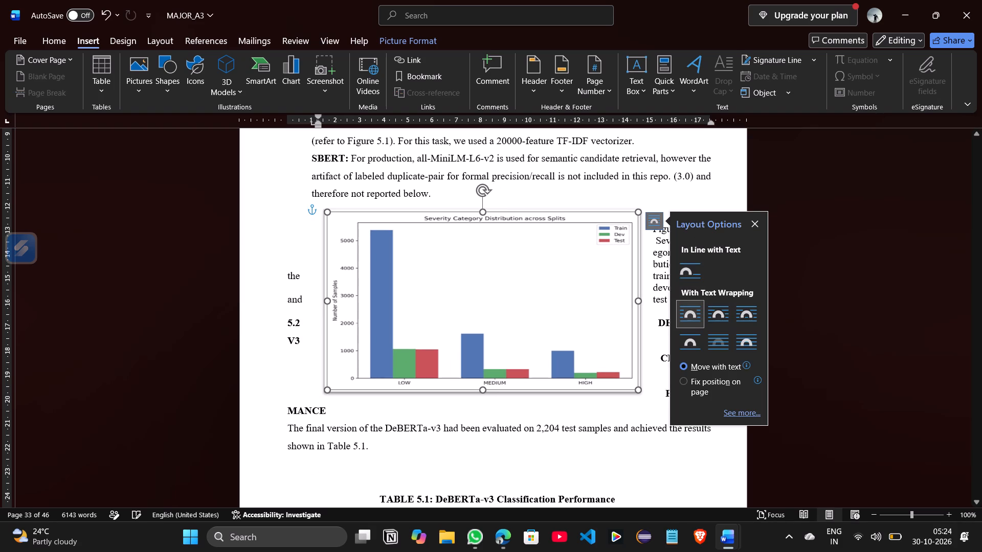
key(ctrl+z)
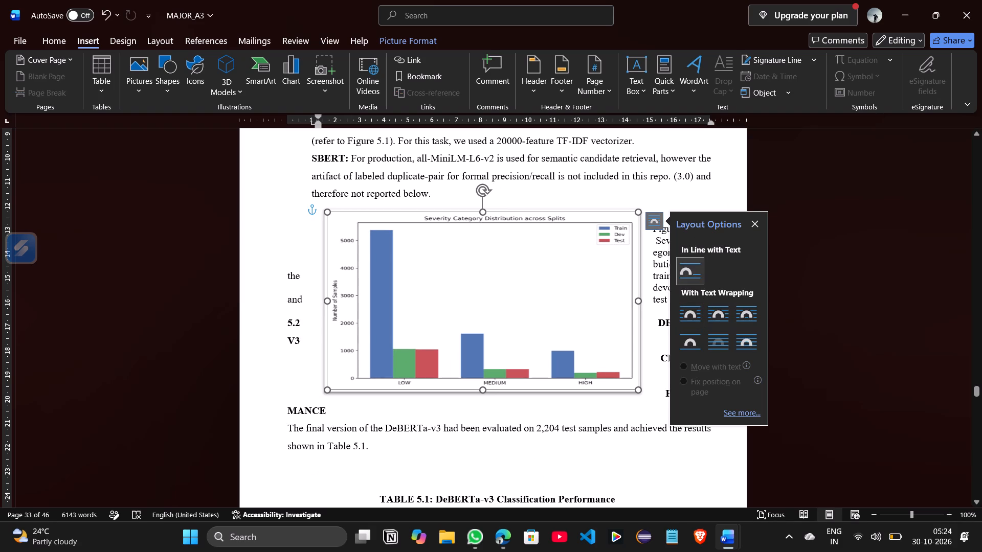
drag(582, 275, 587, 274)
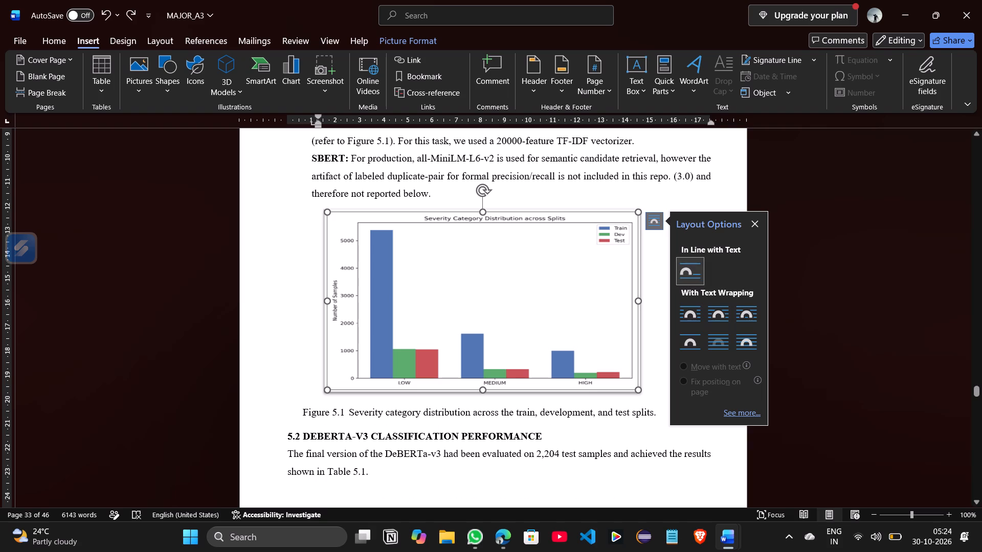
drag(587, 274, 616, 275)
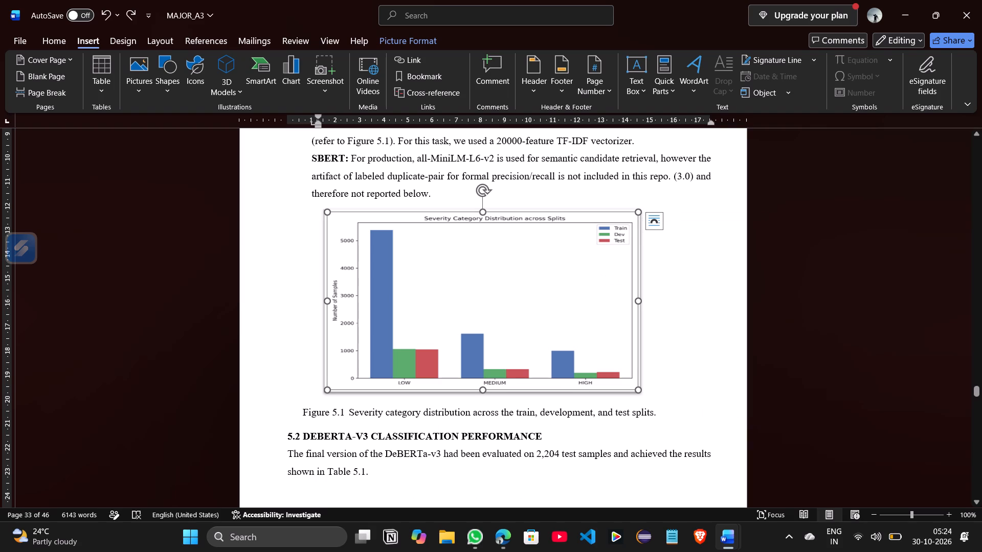
Move the left indent of the Figure 5.1 caption to 1 cm.
click(303, 413)
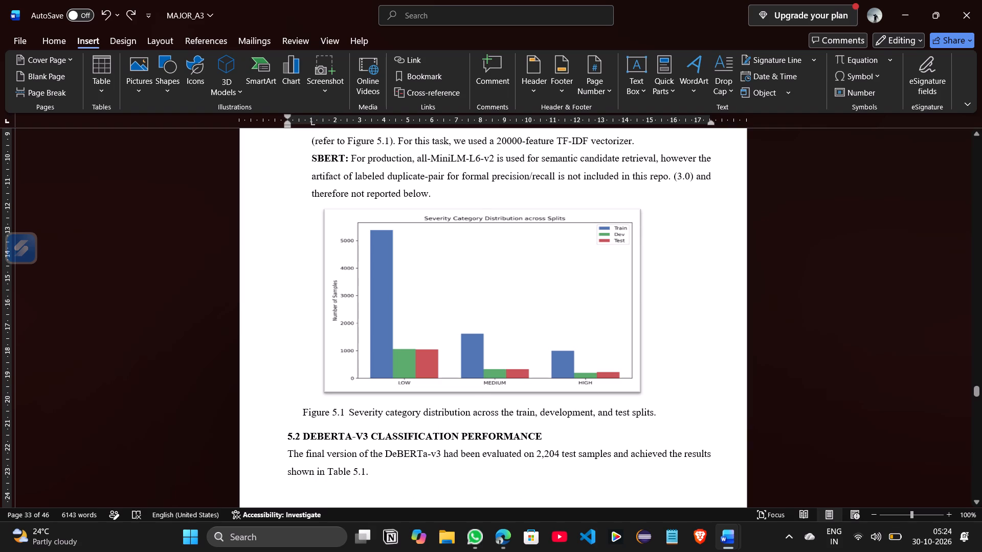
drag(286, 124, 311, 126)
Set both the left and first-line indents of the 5.2 DEBERTA-V3 CLASSIFICATION PERFORMANCE heading and its paragraph to 1 cm.
click(287, 441)
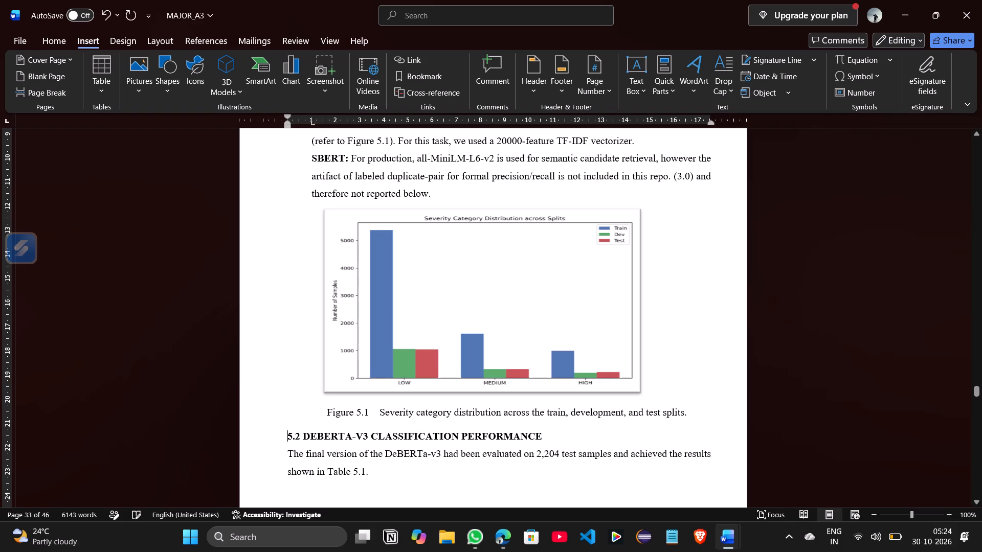
drag(287, 441, 400, 541)
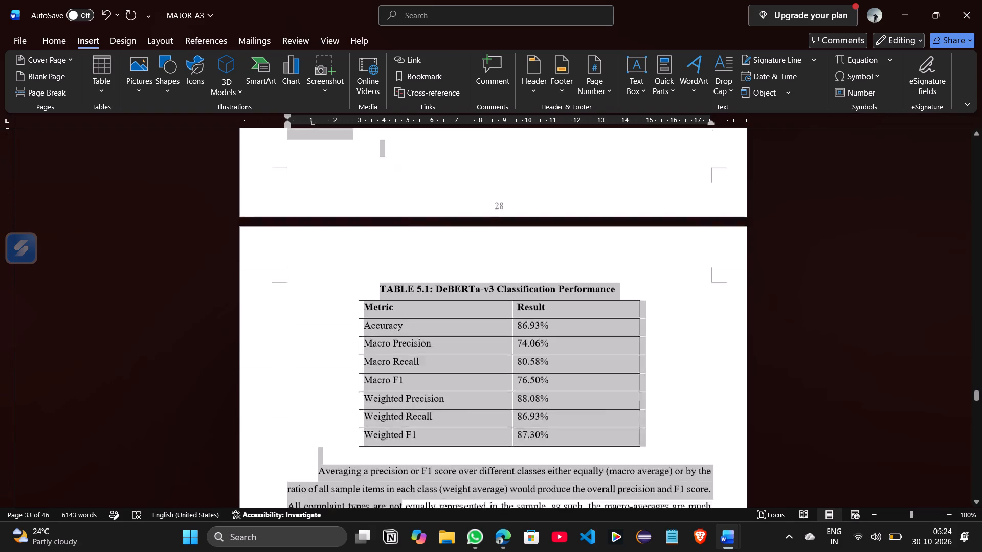
drag(400, 541, 334, 171)
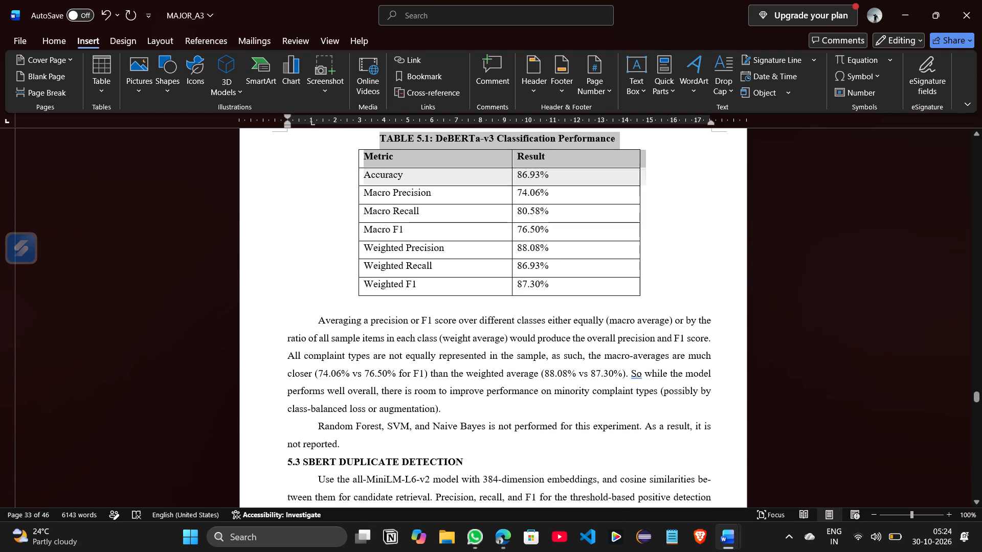
drag(334, 171, 378, 172)
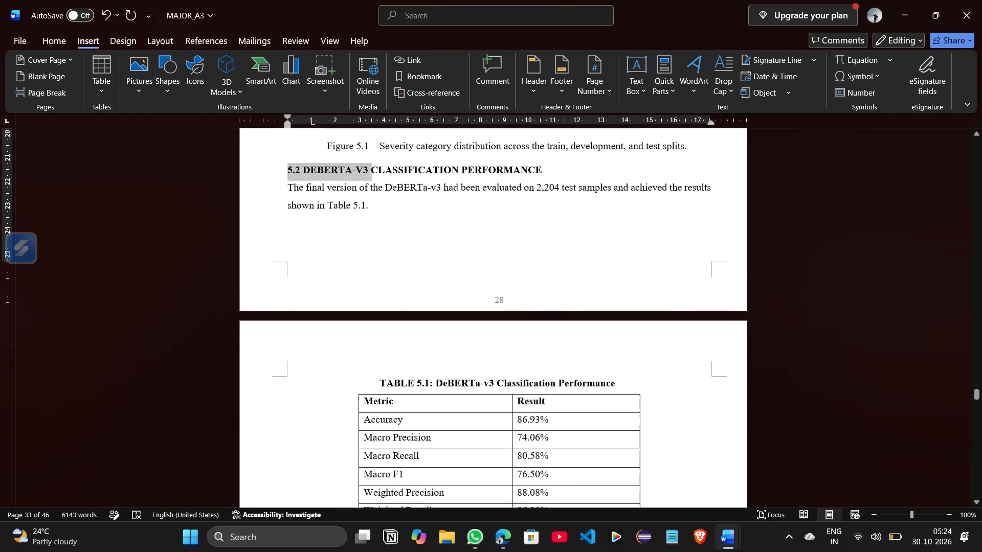
drag(378, 172, 400, 210)
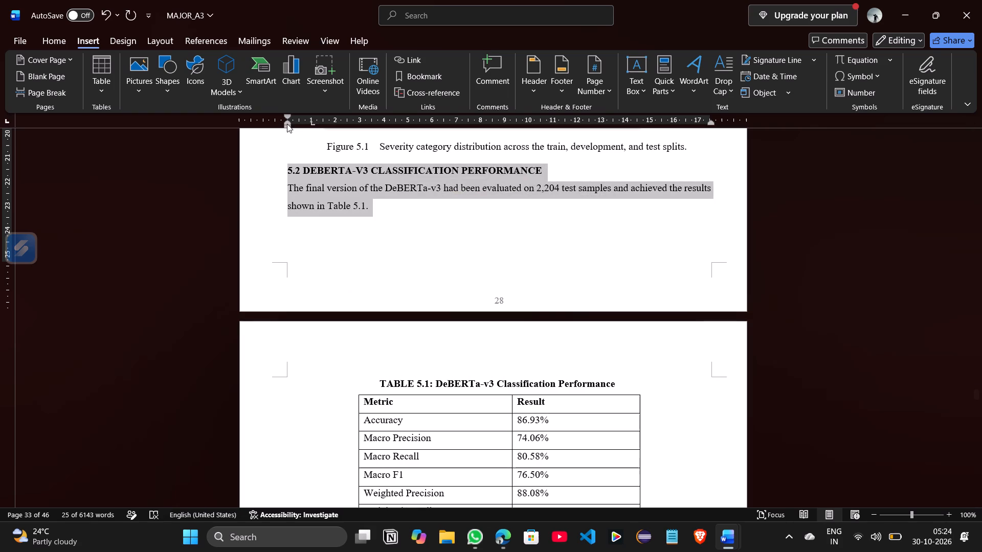
drag(285, 120, 308, 122)
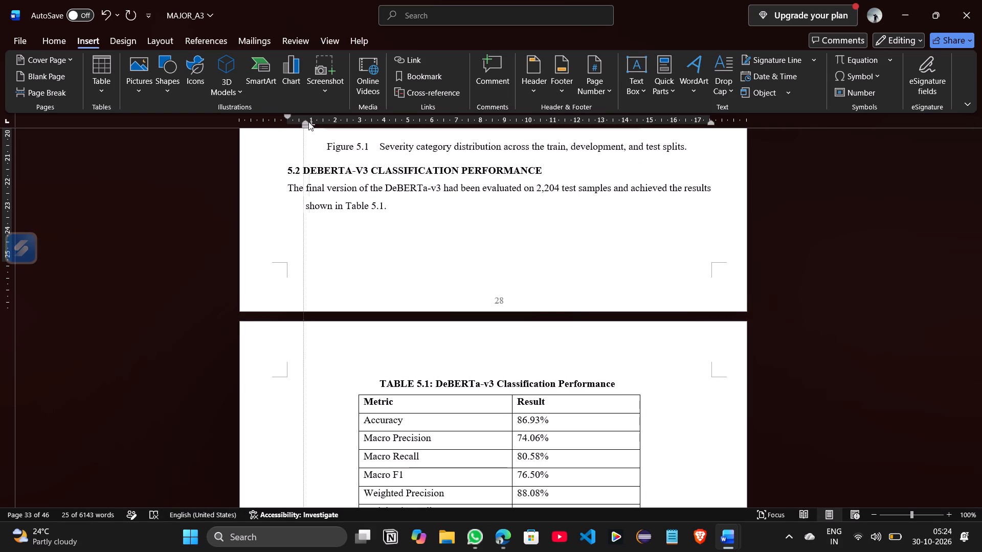
drag(308, 122, 311, 123)
drag(282, 114, 288, 116)
drag(288, 116, 314, 120)
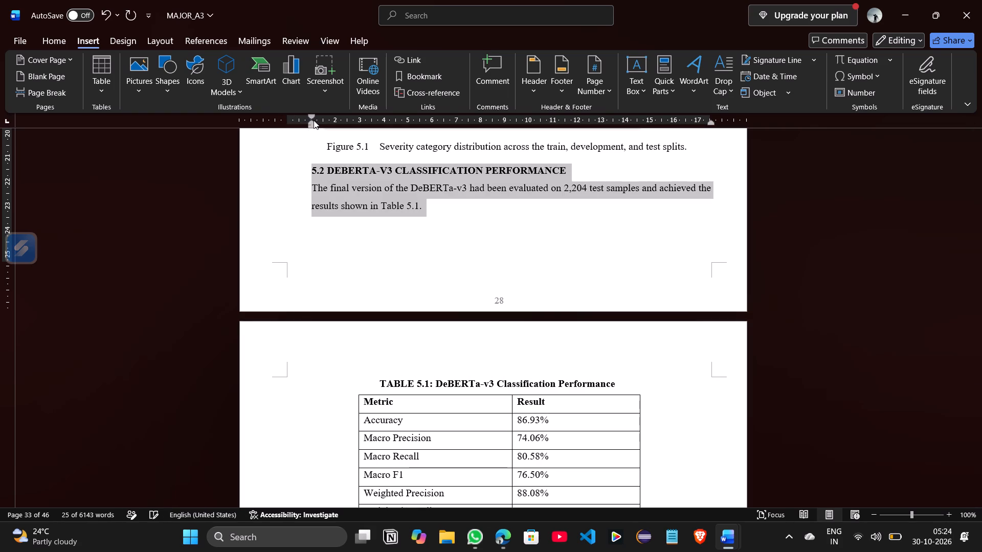
Set the left indent to 1 cm for the text from "Averaging a precision" through the paragraph under 5.4 XGBOOST SEVERITY CLASSIFICATION.
scroll(377, 319, down, 2)
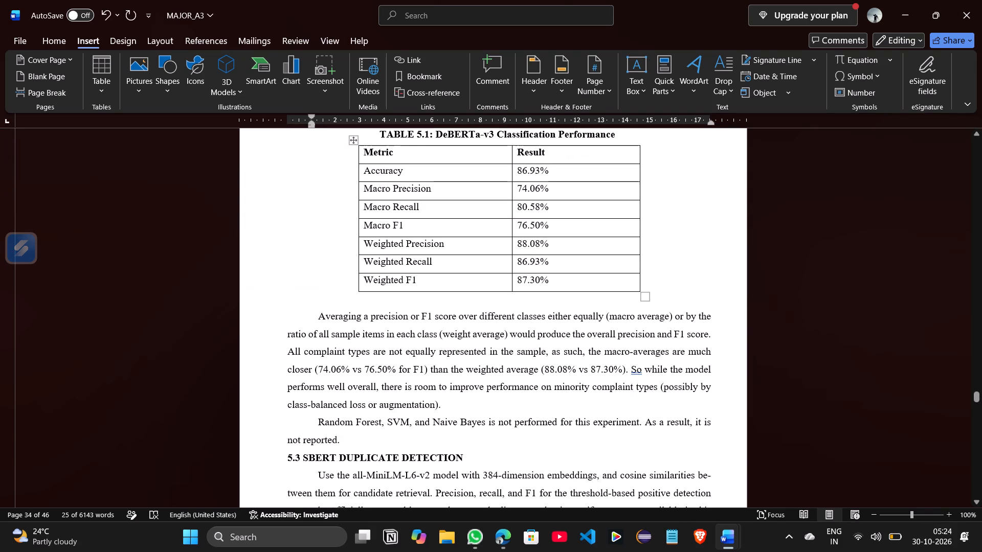
drag(316, 316, 386, 198)
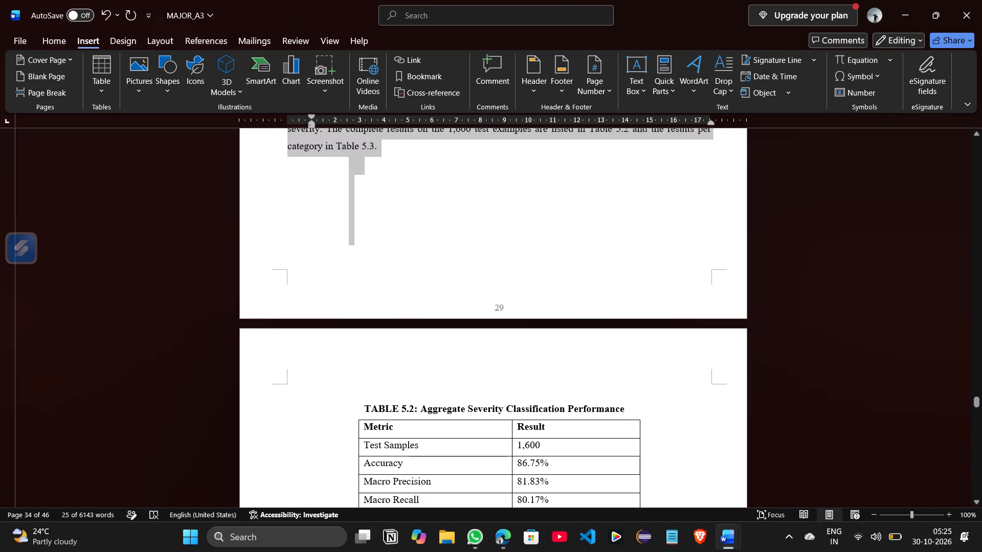
drag(386, 198, 386, 148)
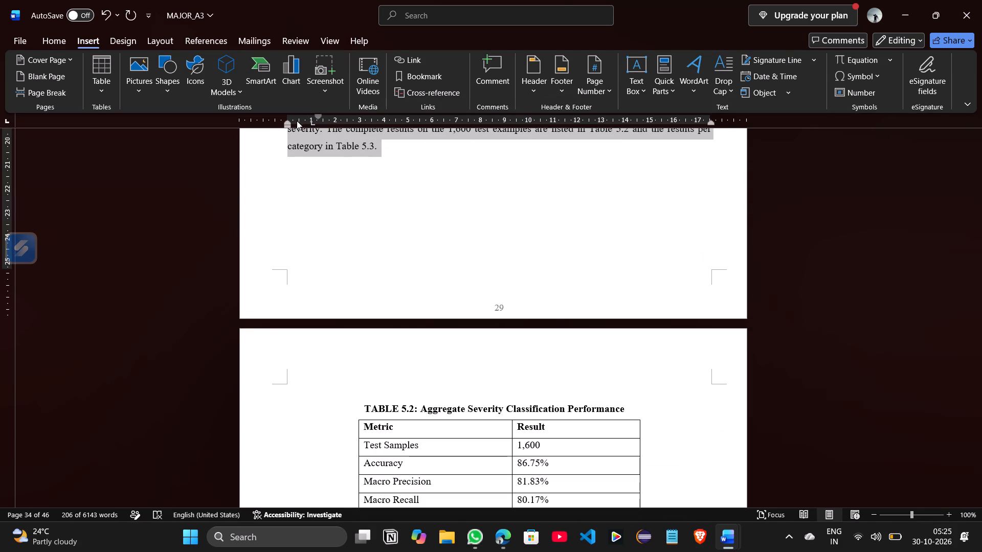
drag(287, 125, 313, 127)
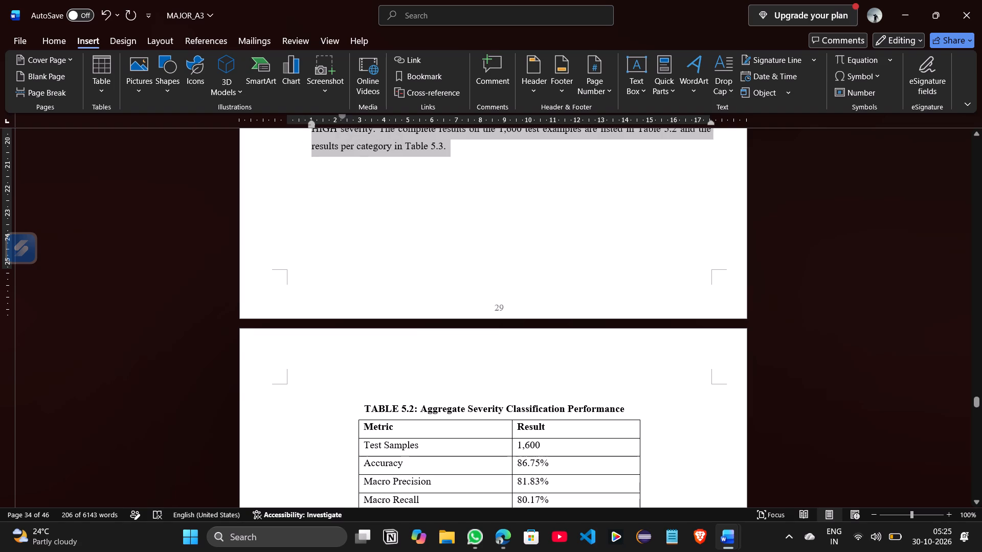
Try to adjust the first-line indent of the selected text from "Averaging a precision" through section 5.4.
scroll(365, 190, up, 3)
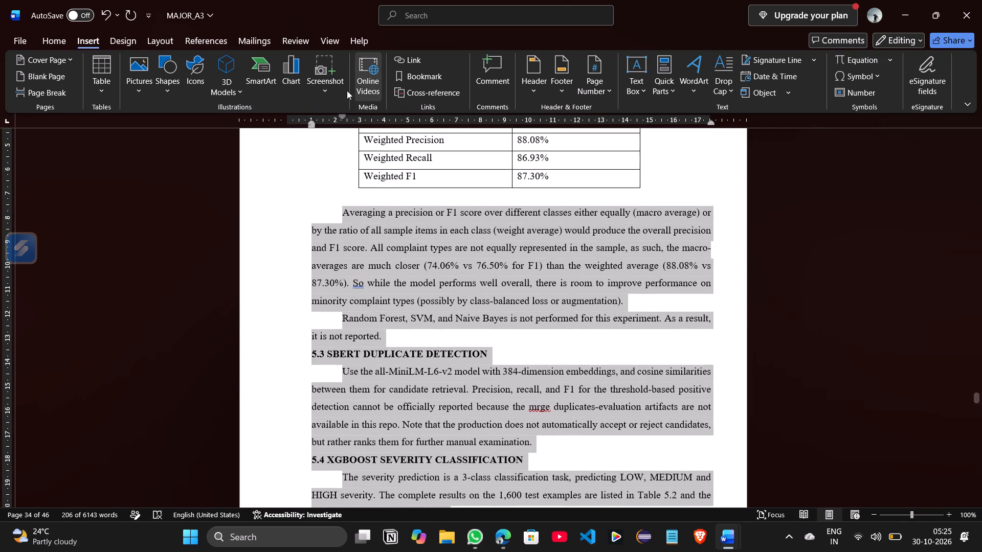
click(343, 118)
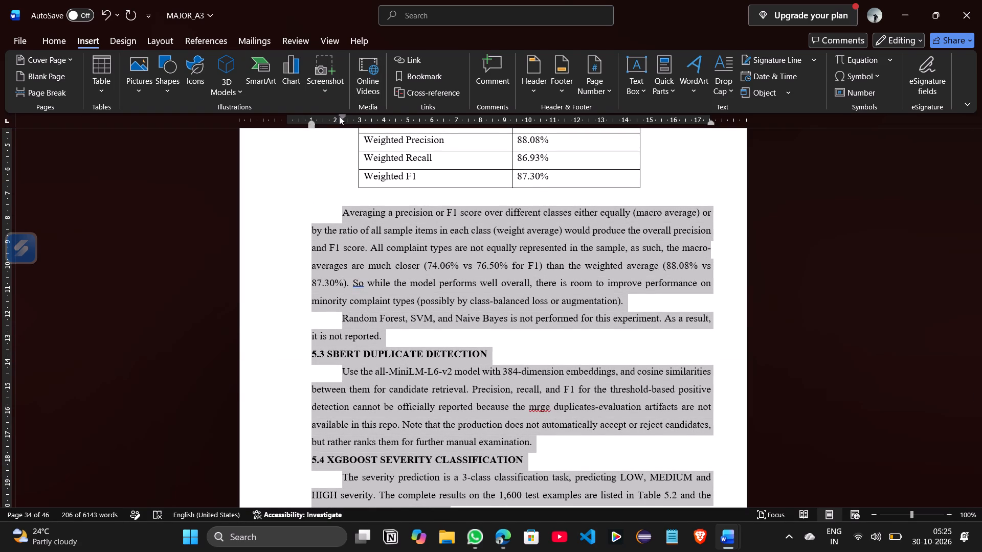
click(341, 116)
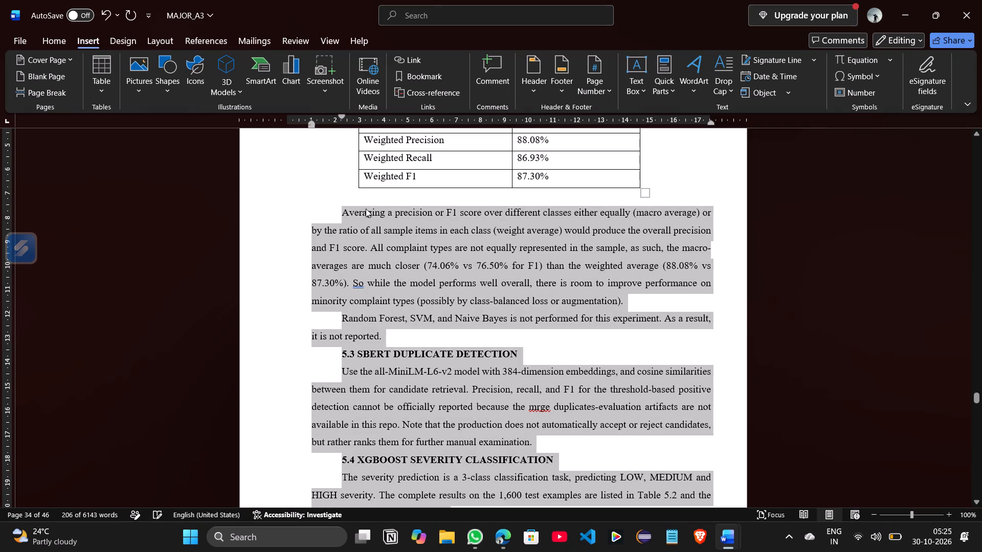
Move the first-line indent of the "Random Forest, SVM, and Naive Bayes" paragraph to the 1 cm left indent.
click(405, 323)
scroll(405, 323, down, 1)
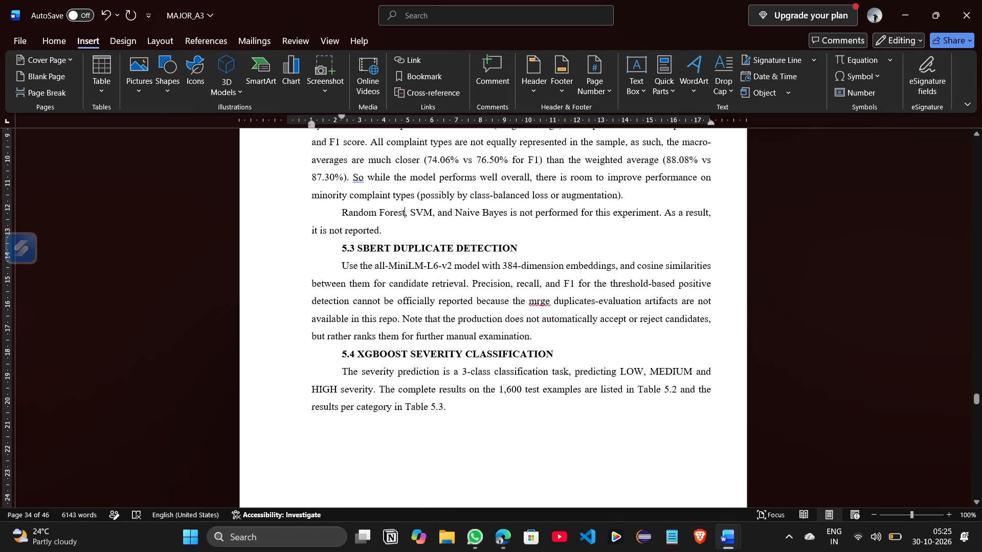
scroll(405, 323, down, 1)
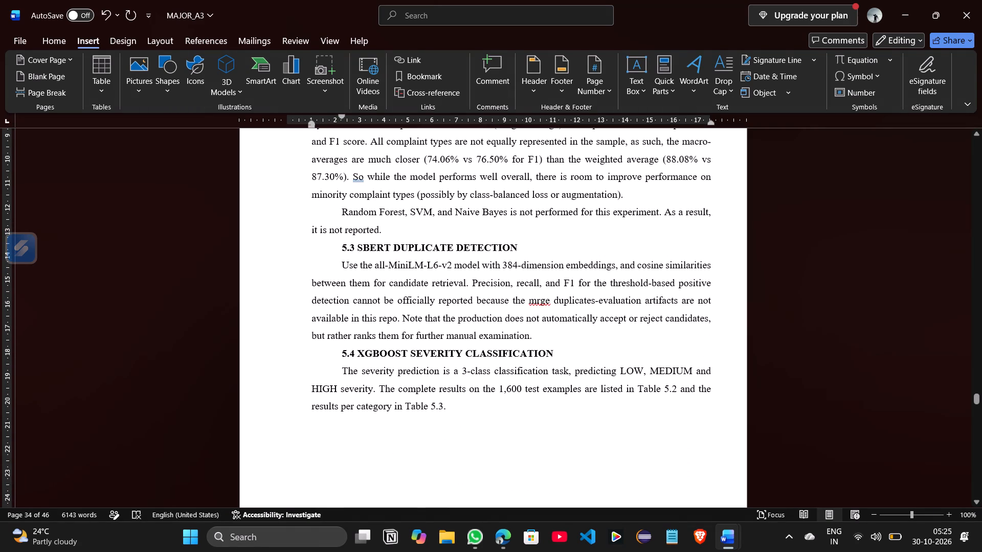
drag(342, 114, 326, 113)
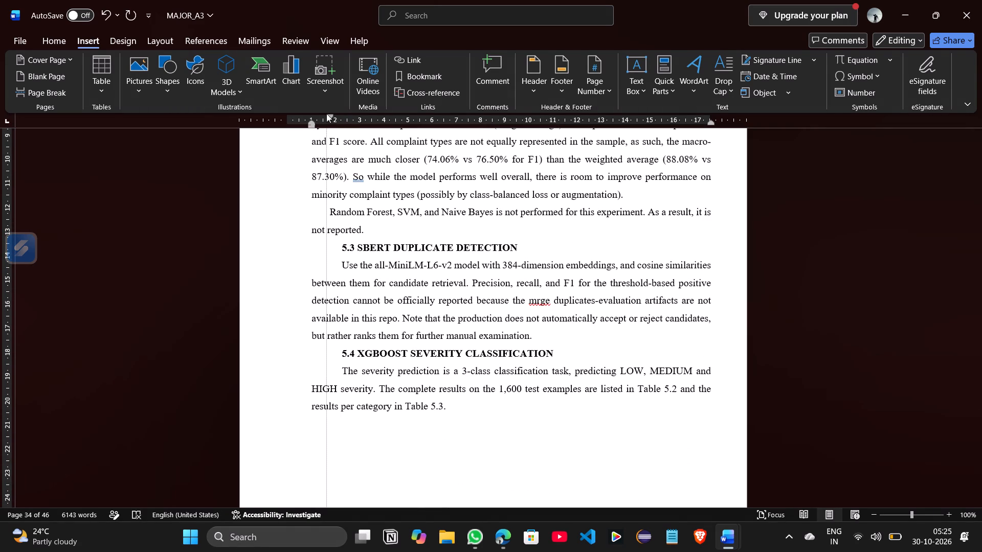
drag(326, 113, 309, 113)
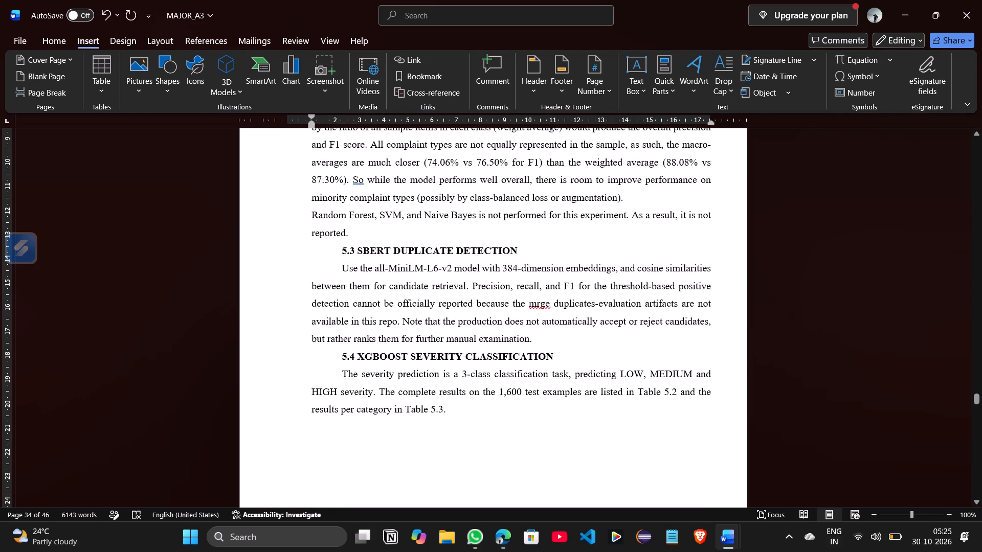
Set the first-line indent to 1 cm for all text from "Averaging a precision" through the section 5.4 paragraph, flush with the left indent.
scroll(340, 197, up, 1)
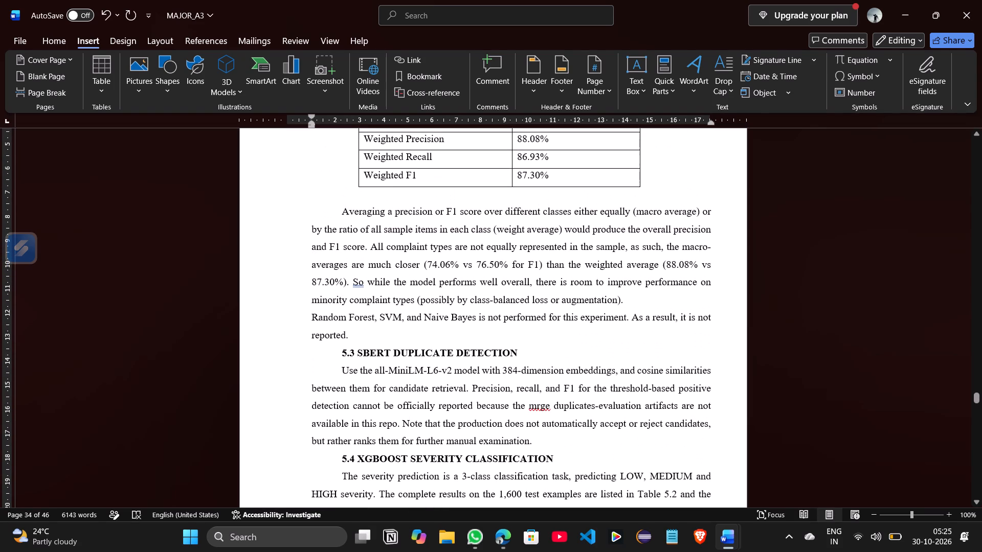
drag(339, 206, 419, 503)
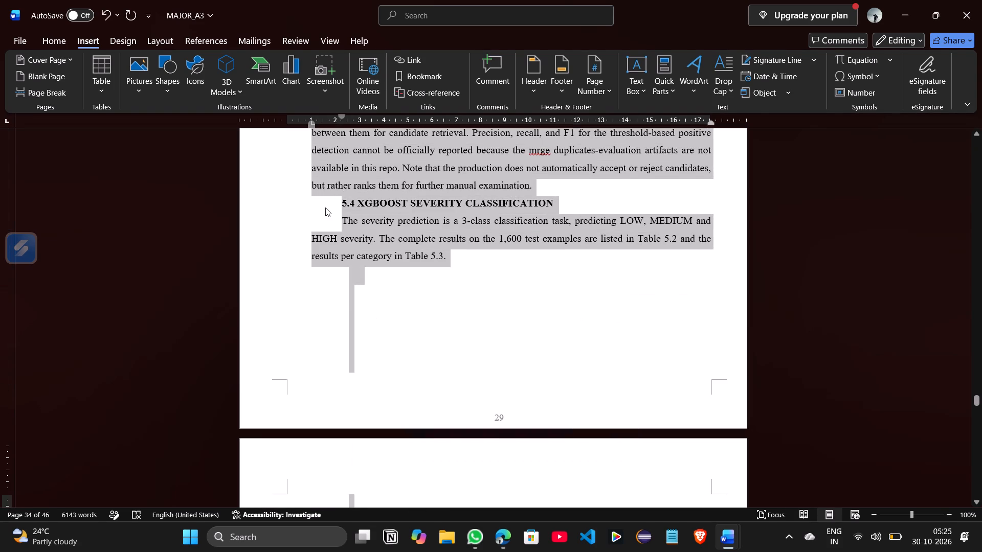
click(338, 114)
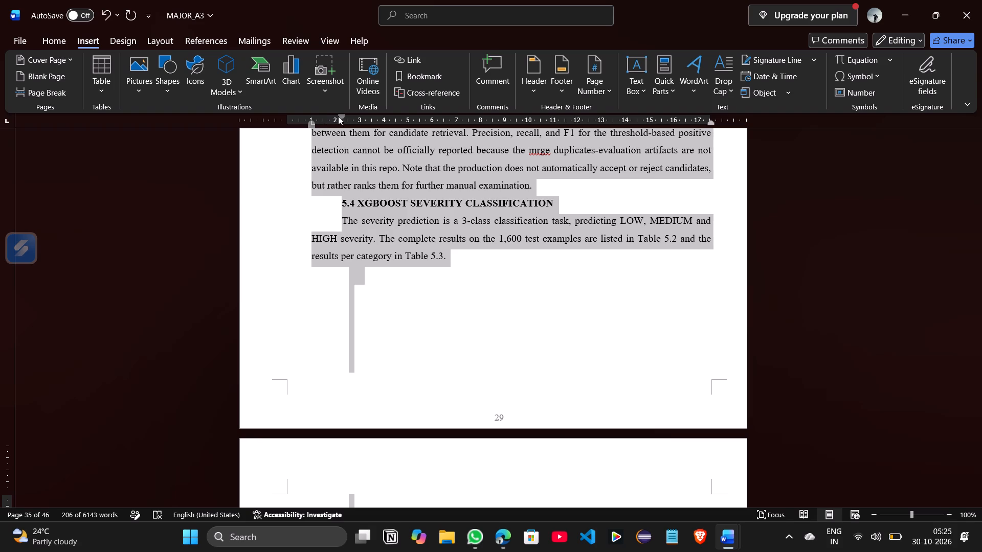
click(341, 118)
drag(341, 114, 337, 114)
drag(337, 114, 310, 113)
click(417, 214)
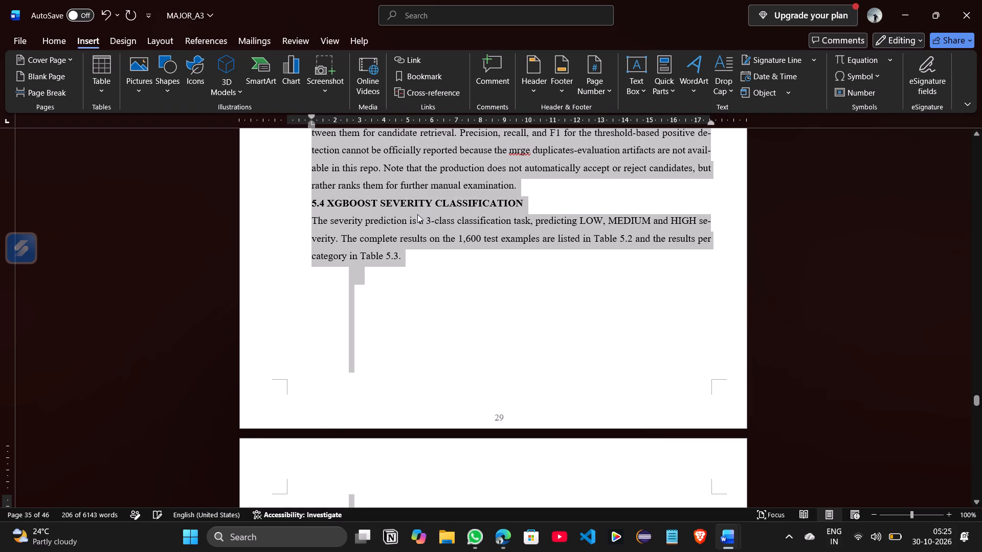
Shift the left indent of the three paragraphs after Figure 5.2, from "Table 5.3 illustrates" through "MAE and RMSE measures", to 1 cm.
scroll(417, 214, down, 4)
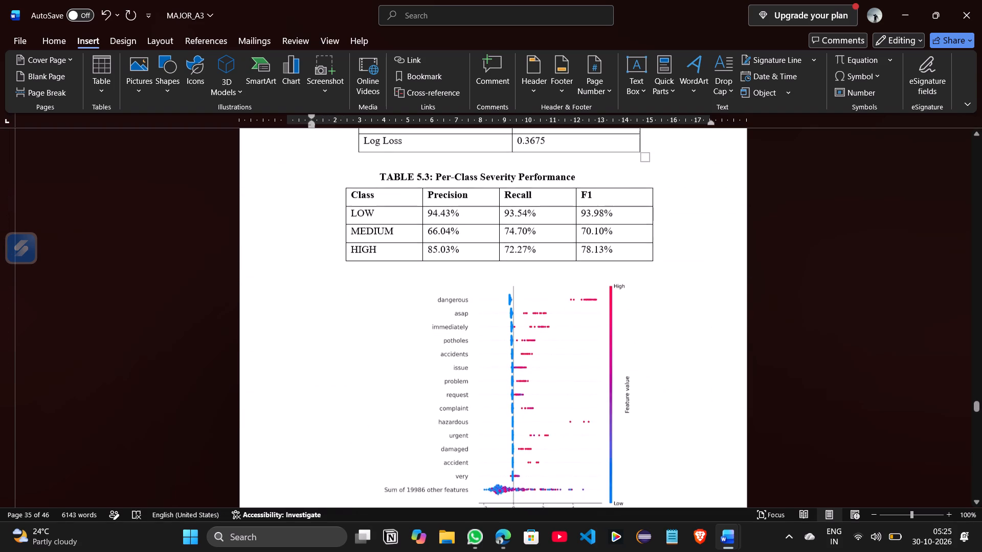
scroll(417, 214, down, 4)
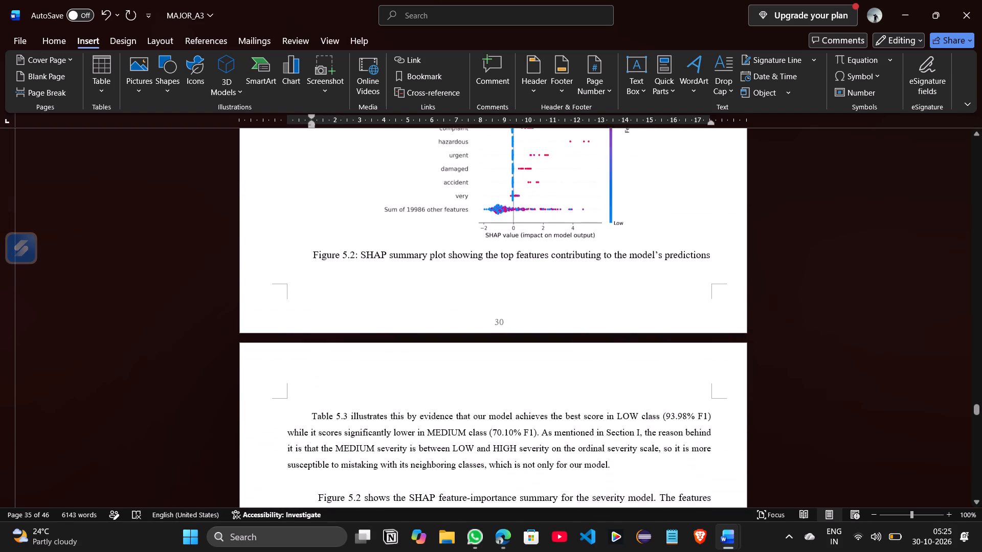
scroll(417, 214, down, 2)
scroll(417, 214, up, 1)
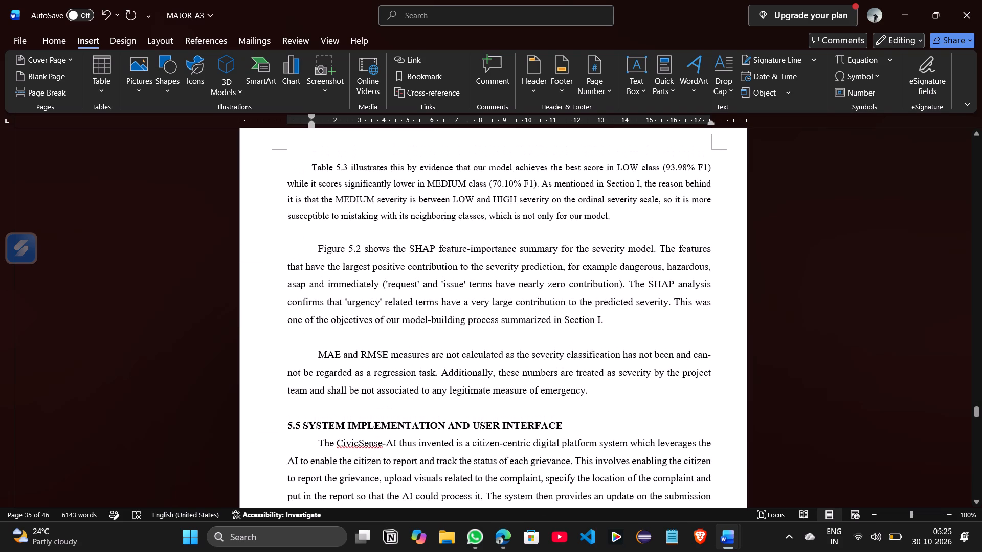
drag(308, 163, 543, 380)
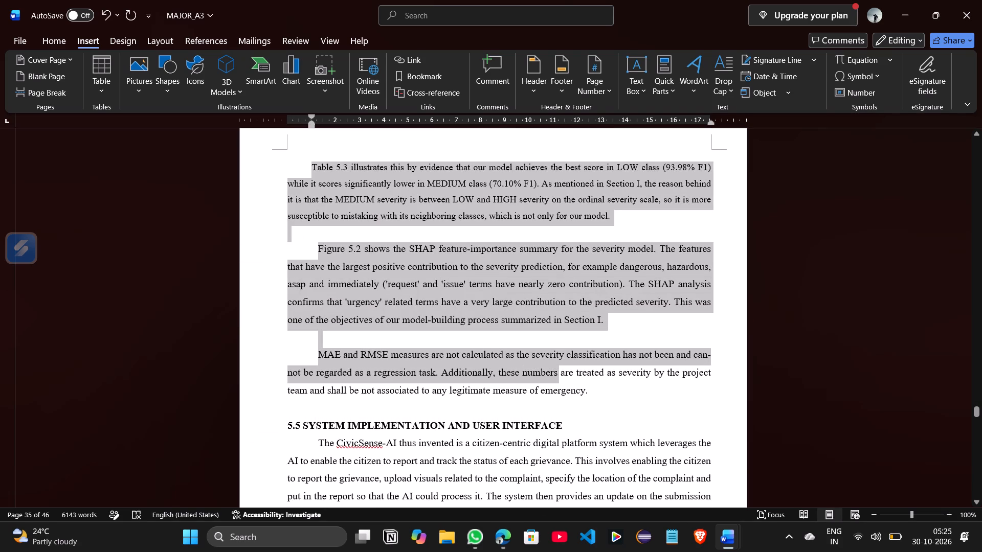
drag(543, 380, 594, 400)
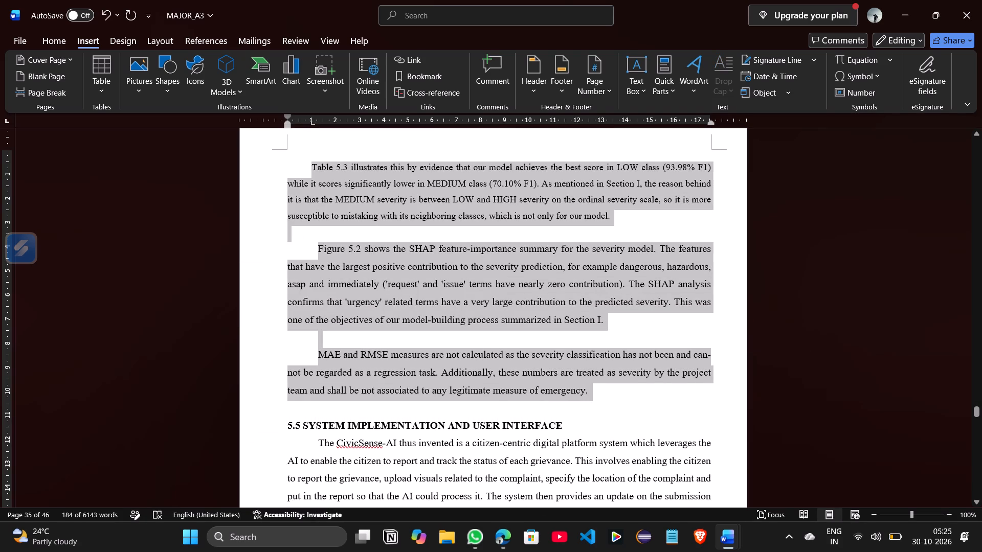
drag(288, 124, 310, 126)
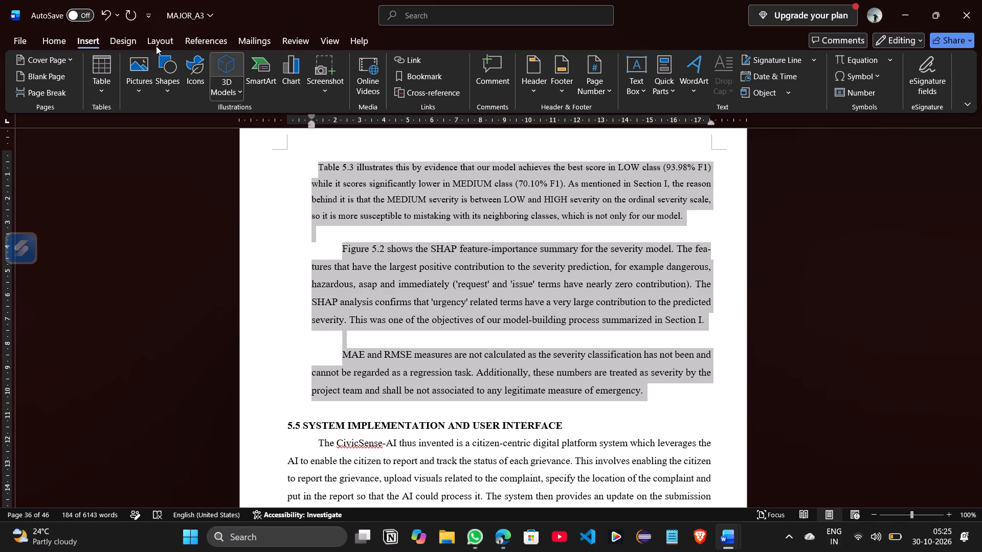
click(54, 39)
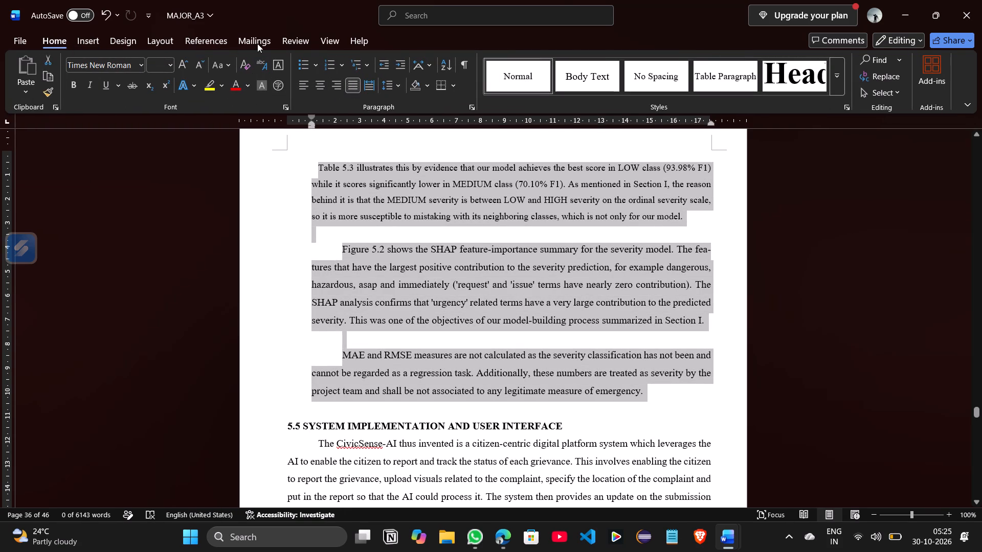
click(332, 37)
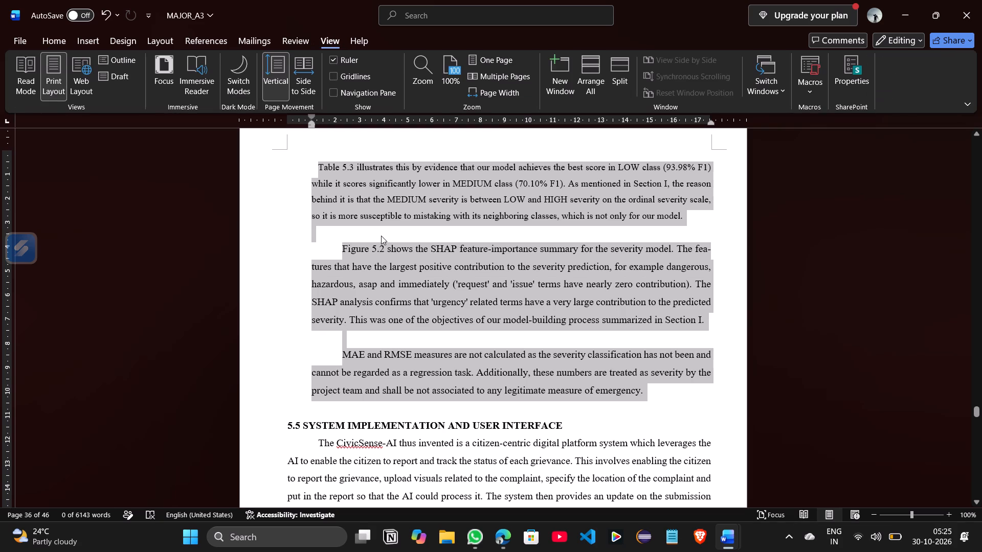
Set the left and first-line indents of the 5.5 SYSTEM IMPLEMENTATION AND USER INTERFACE heading and its paragraph to 1 cm.
scroll(385, 381, down, 1)
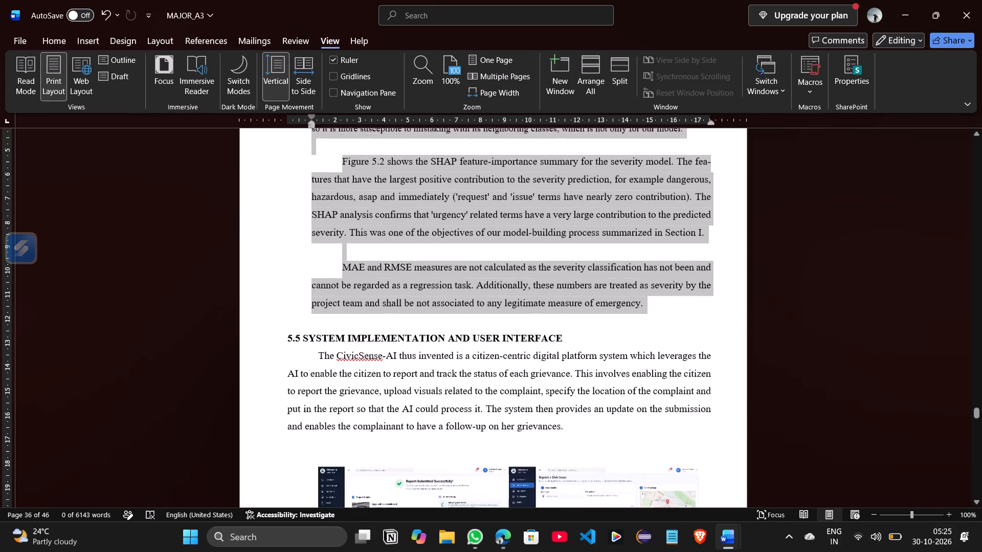
scroll(385, 381, down, 1)
click(52, 42)
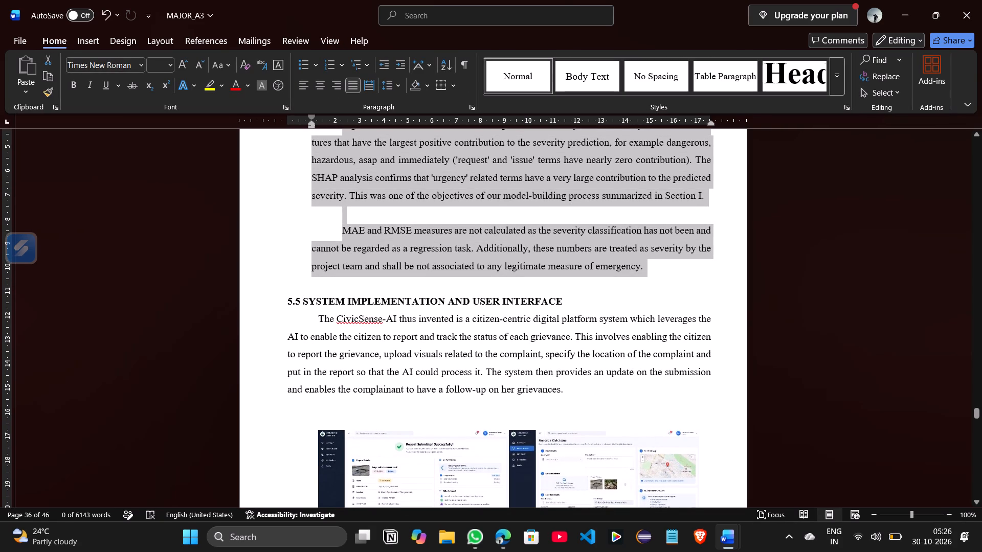
drag(284, 301, 591, 385)
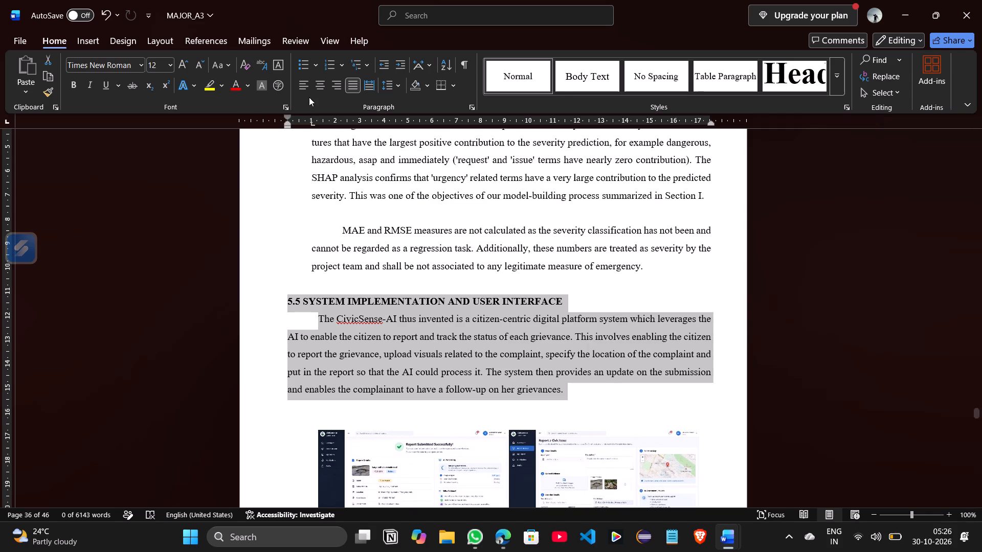
drag(285, 123, 309, 128)
drag(286, 117, 286, 116)
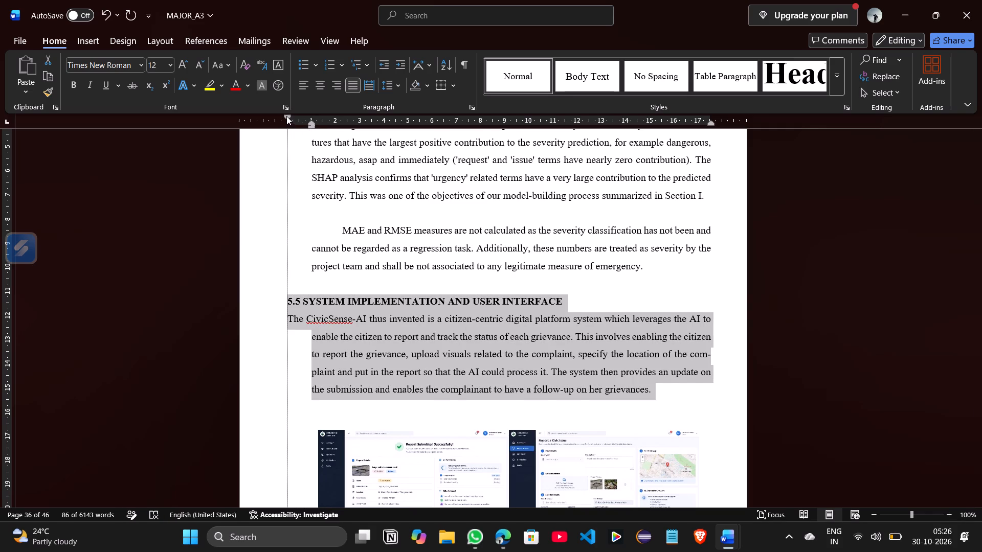
drag(286, 116, 310, 118)
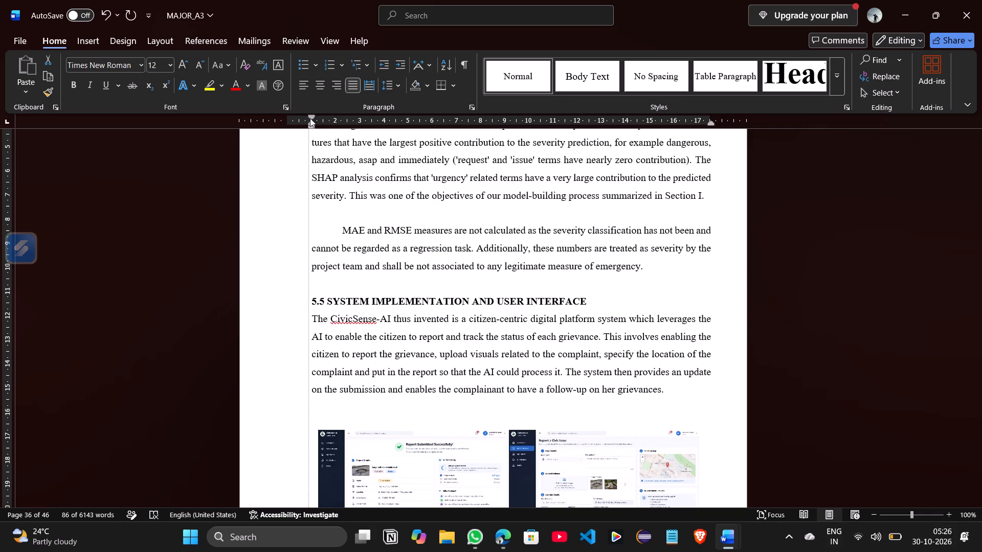
drag(310, 118, 311, 119)
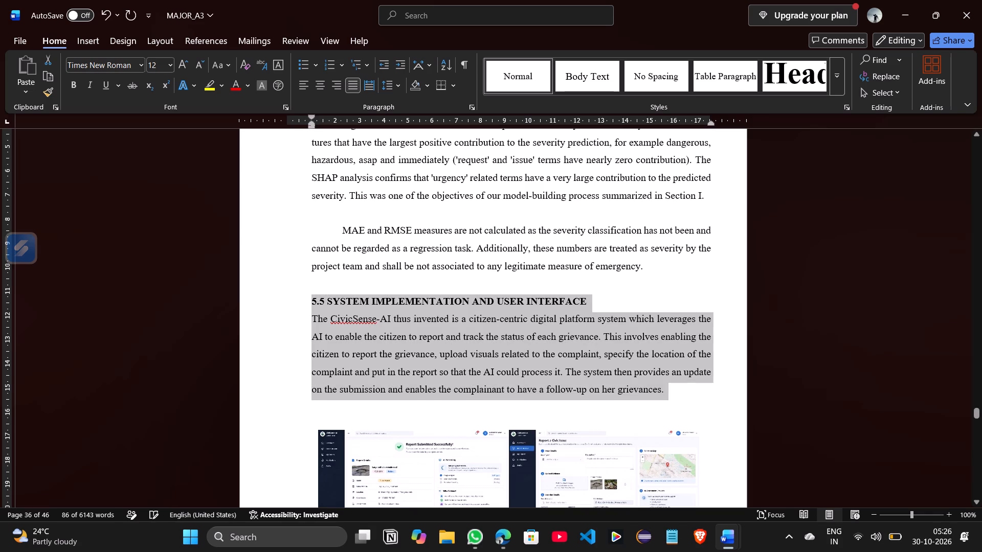
Insert a tab before "The CivicSense-AI thus invented" at the start of the section 5.5 paragraph.
scroll(356, 266, down, 1)
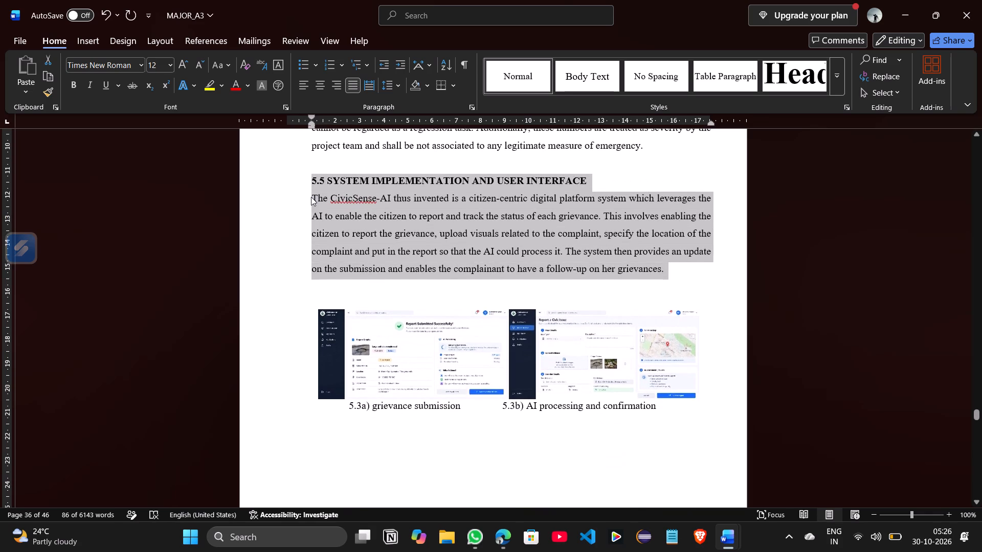
click(310, 196)
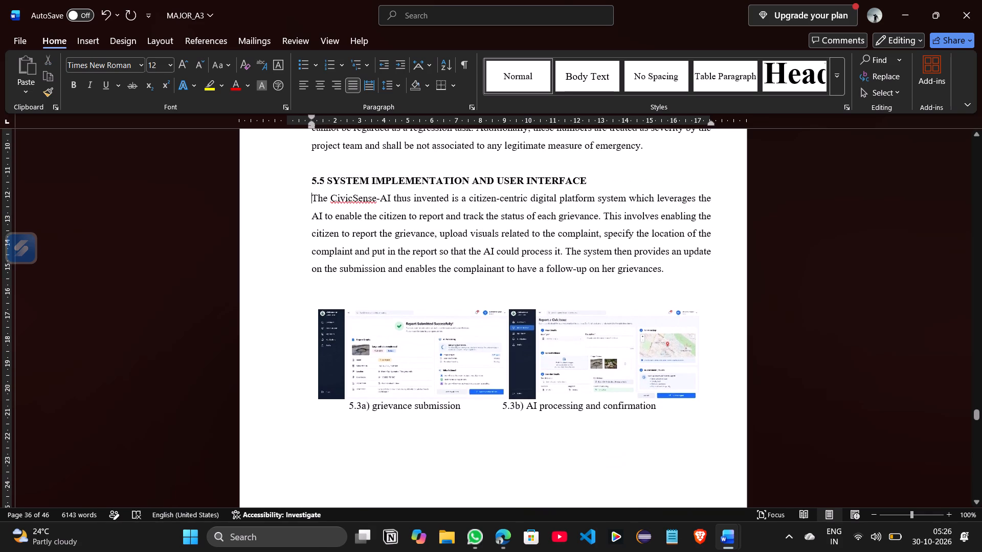
key(Tab)
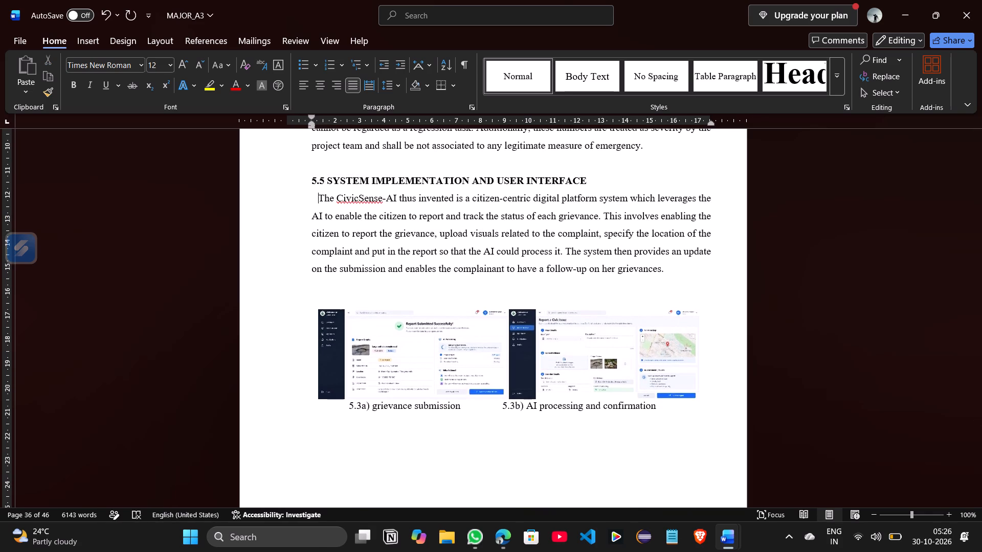
Review the indents and layout of the chapter 5 text, tables and figures from Figure 5.1 through section 5.5.
scroll(488, 366, up, 4)
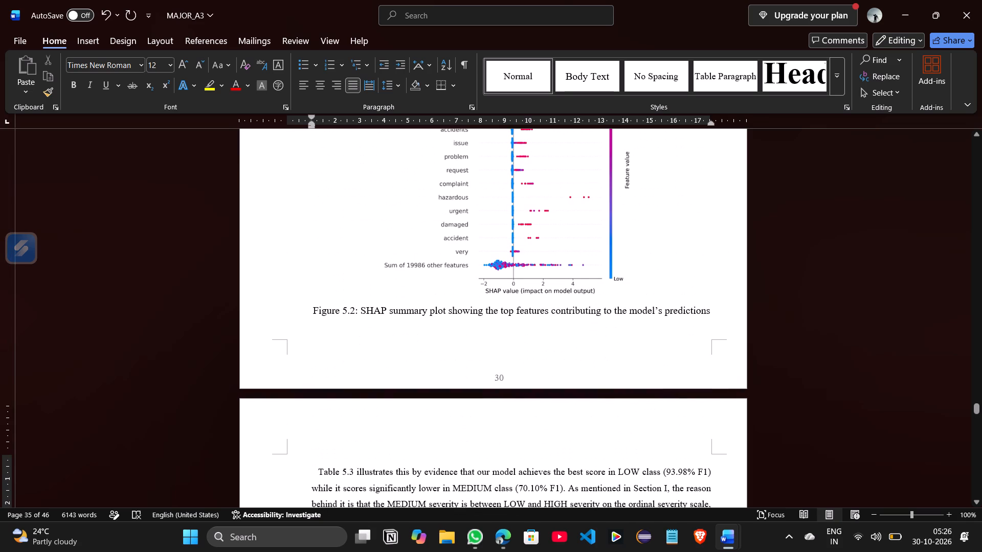
scroll(488, 366, up, 1)
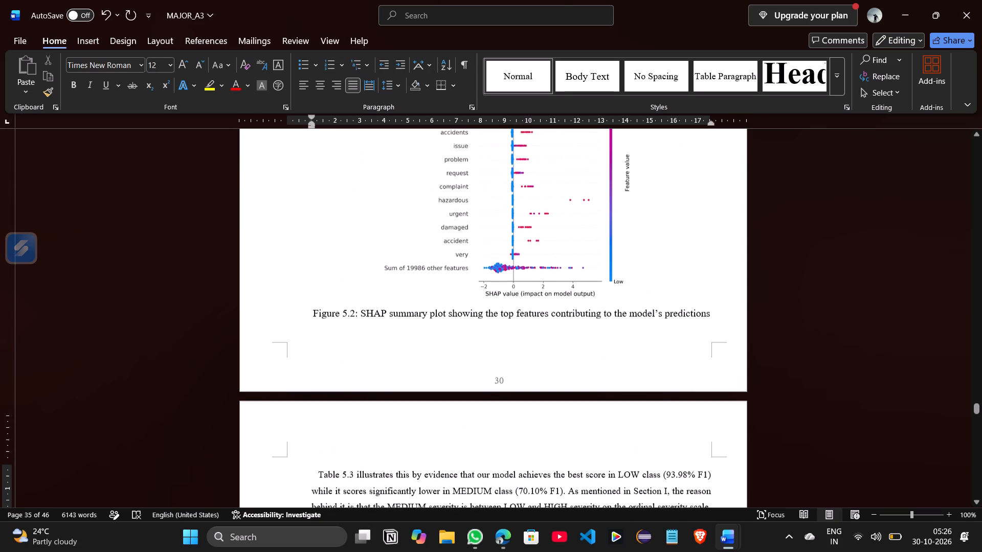
scroll(488, 366, up, 3)
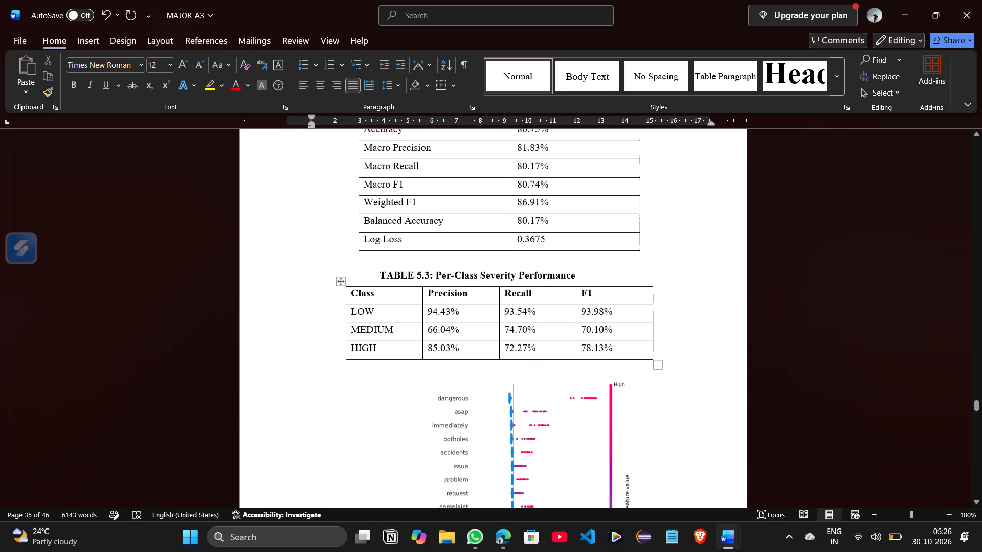
scroll(488, 366, up, 1)
scroll(488, 366, down, 1)
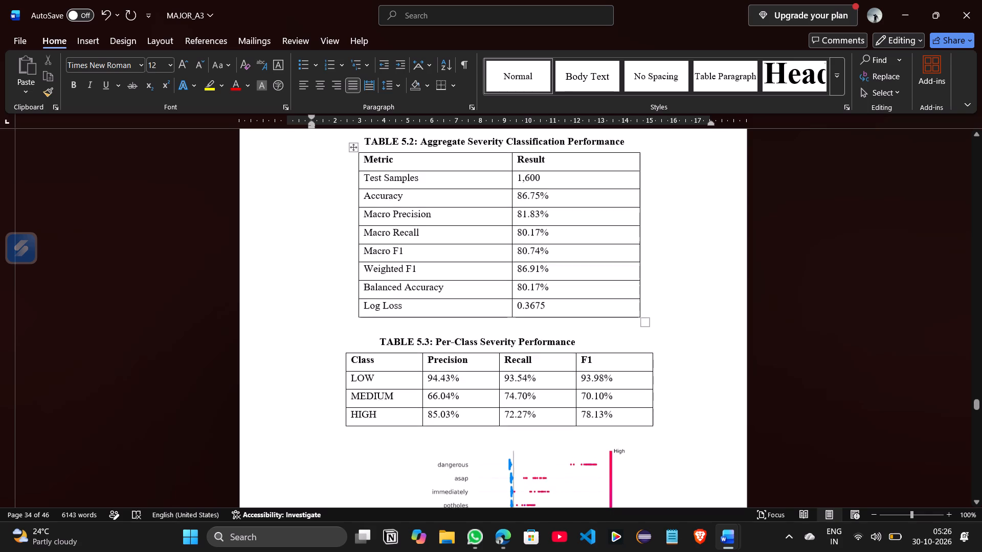
scroll(488, 366, down, 4)
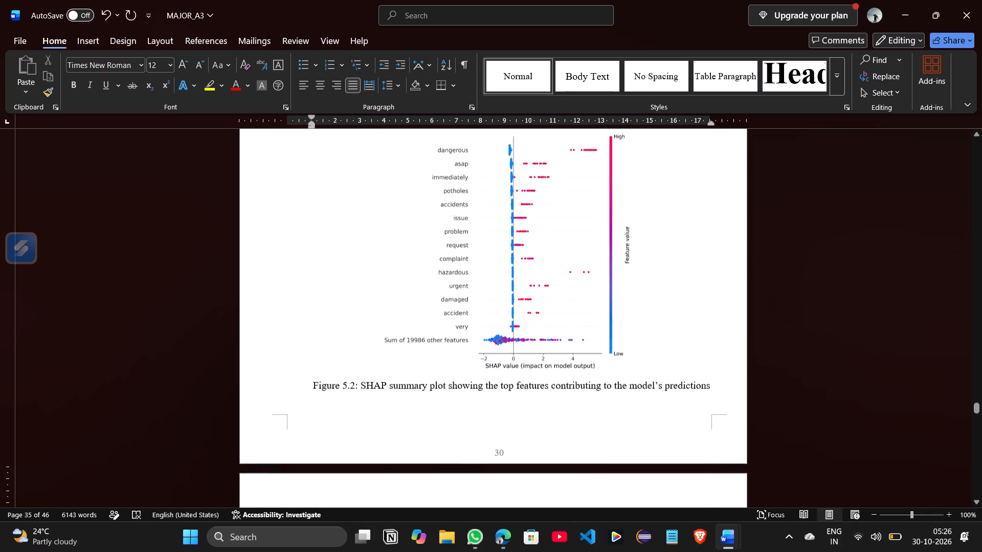
scroll(488, 366, down, 1)
scroll(488, 366, up, 3)
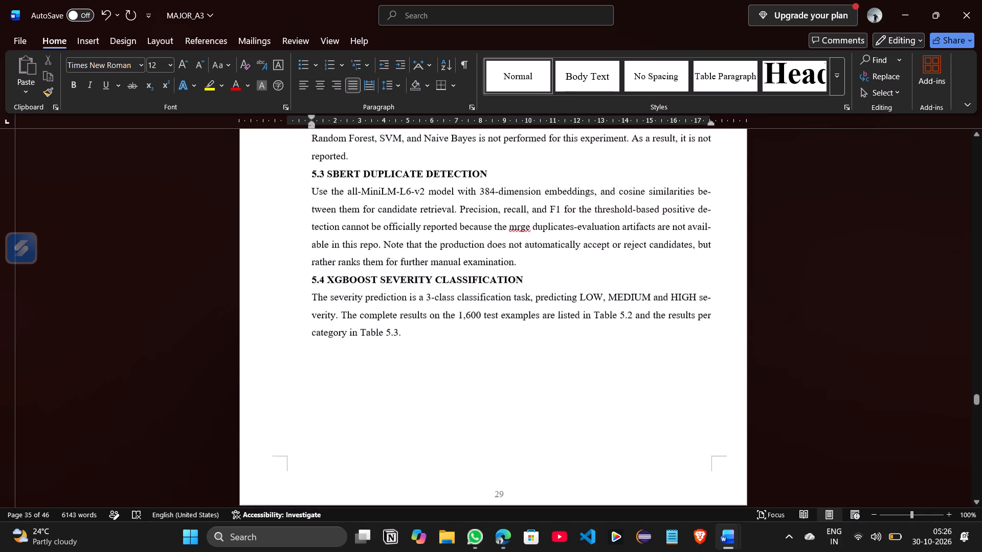
scroll(488, 366, up, 5)
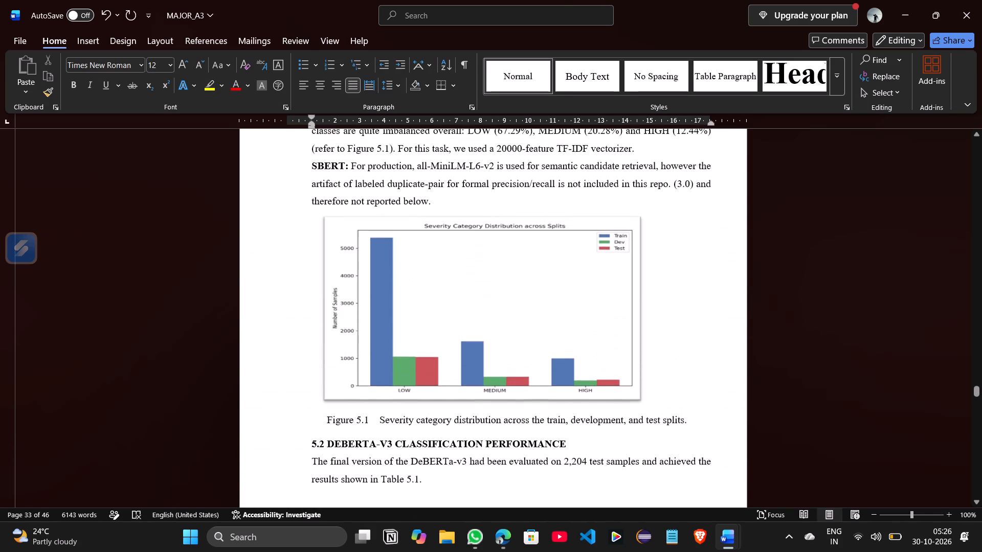
scroll(488, 366, down, 7)
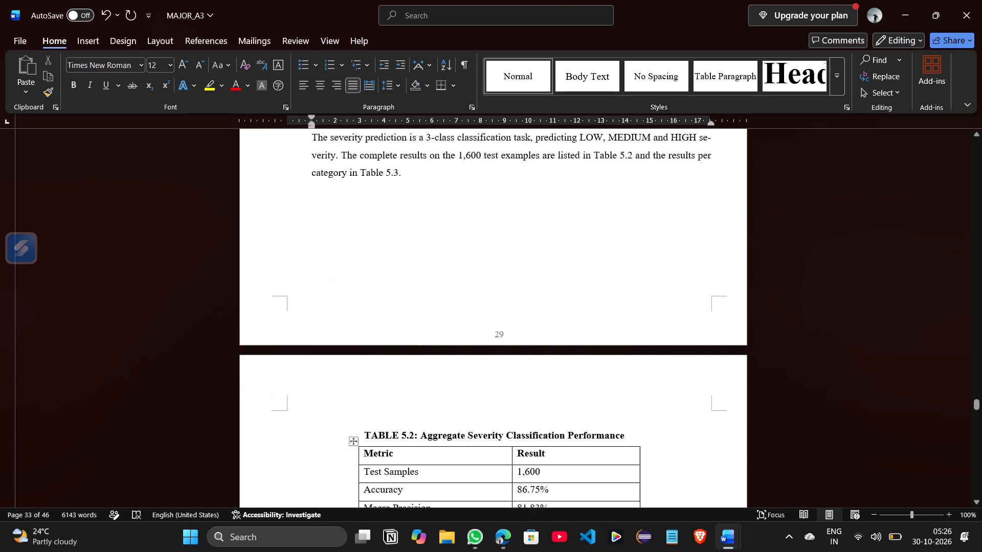
scroll(488, 366, down, 3)
scroll(488, 366, up, 2)
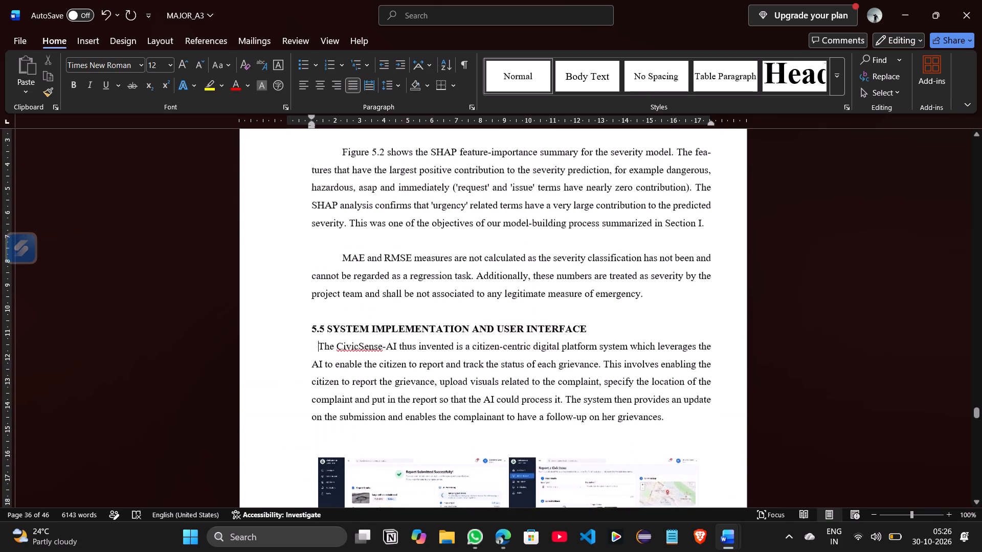
scroll(488, 366, up, 1)
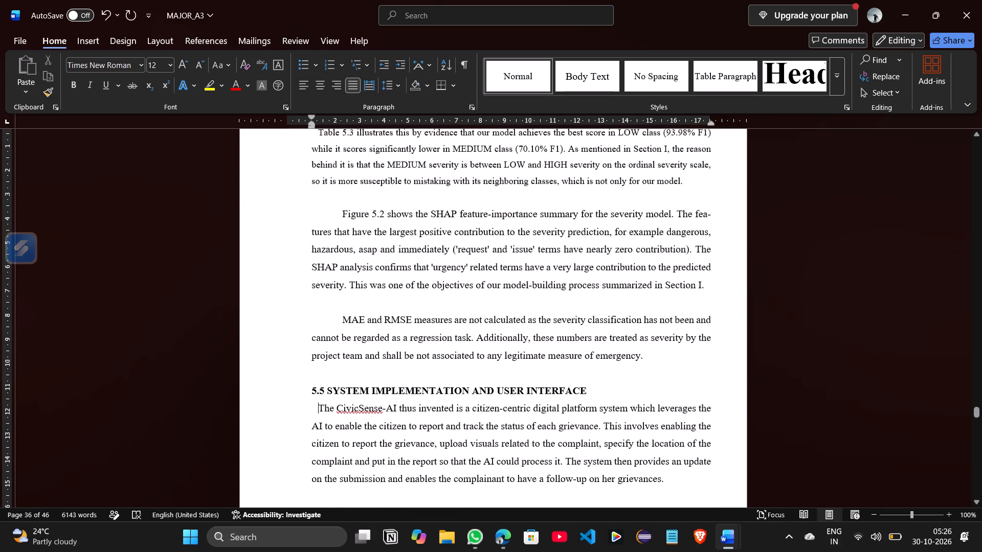
scroll(488, 366, up, 1)
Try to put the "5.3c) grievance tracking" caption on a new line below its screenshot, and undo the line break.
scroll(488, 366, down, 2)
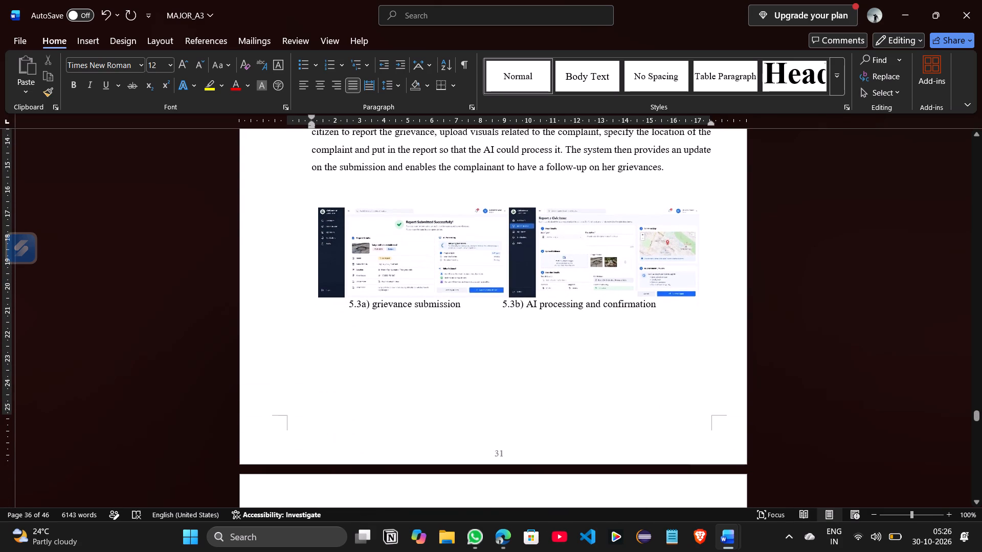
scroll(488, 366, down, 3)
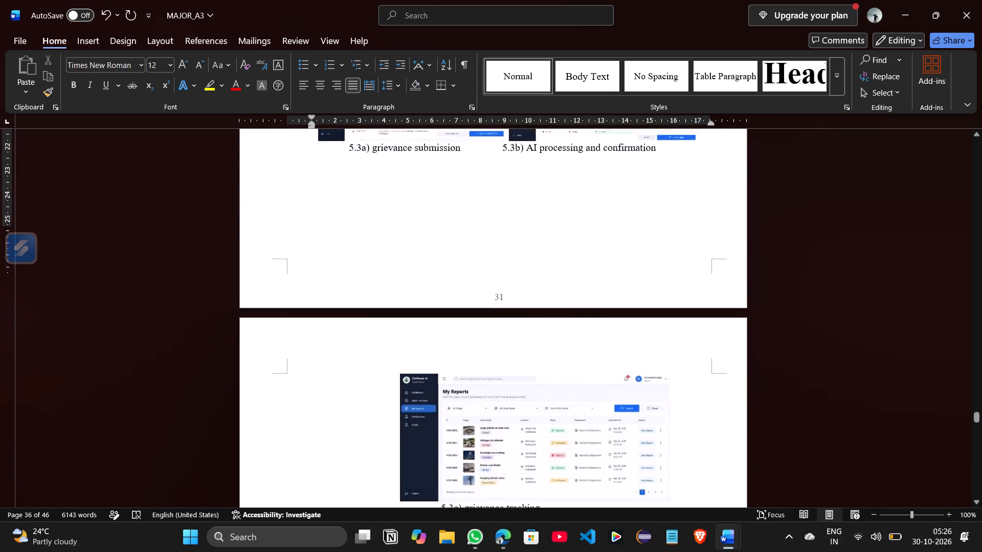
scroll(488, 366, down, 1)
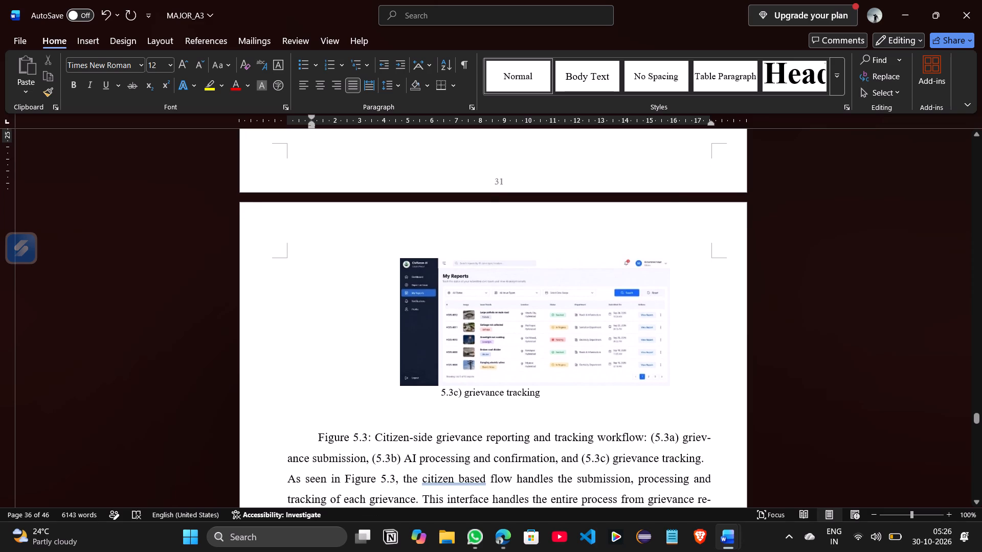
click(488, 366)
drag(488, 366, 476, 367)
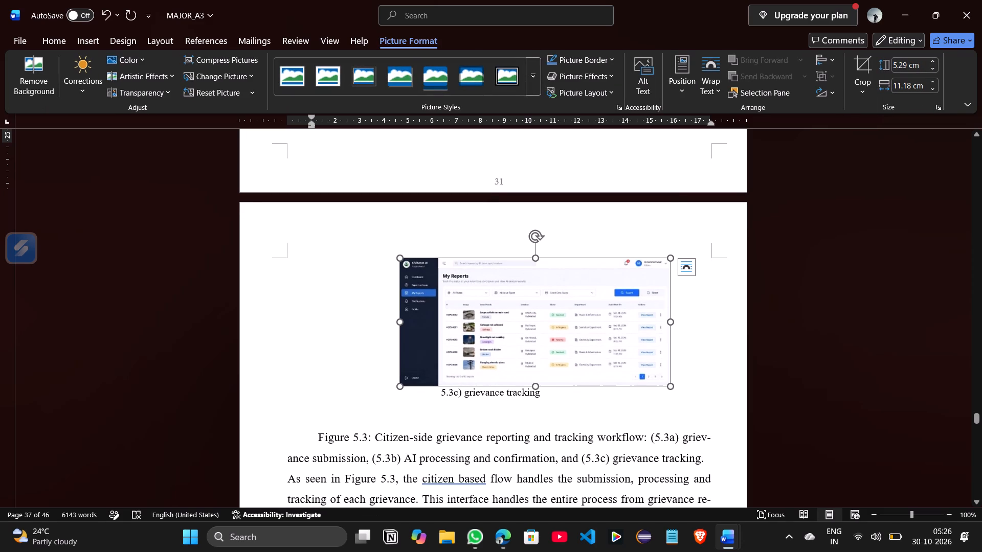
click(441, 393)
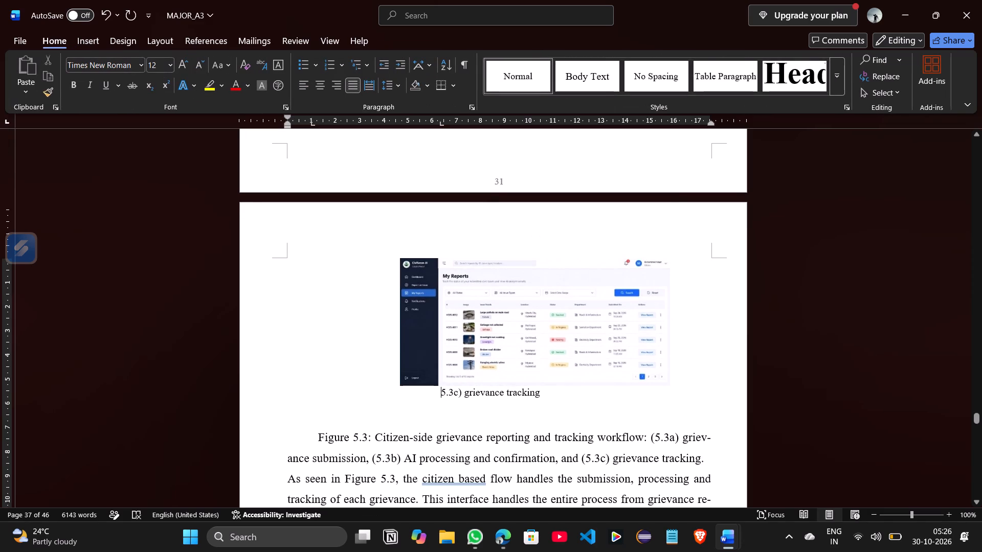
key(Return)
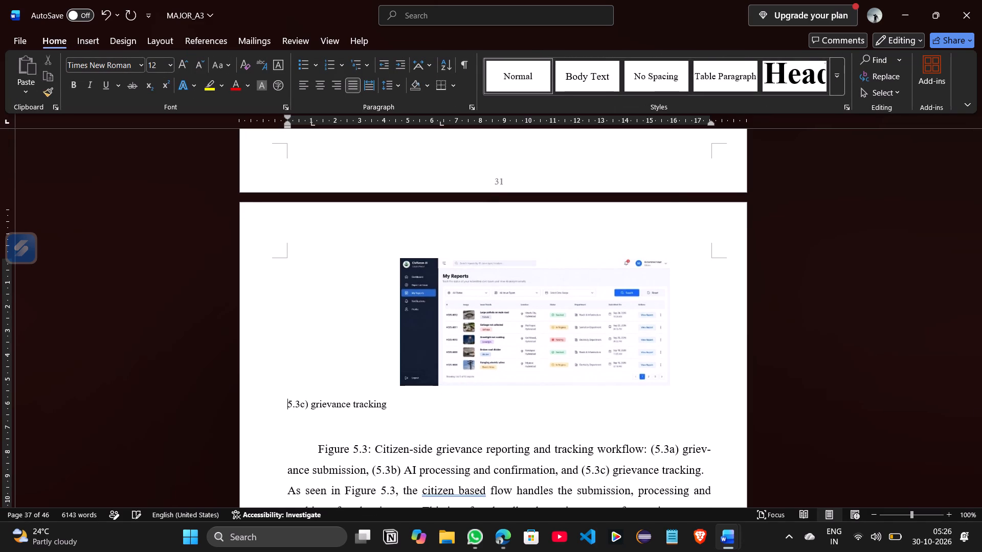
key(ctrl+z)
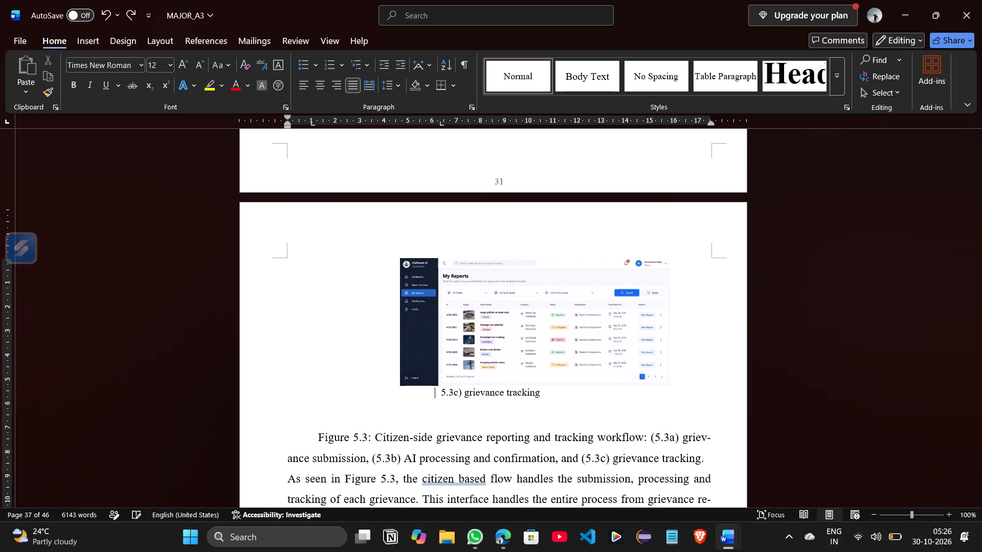
Move the "5.4b)" caption inward beneath the Reports Management screenshot by inserting 20 spaces before it.
scroll(441, 393, down, 3)
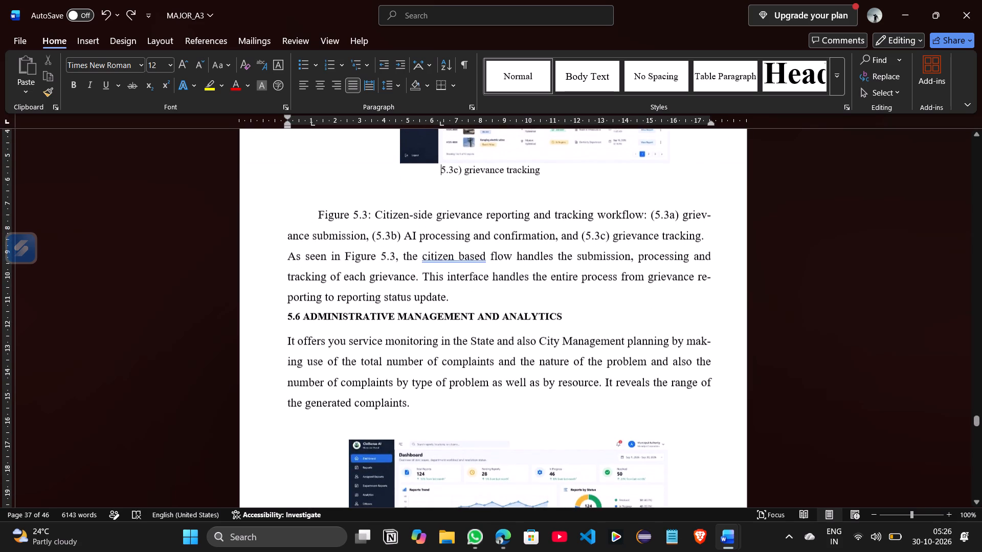
scroll(441, 393, down, 3)
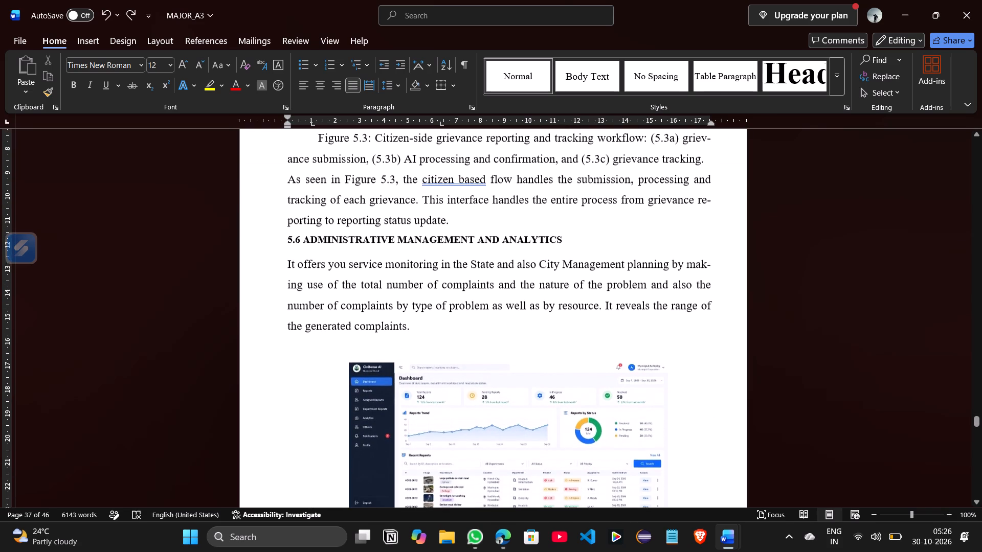
scroll(441, 393, down, 5)
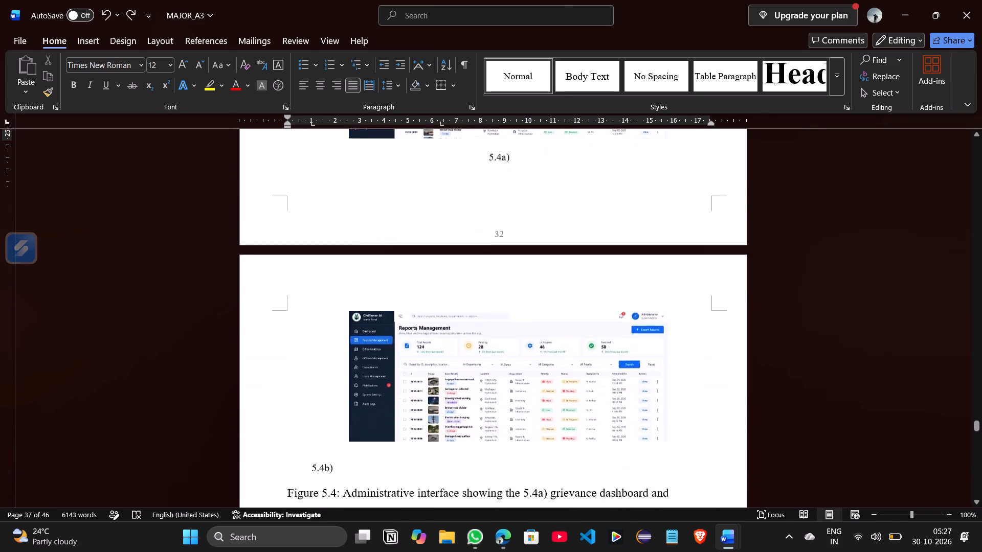
scroll(441, 393, down, 2)
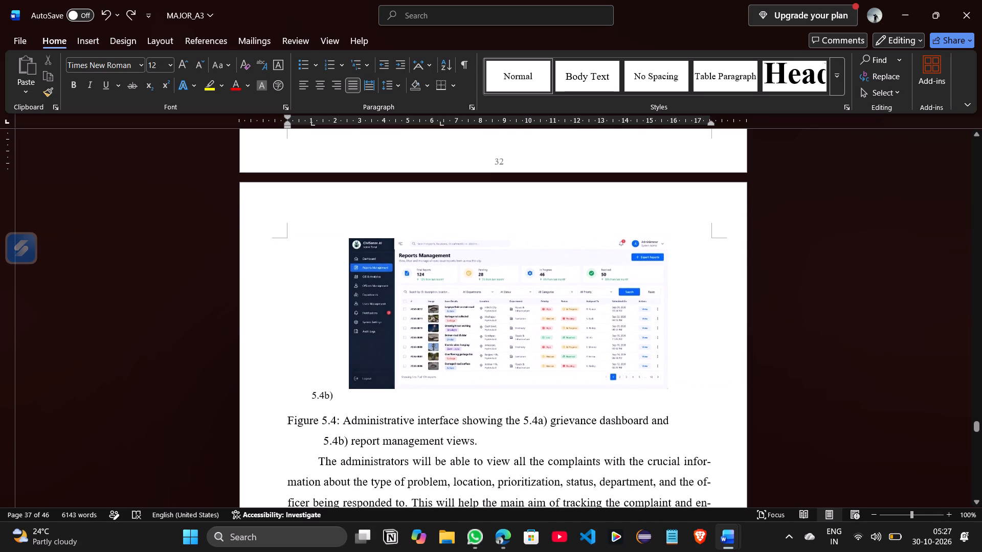
click(309, 395)
key(space)
key(space)
key(space)
key(space)
key(space)
key(space)
key(space)
key(space)
key(space)
key(space)
key(space)
key(space)
key(space)
key(space)
key(space)
key(space)
key(space)
key(space)
key(space)
key(space)
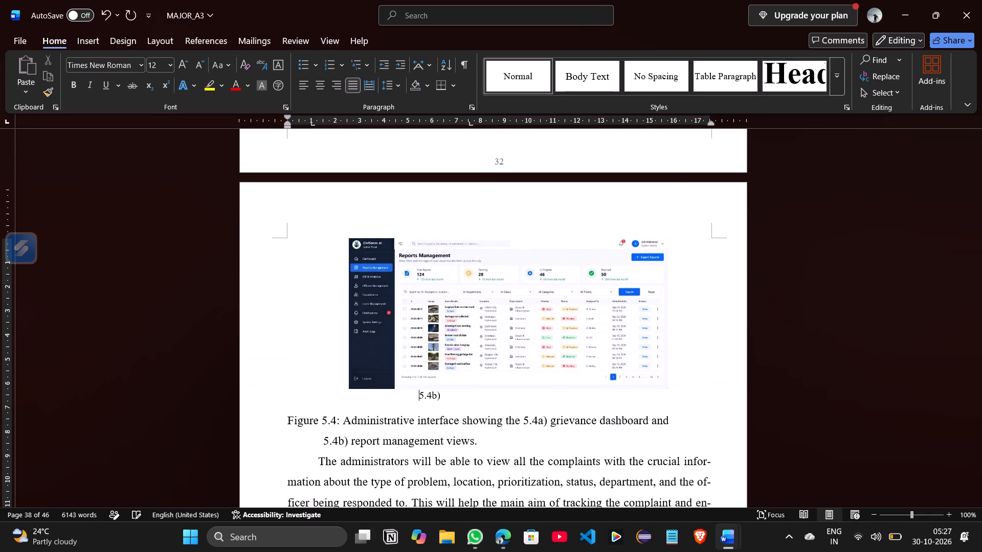
Check the layout of the captions, text and screenshots of Figures 5.4 and 5.5.
scroll(309, 395, down, 2)
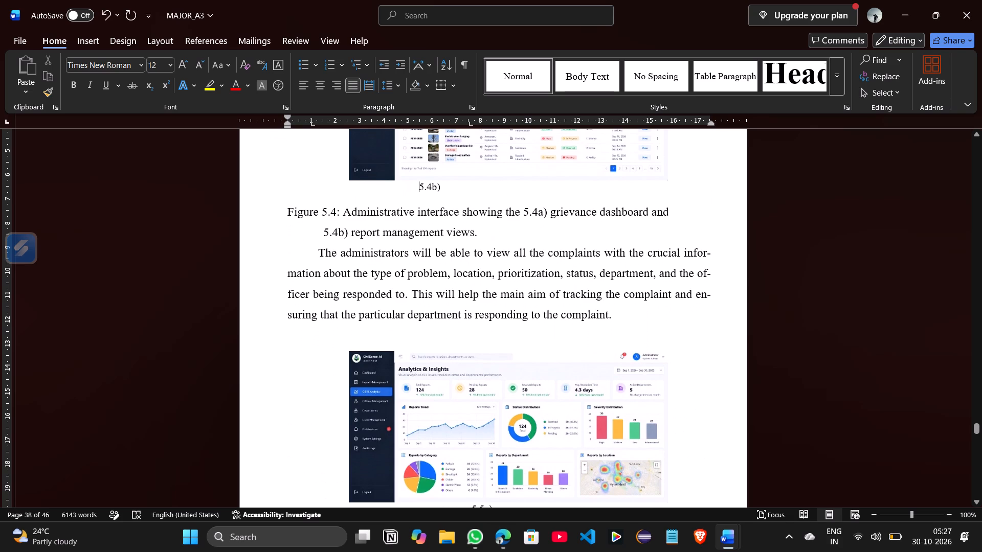
scroll(344, 317, down, 1)
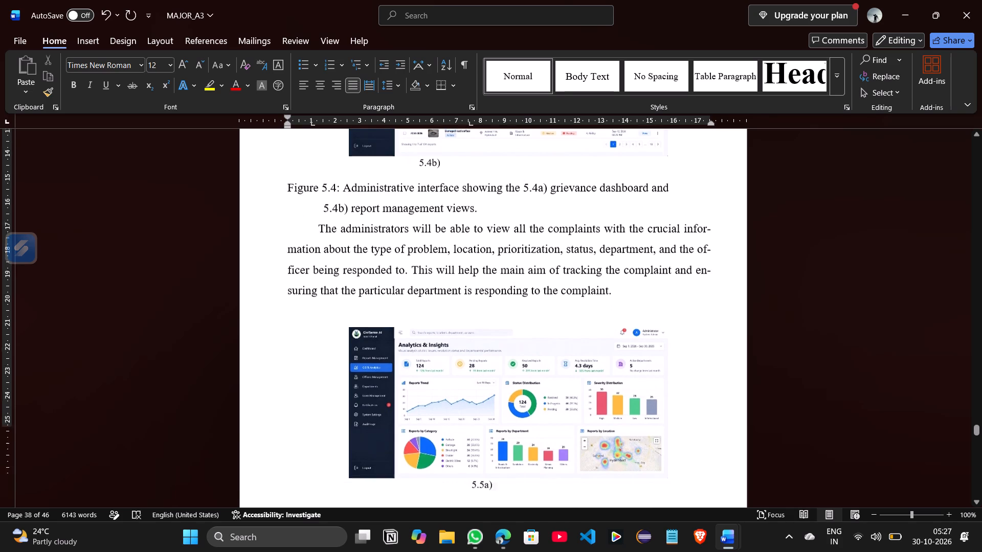
scroll(344, 317, down, 2)
scroll(344, 317, up, 3)
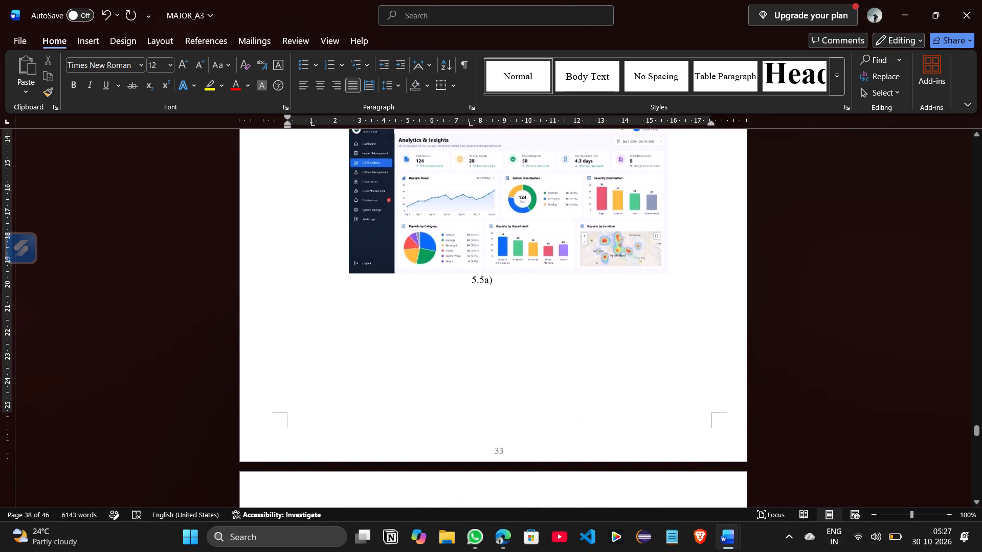
scroll(344, 317, up, 5)
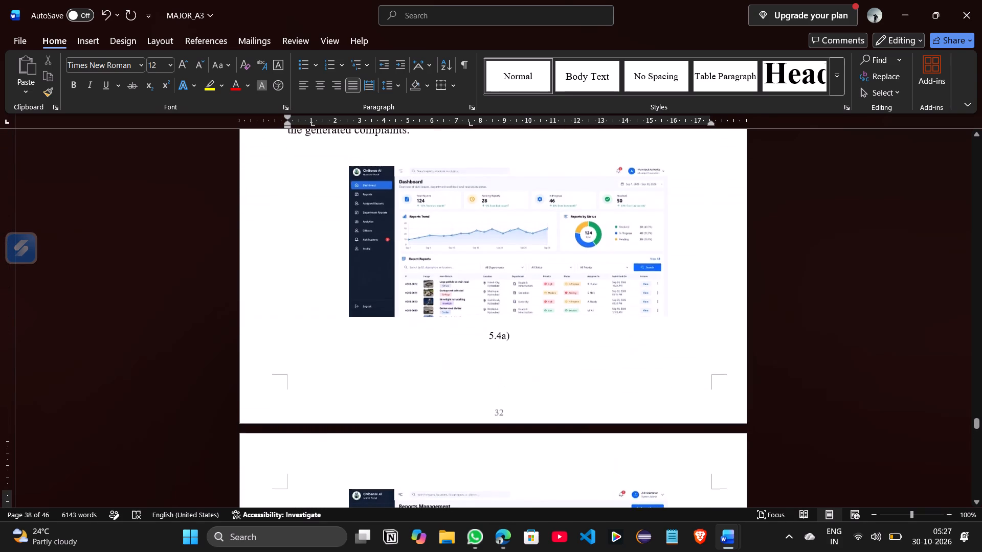
Review the layout and indents of chapter 5 from section 5.6 back to the chapter opening and the sample code before it.
scroll(344, 317, up, 4)
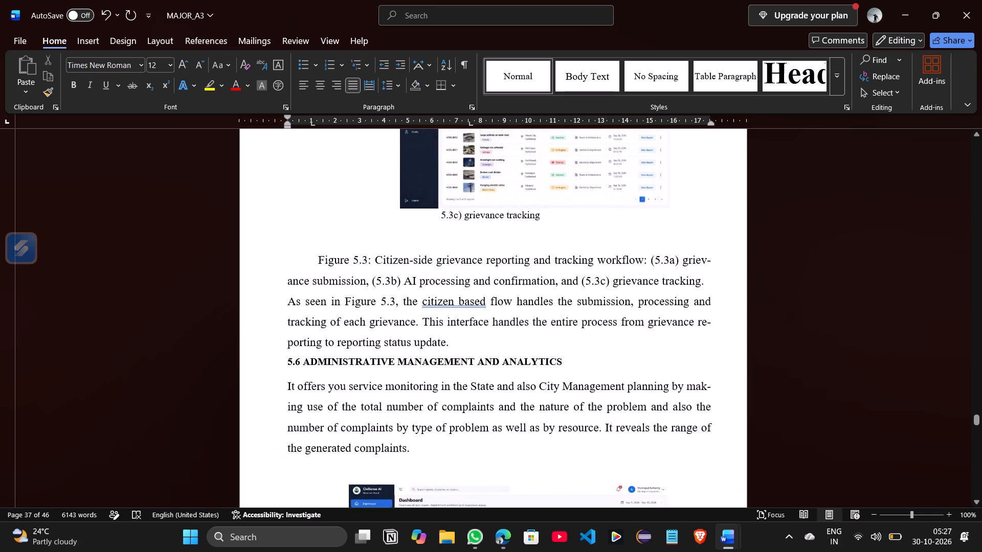
scroll(344, 317, up, 4)
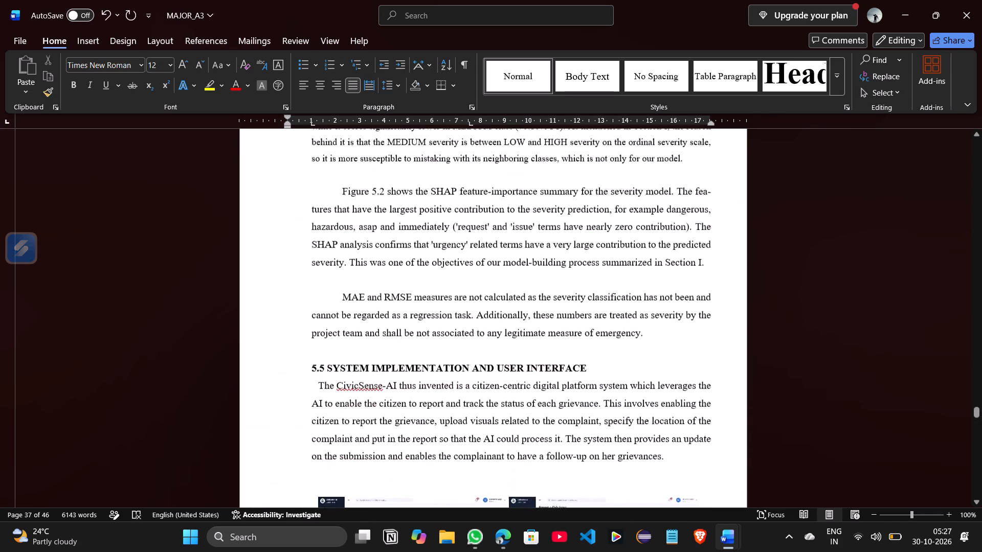
scroll(344, 317, up, 4)
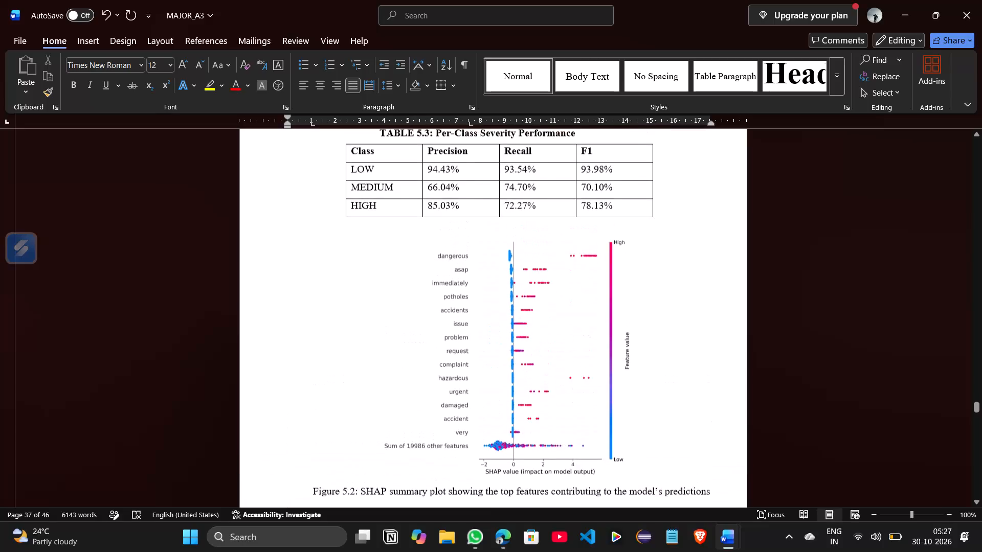
scroll(344, 317, up, 1)
scroll(344, 317, down, 1)
scroll(344, 317, up, 1)
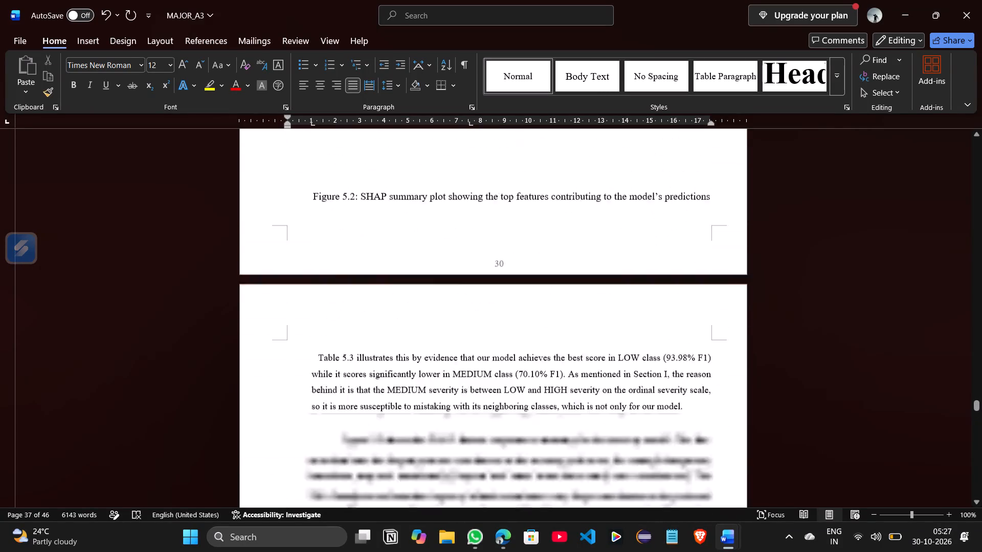
scroll(344, 317, up, 3)
scroll(344, 317, down, 2)
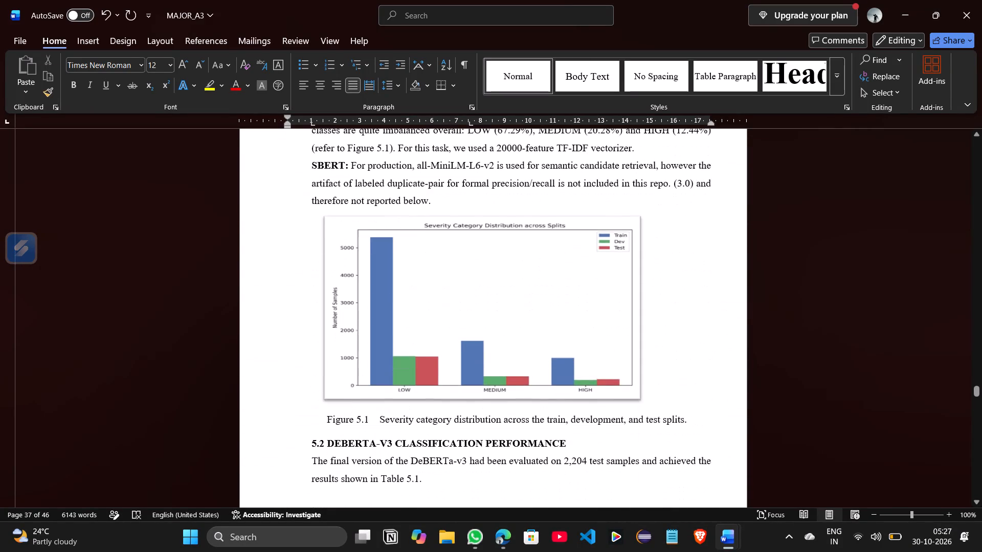
scroll(344, 317, down, 1)
scroll(344, 317, up, 2)
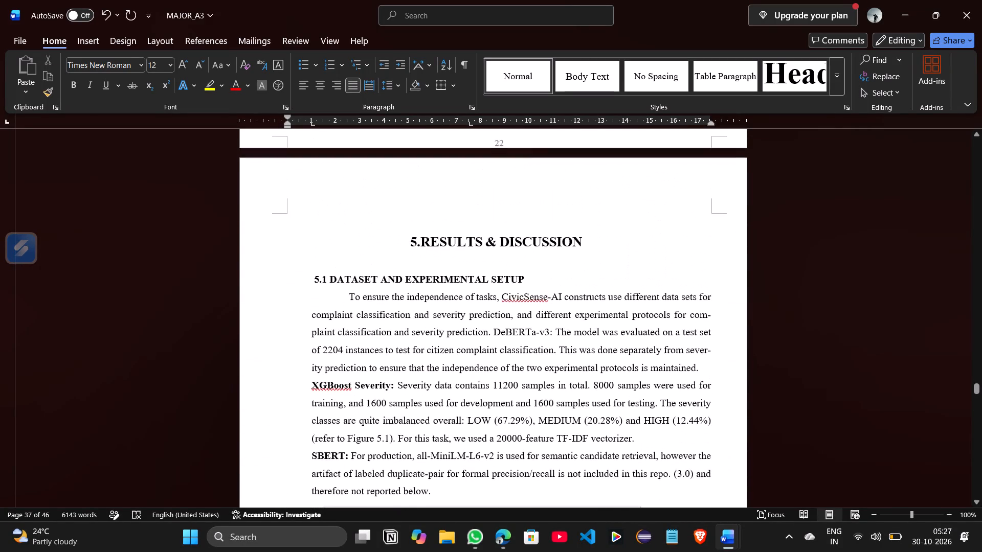
scroll(344, 317, up, 4)
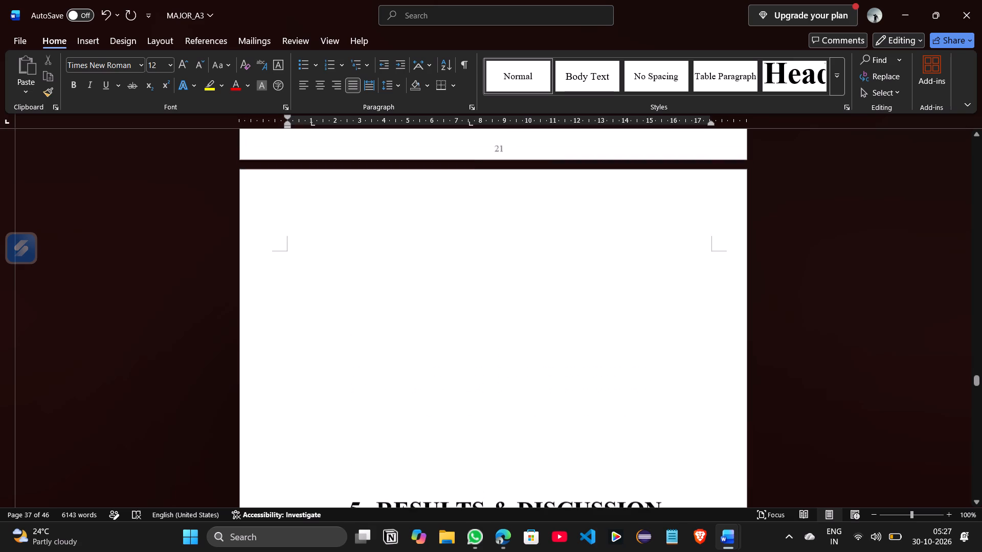
scroll(344, 317, up, 3)
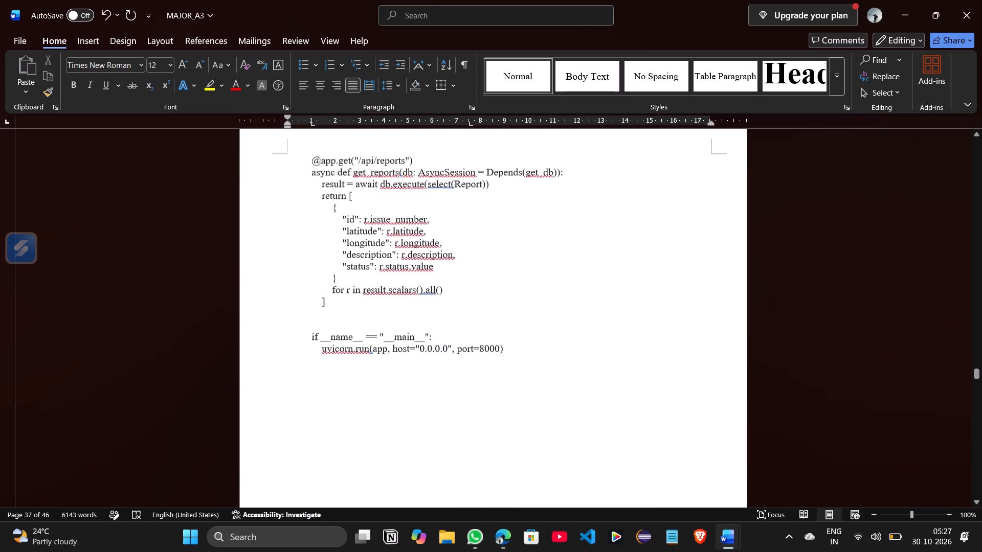
scroll(344, 317, down, 8)
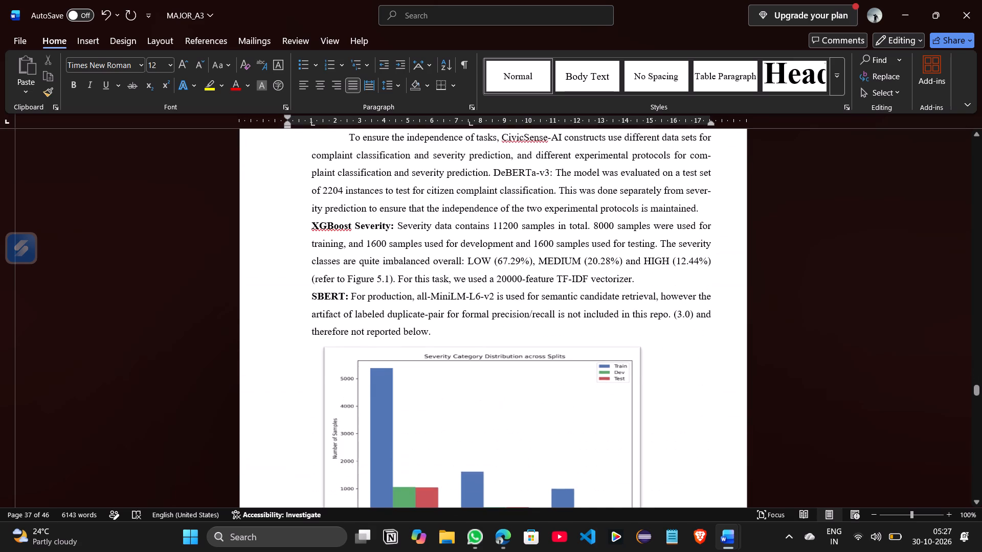
Set the left indent of the chapter 5 title and section 5.1 text, down to the SBERT paragraph, to about 0.75 cm.
scroll(344, 317, up, 2)
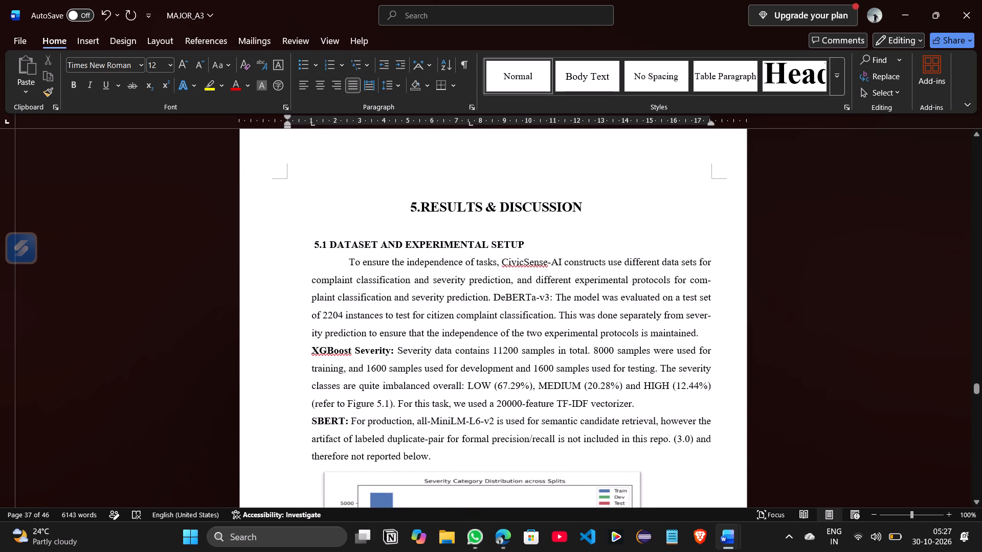
drag(310, 241, 461, 266)
drag(399, 209, 419, 211)
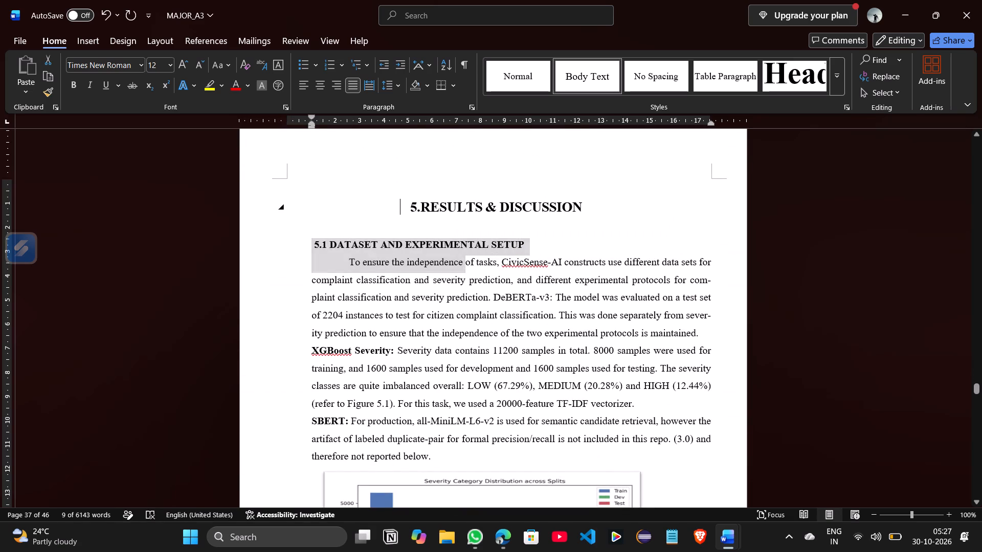
drag(419, 211, 516, 451)
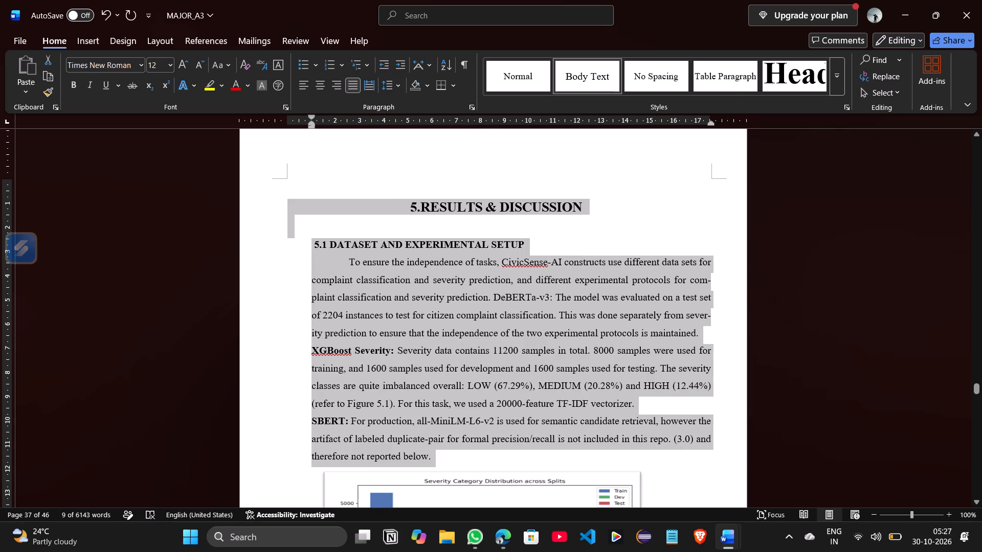
drag(516, 451, 517, 453)
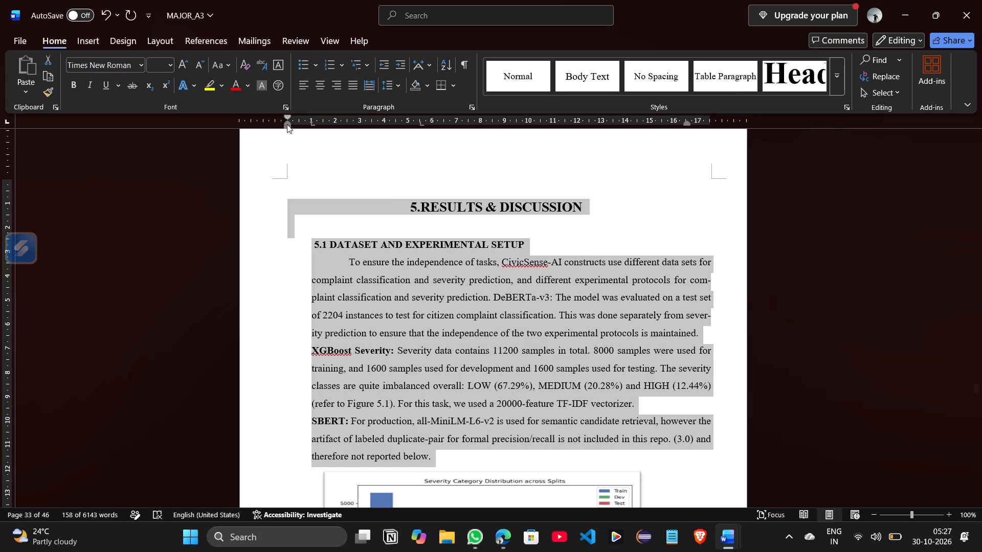
drag(287, 124, 305, 124)
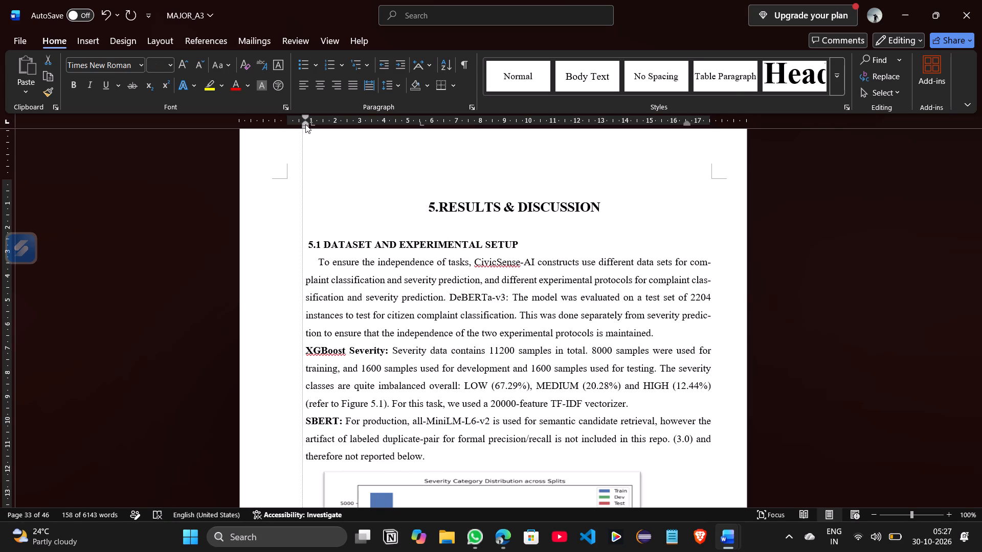
drag(305, 124, 307, 124)
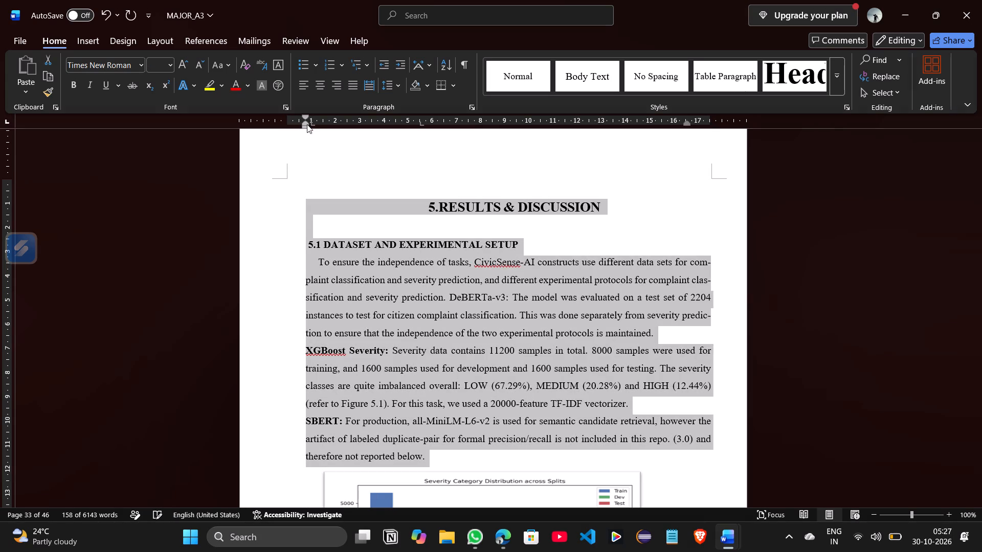
Select the section 5.2 heading and its paragraph below Figure 5.1 and check their left indent.
scroll(445, 410, down, 4)
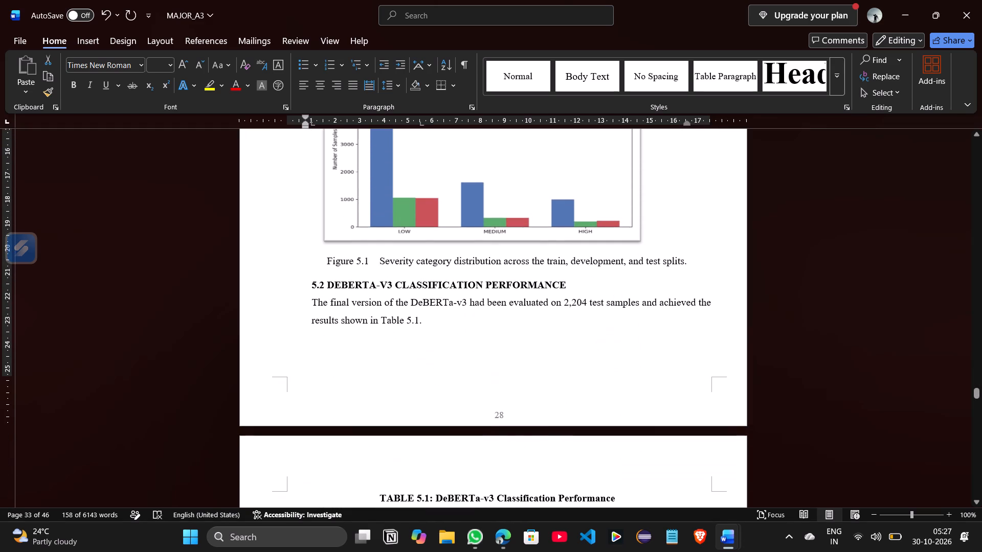
drag(308, 291, 453, 350)
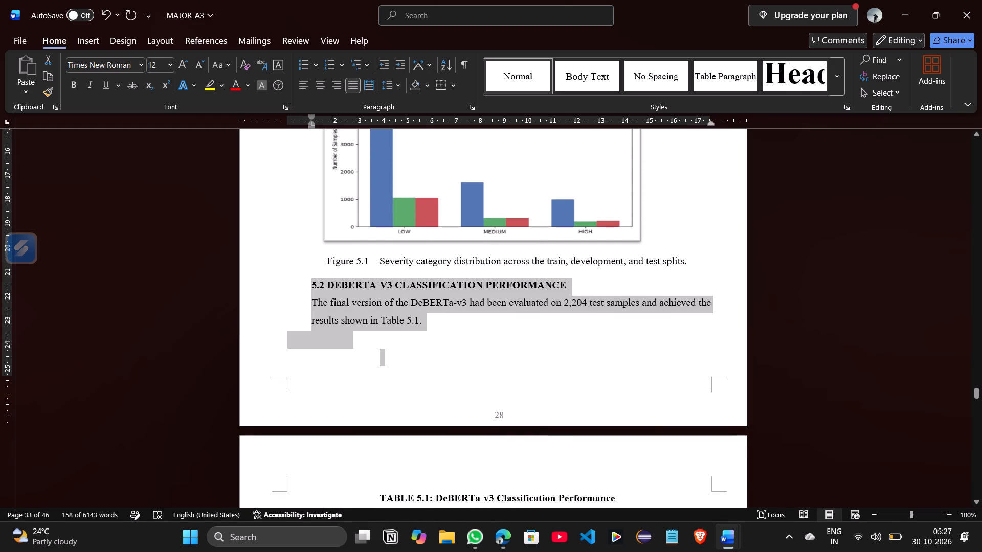
click(310, 125)
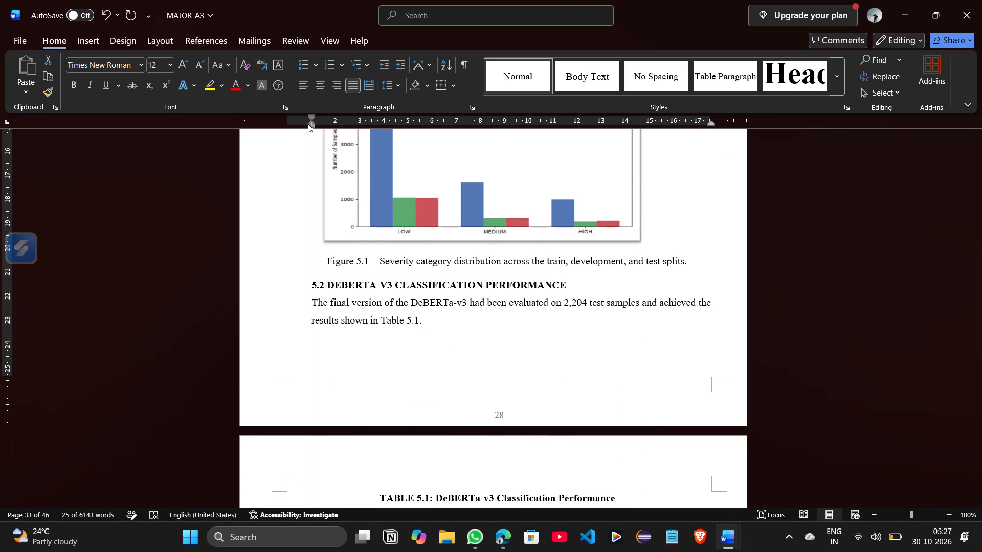
click(440, 371)
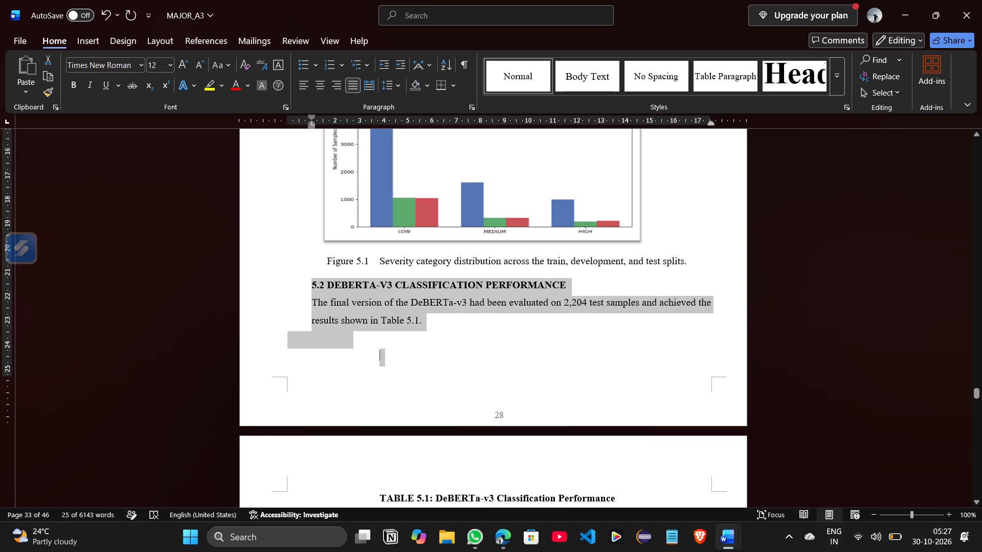
Move the Figure 5.1 caption inward by inserting three spaces before it.
click(323, 258)
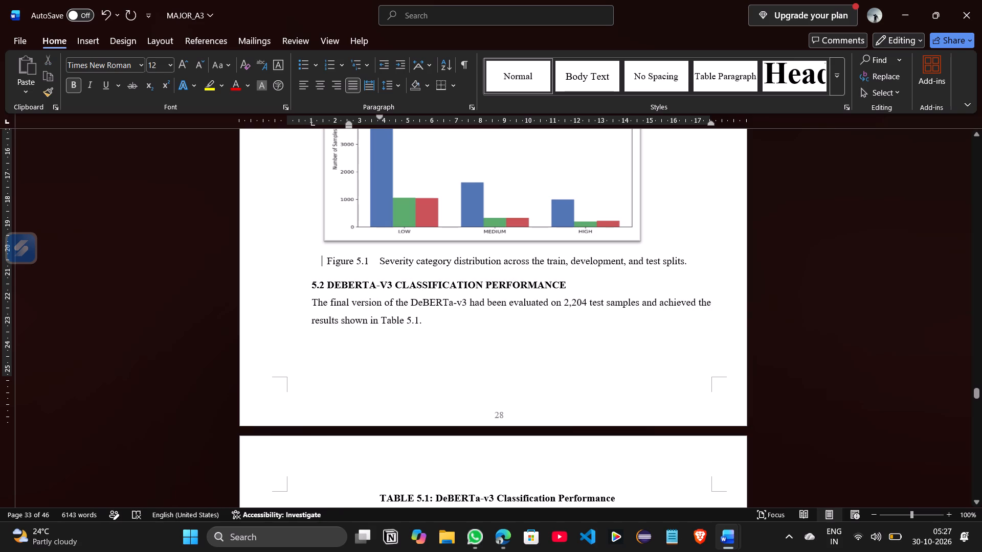
click(328, 260)
key(space)
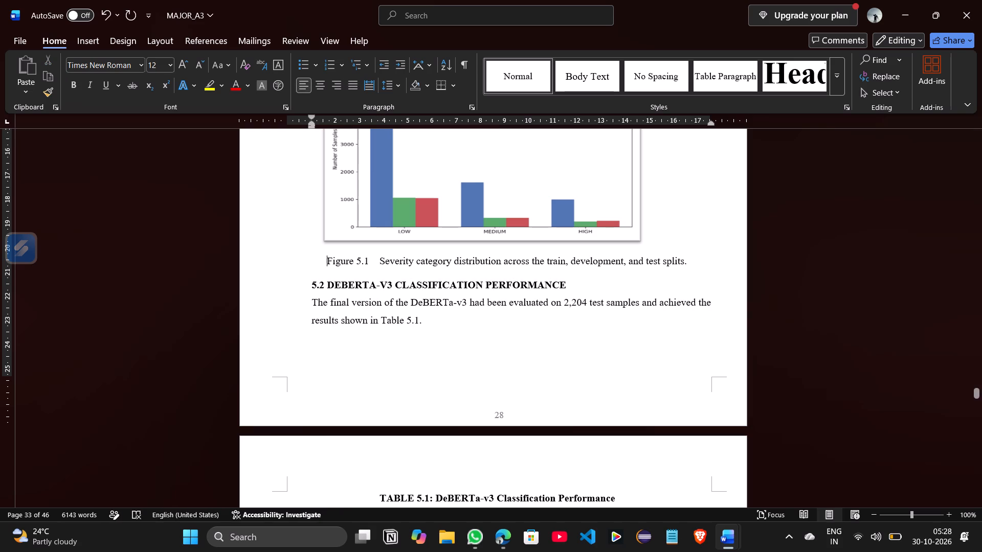
key(space)
key(space)
Select the text from the paragraph below Table 5.1 through section 5.4 and check its left indent.
scroll(467, 351, down, 2)
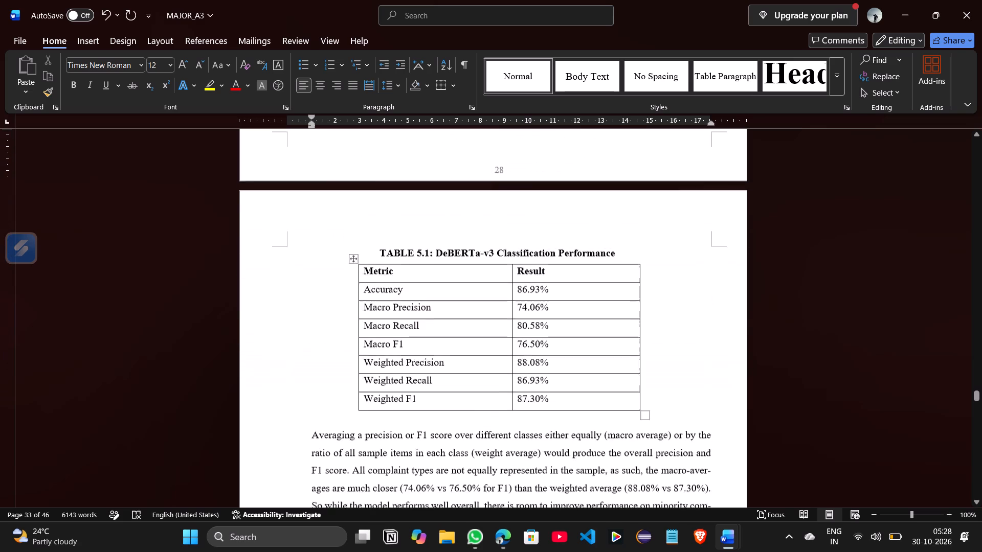
scroll(467, 351, down, 1)
drag(313, 288, 452, 390)
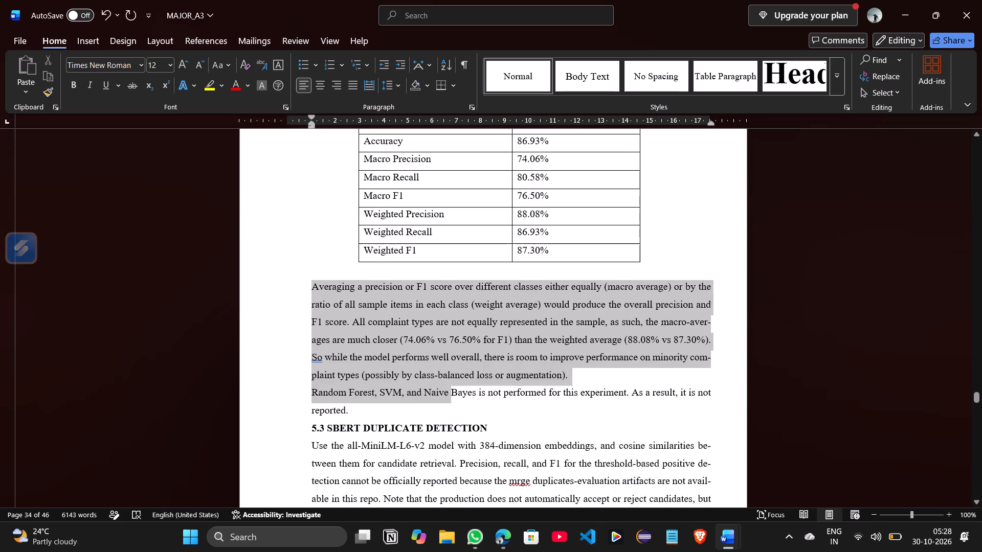
drag(452, 390, 453, 273)
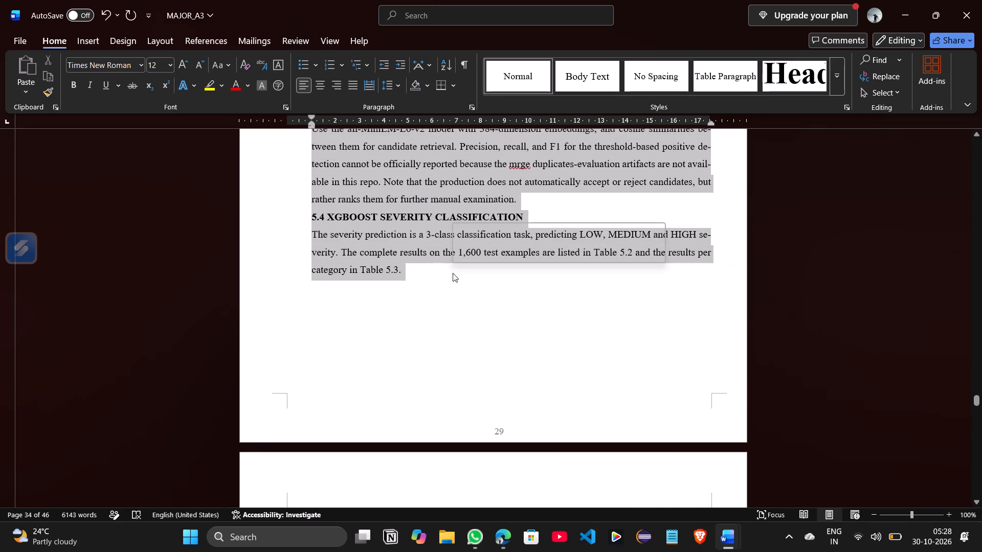
click(309, 121)
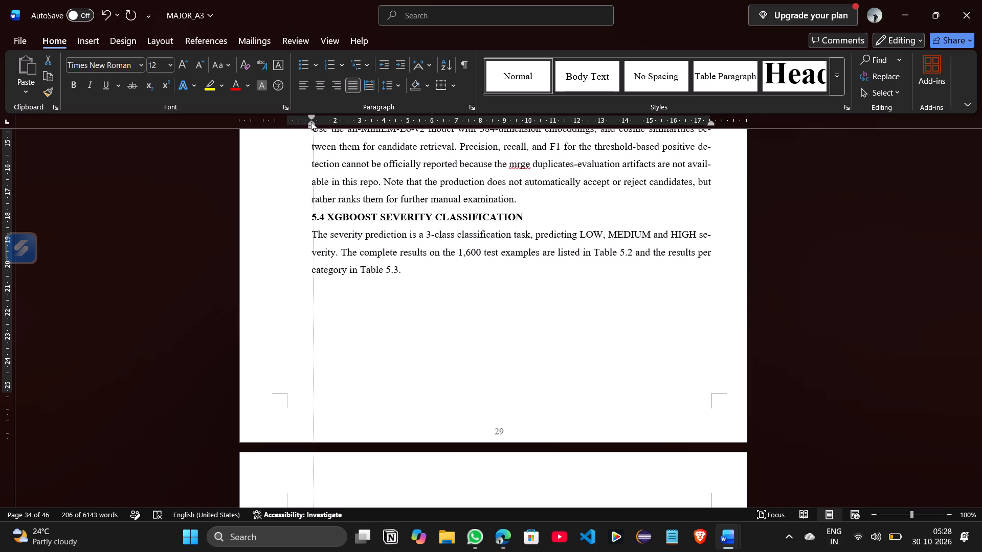
Set the left indent of the Figure 5.2 SHAP summary plot caption to about 1 cm.
scroll(378, 278, down, 1)
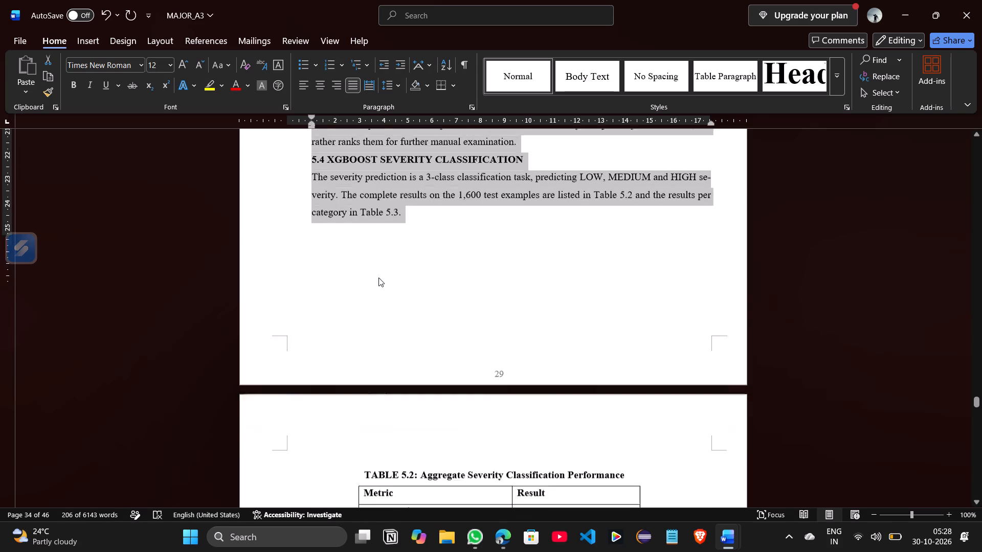
scroll(378, 278, down, 3)
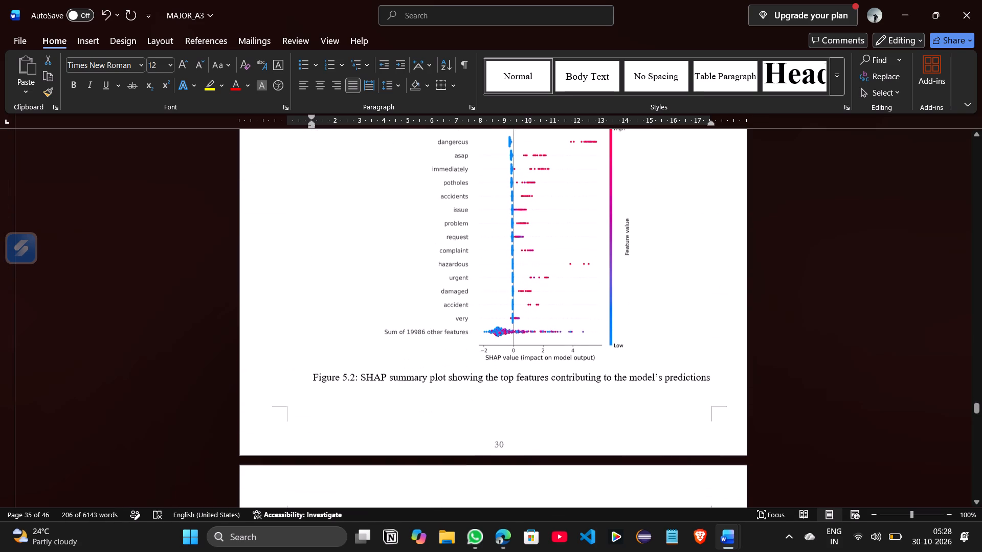
click(315, 370)
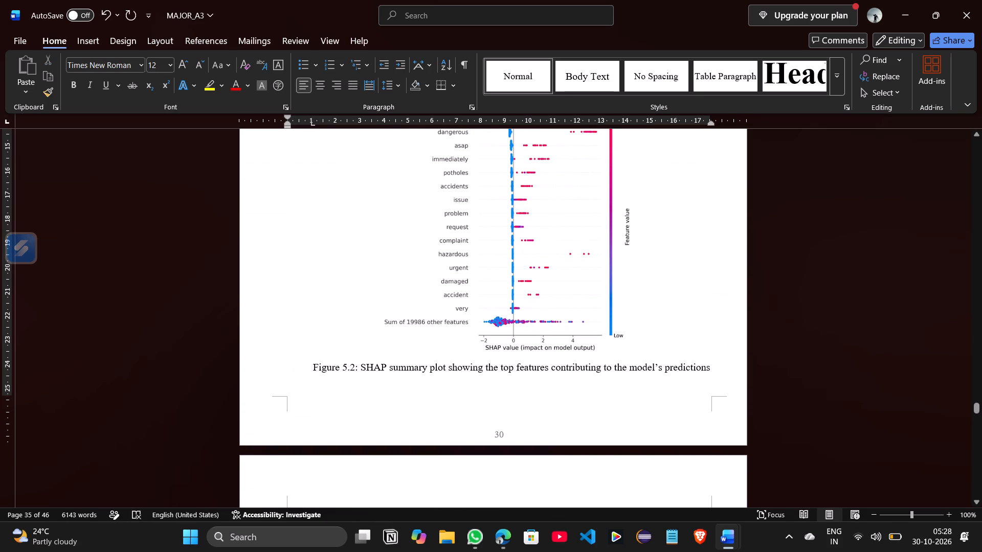
click(284, 121)
drag(288, 124, 305, 124)
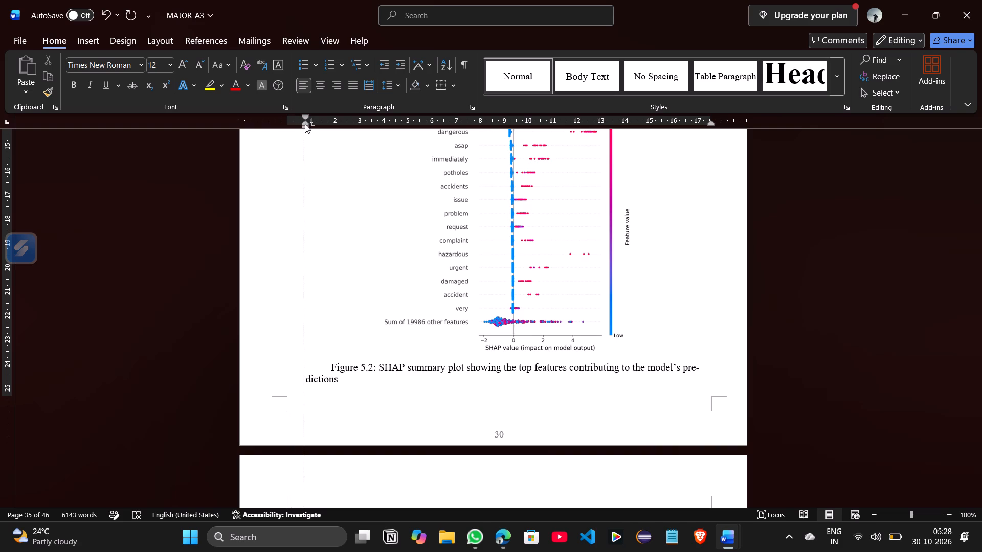
drag(305, 124, 311, 124)
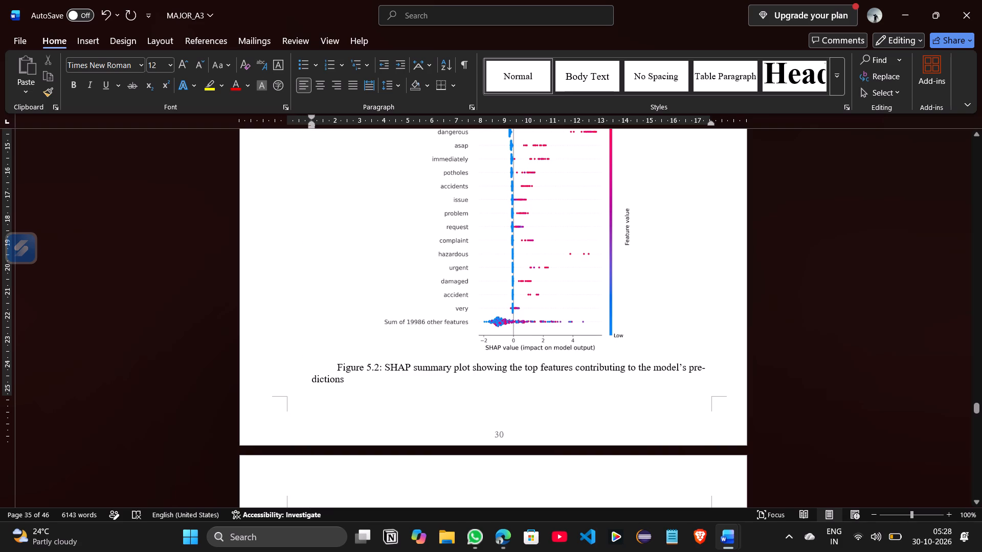
Insert seven spaces before "dictions" in the Figure 5.2 caption to try to move its second line inward.
click(316, 381)
click(311, 379)
key(space)
key(space)
key(space)
key(space)
key(space)
key(space)
key(space)
Delete eight of the leading spaces before the Figure 5.2 SHAP summary plot caption.
click(338, 363)
key(BackSpace)
key(BackSpace)
key(BackSpace)
key(BackSpace)
key(BackSpace)
key(BackSpace)
key(BackSpace)
key(BackSpace)
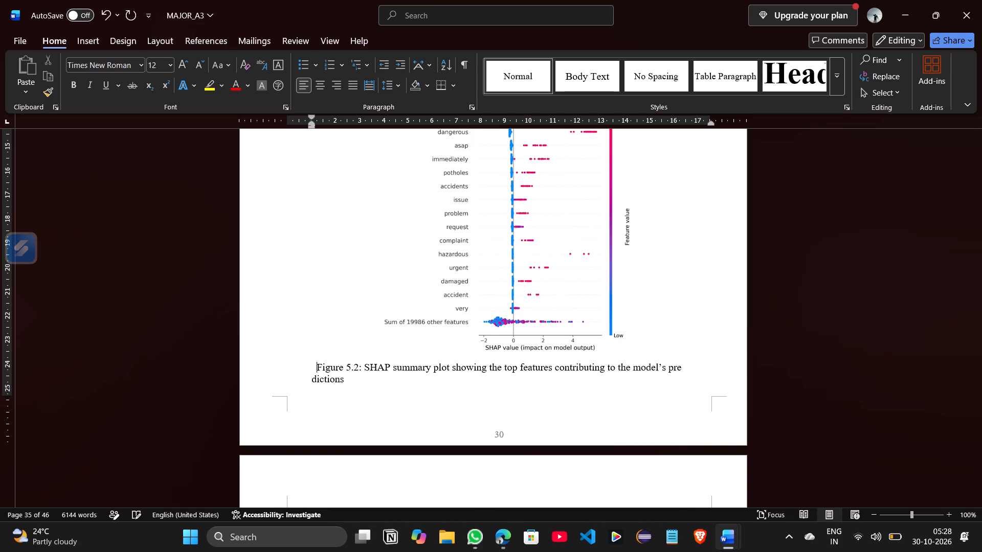
Set the left and first-line indents to about 1 cm from the Table 5.3 paragraph through the end of the section 5.5 paragraph.
scroll(338, 363, down, 1)
scroll(338, 363, up, 1)
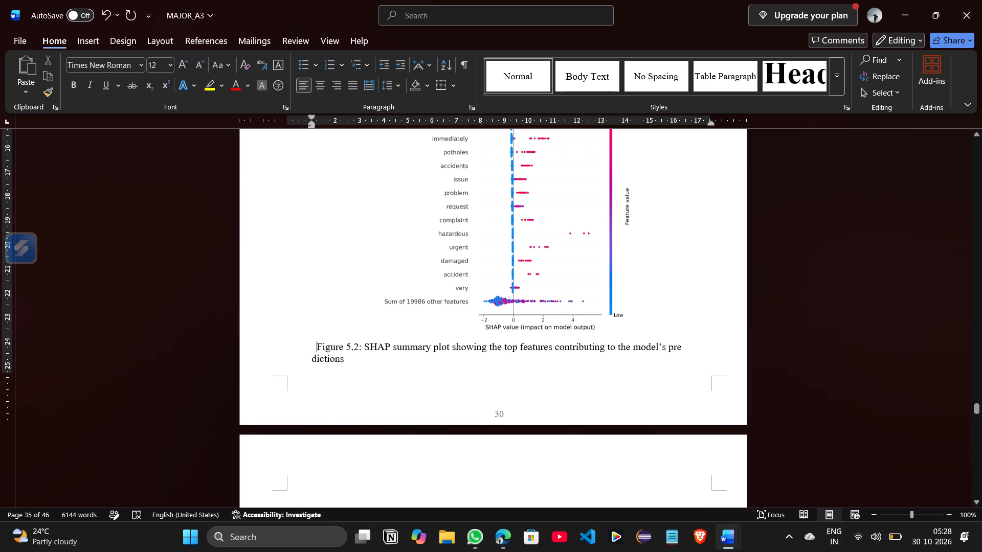
scroll(338, 363, up, 1)
scroll(338, 363, down, 3)
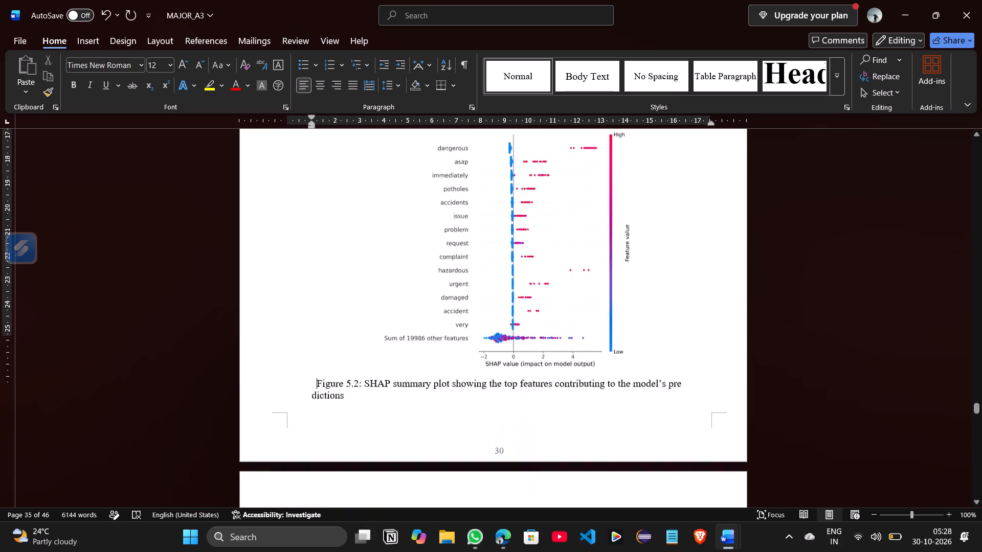
scroll(338, 363, down, 2)
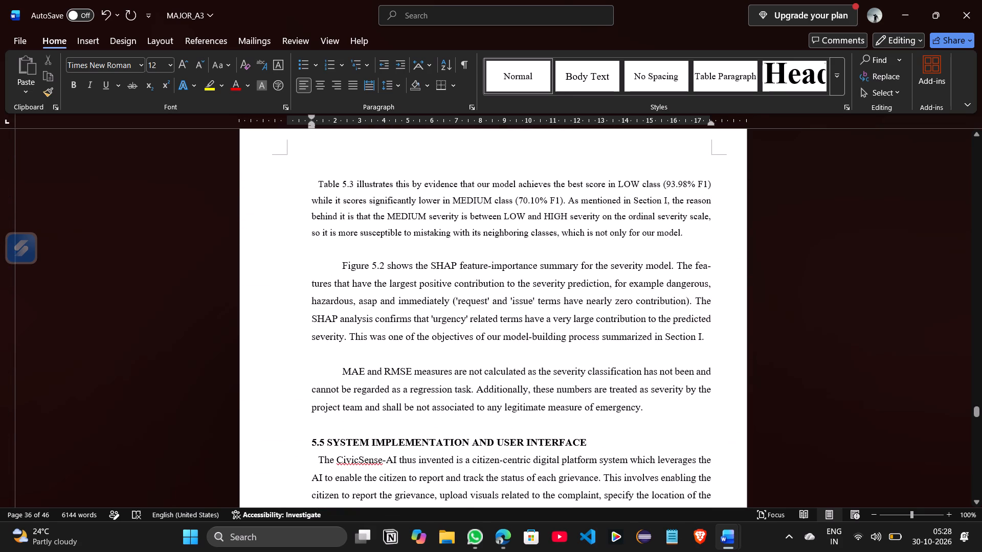
drag(317, 177, 634, 404)
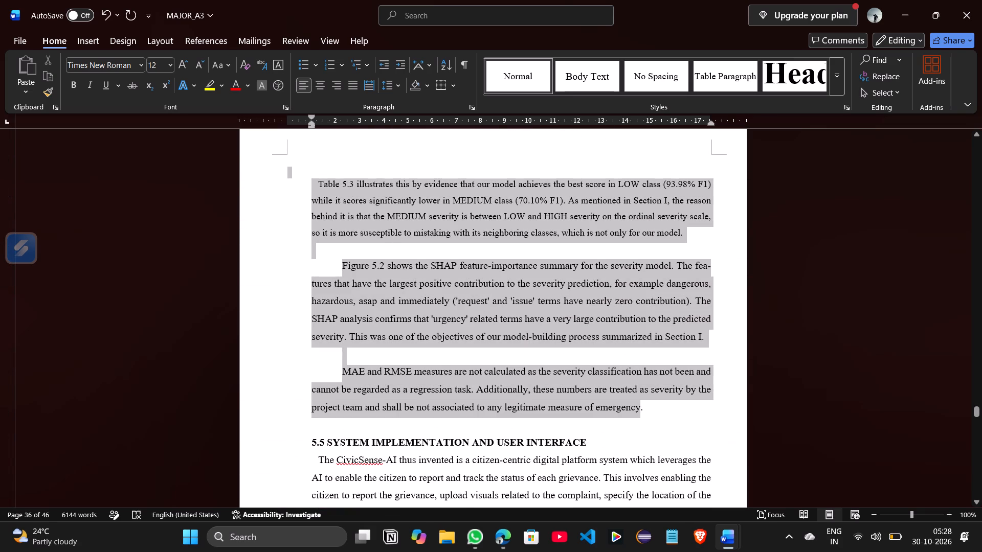
drag(634, 404, 621, 166)
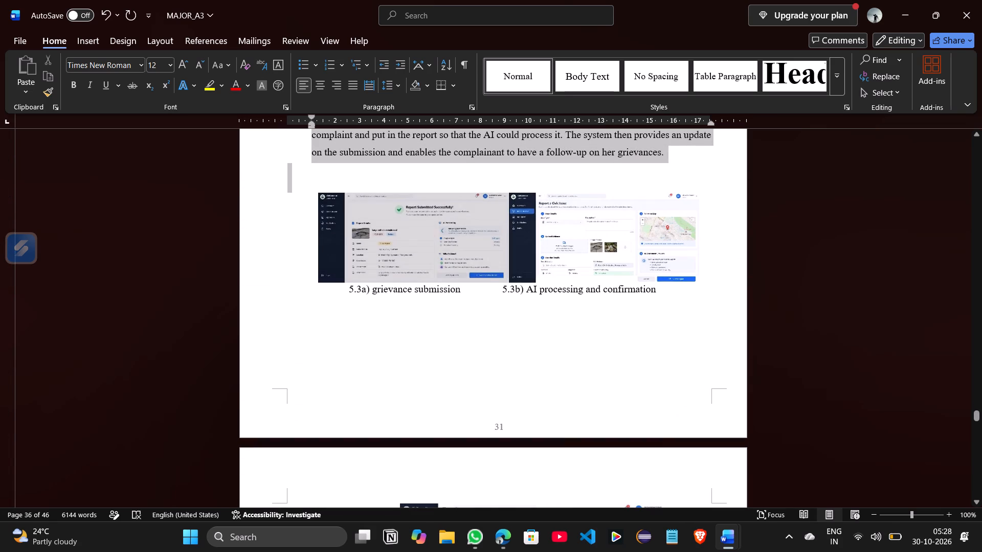
drag(621, 166, 665, 147)
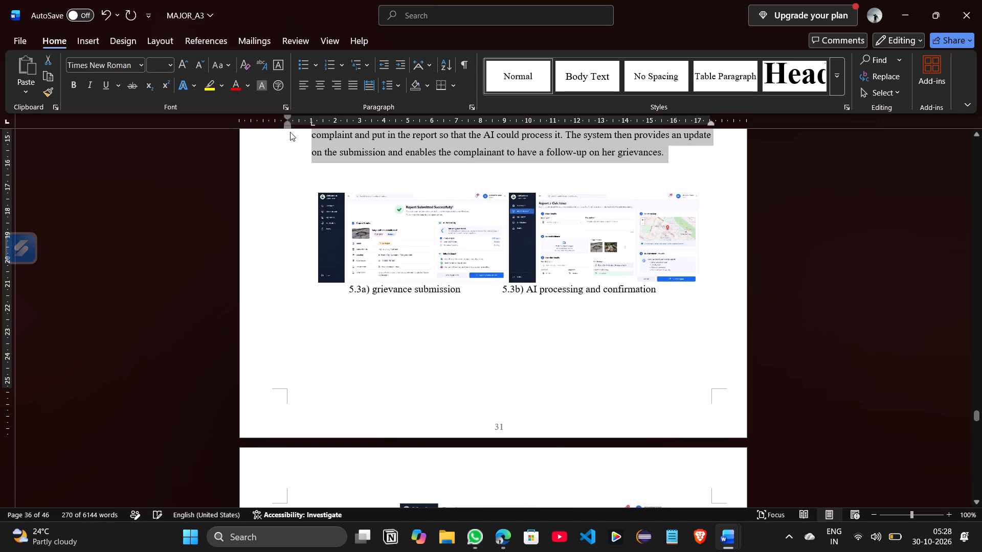
drag(285, 122, 308, 125)
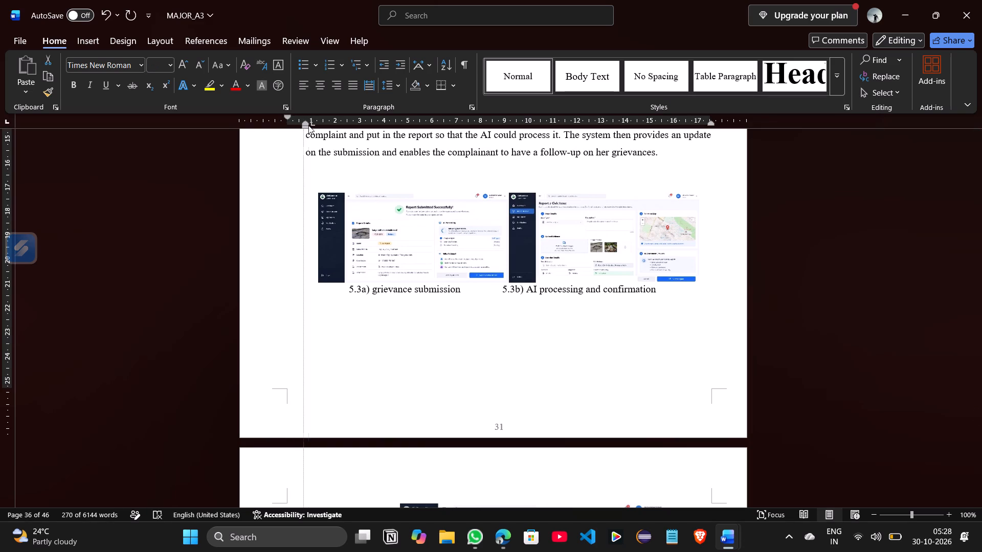
drag(308, 125, 310, 126)
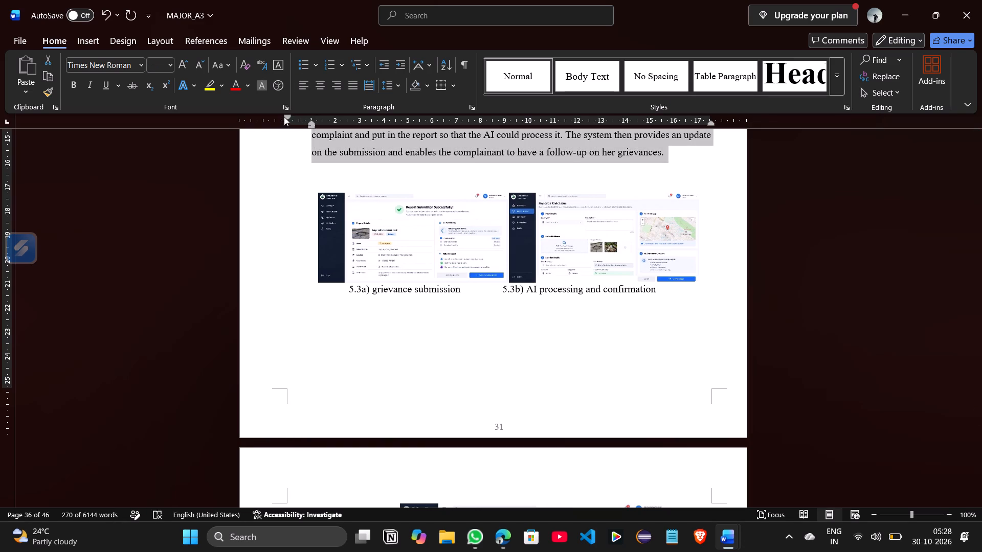
drag(284, 116, 309, 114)
Set the left and first-line indents to about 1 cm from the Figure 5.3 caption through the section 5.6 paragraph.
scroll(391, 302, down, 3)
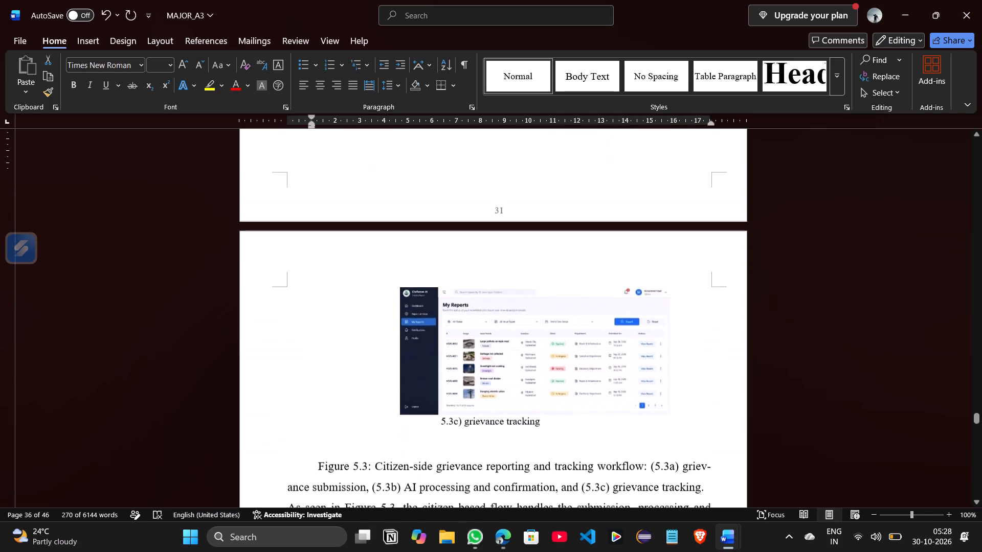
scroll(391, 302, down, 1)
drag(313, 347, 454, 473)
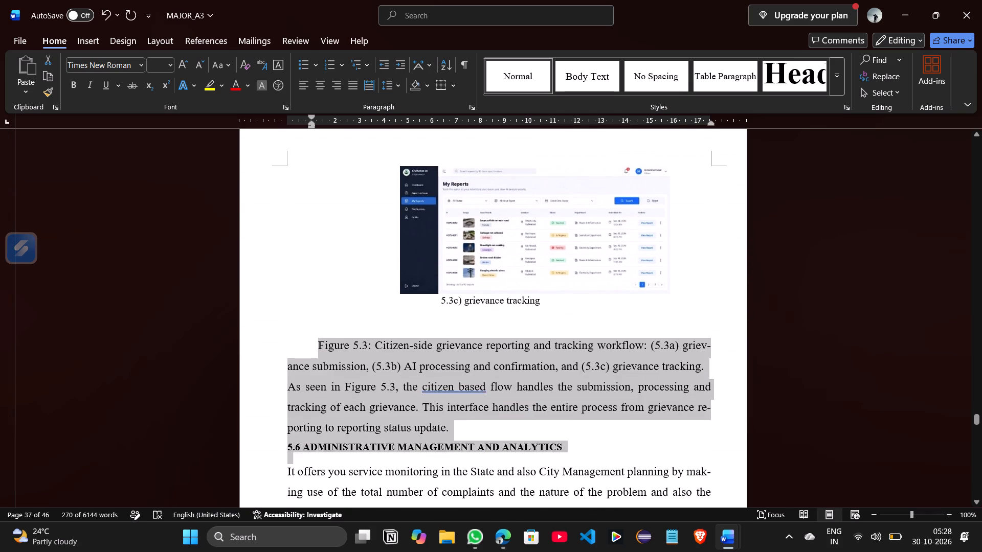
drag(454, 473, 400, 123)
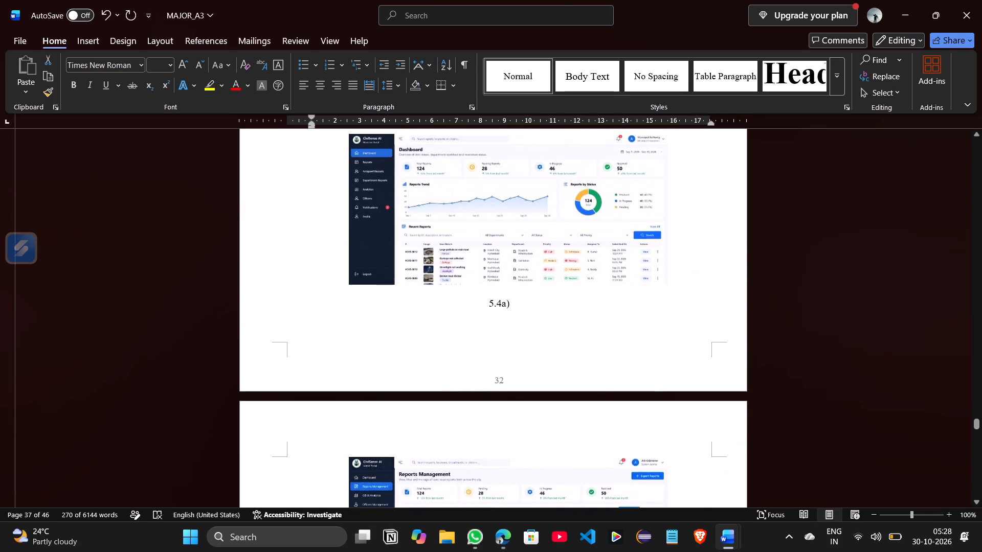
drag(400, 123, 413, 203)
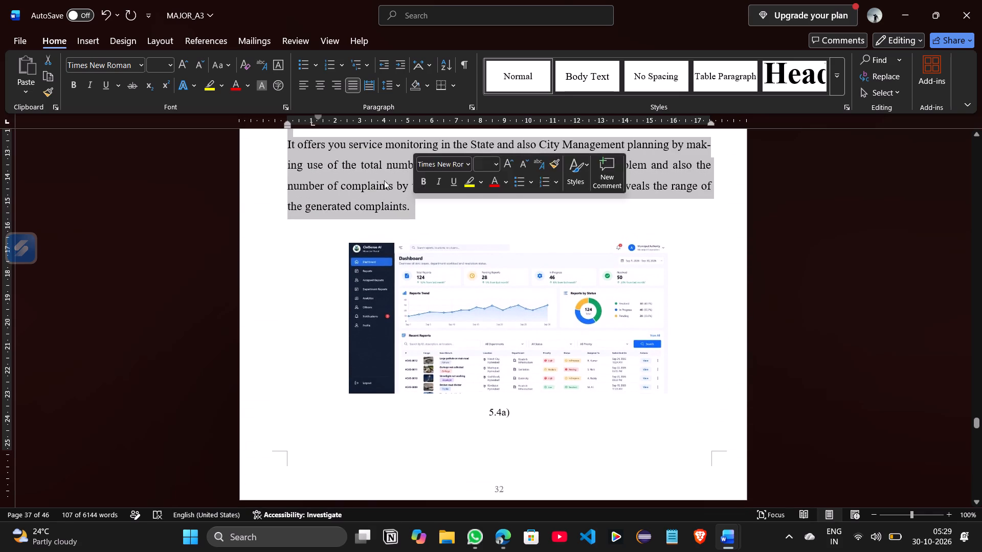
drag(286, 124, 303, 125)
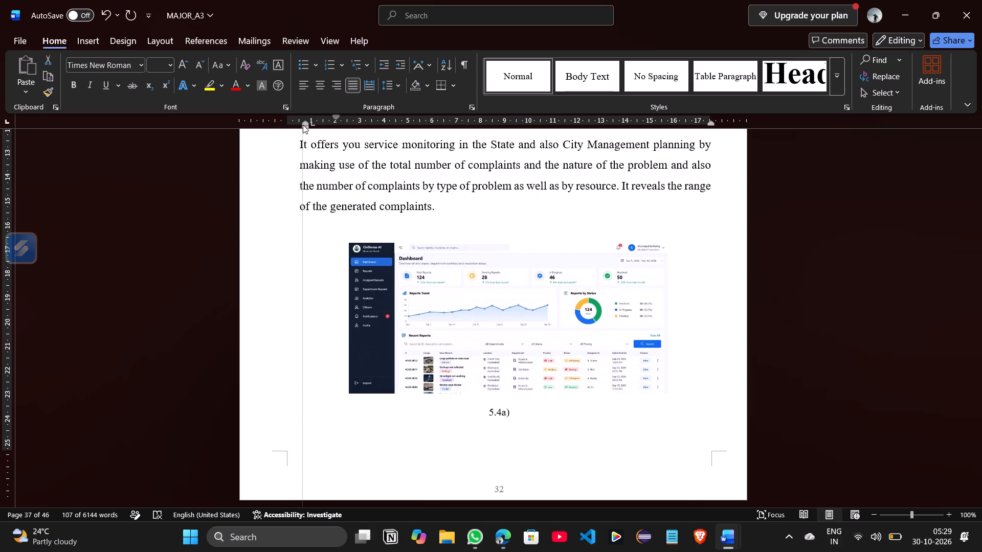
drag(303, 125, 309, 126)
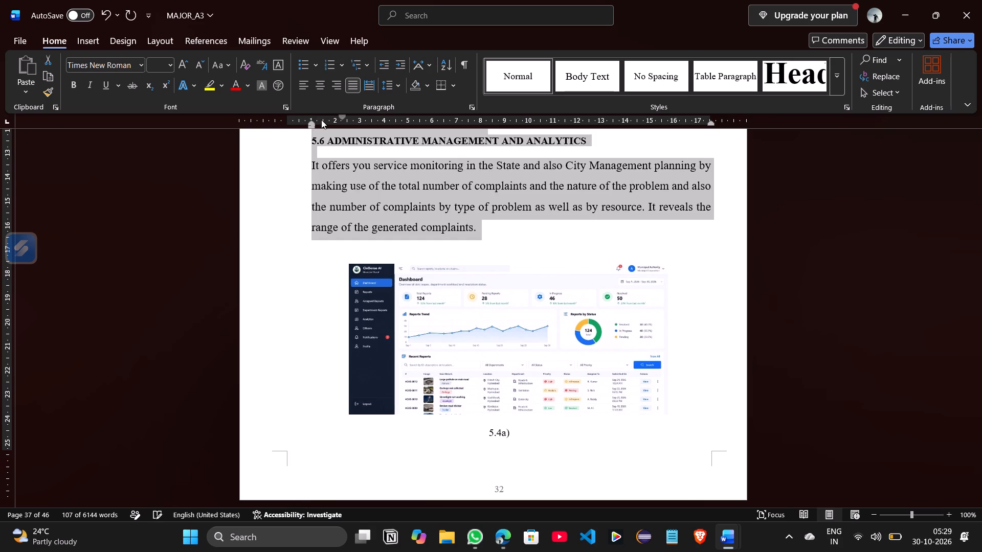
drag(340, 117, 322, 114)
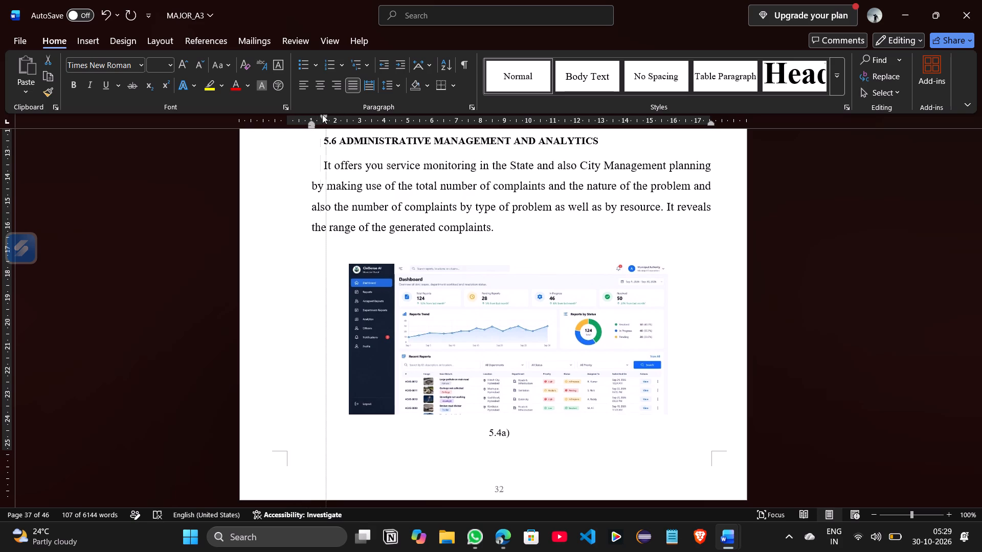
drag(322, 114, 312, 114)
scroll(402, 195, up, 1)
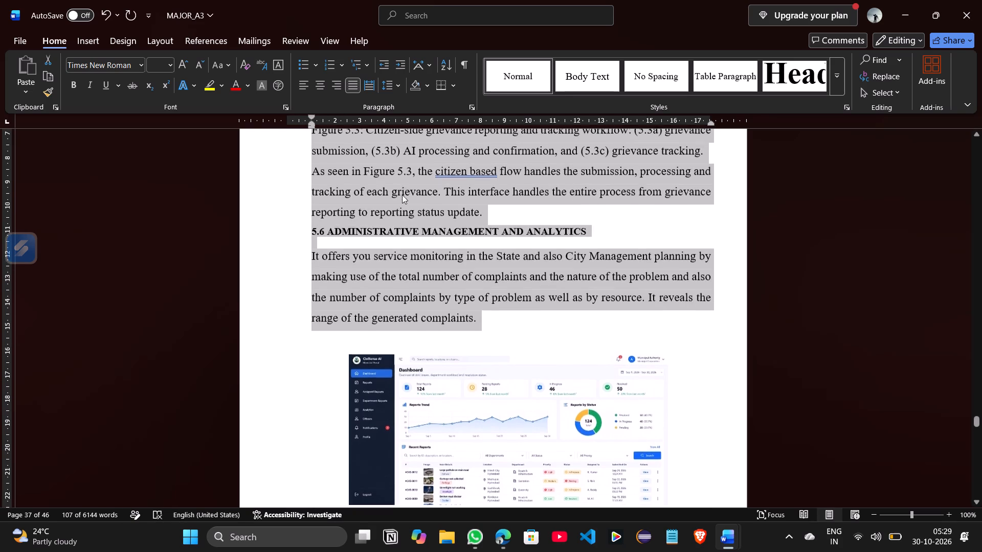
scroll(402, 195, up, 1)
Set the left and first-line indents to about 1 cm from the Figure 5.4 caption through the paragraph about administrators viewing complaints.
scroll(436, 296, down, 4)
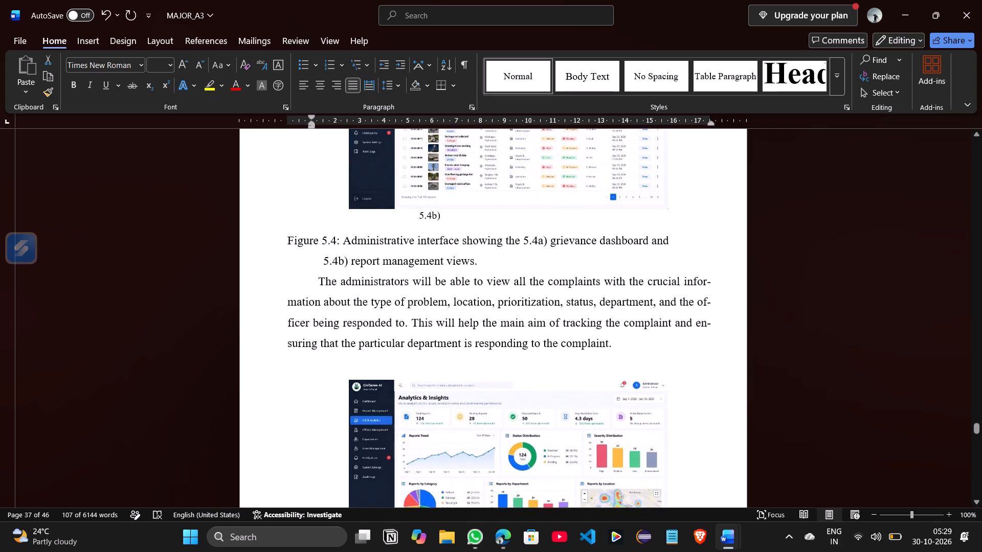
right_click(436, 296)
click(281, 224)
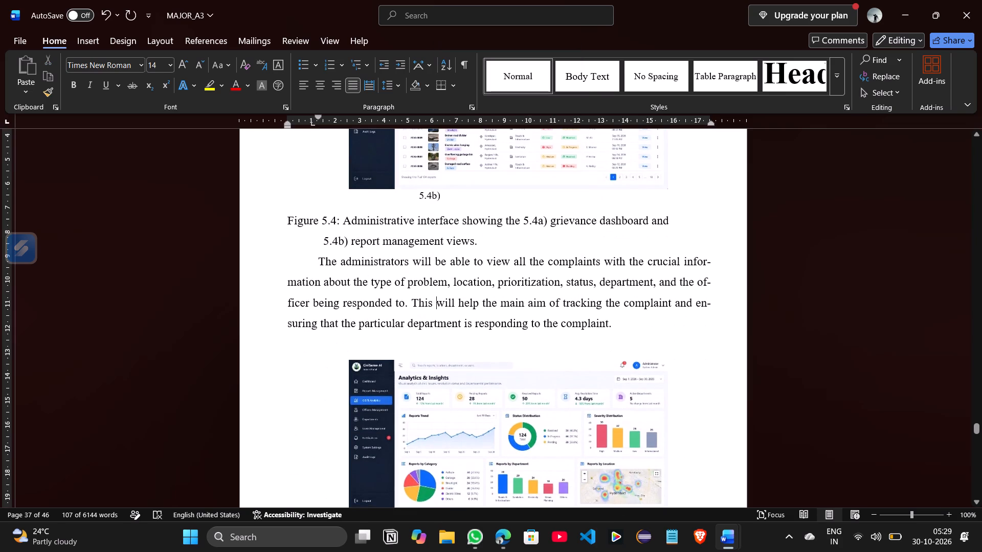
drag(284, 218, 574, 324)
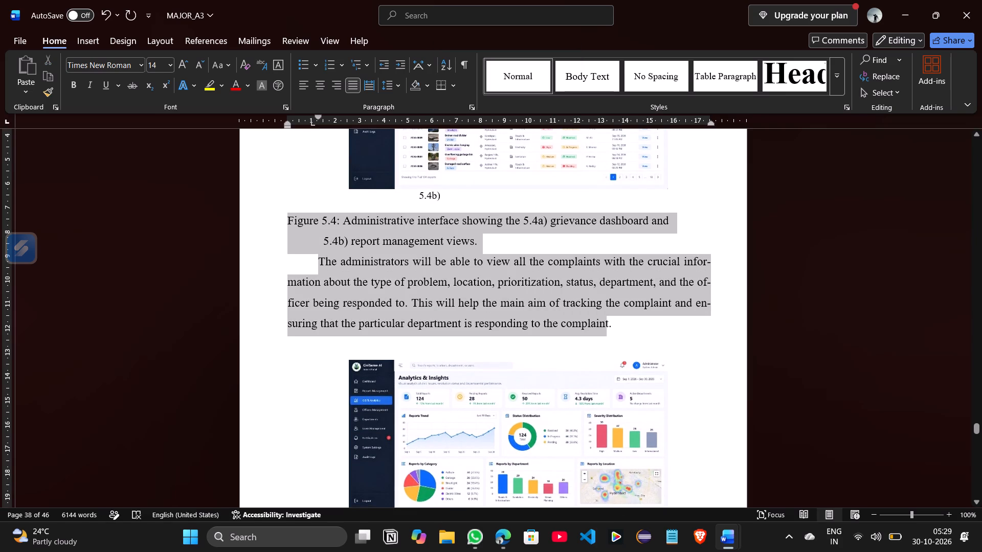
drag(574, 324, 614, 323)
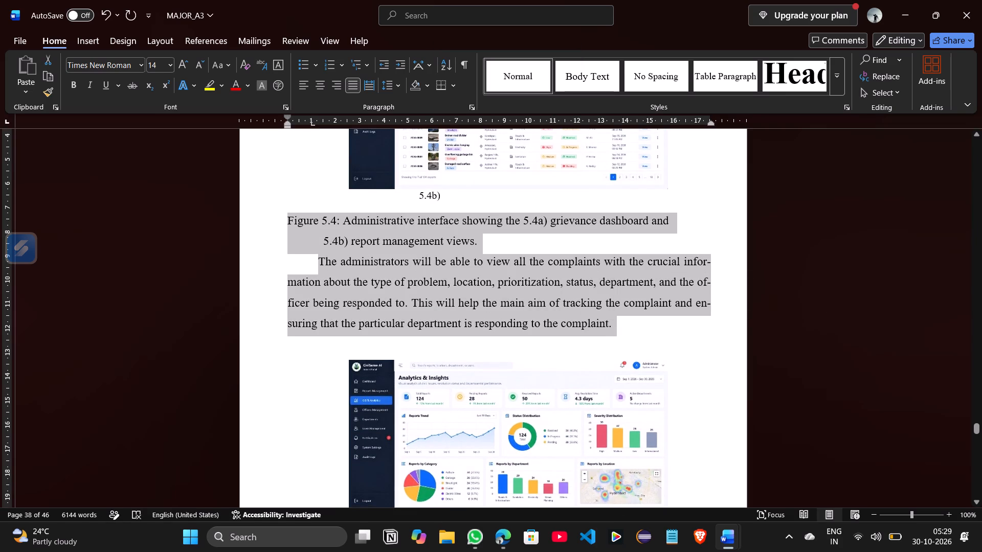
click(283, 125)
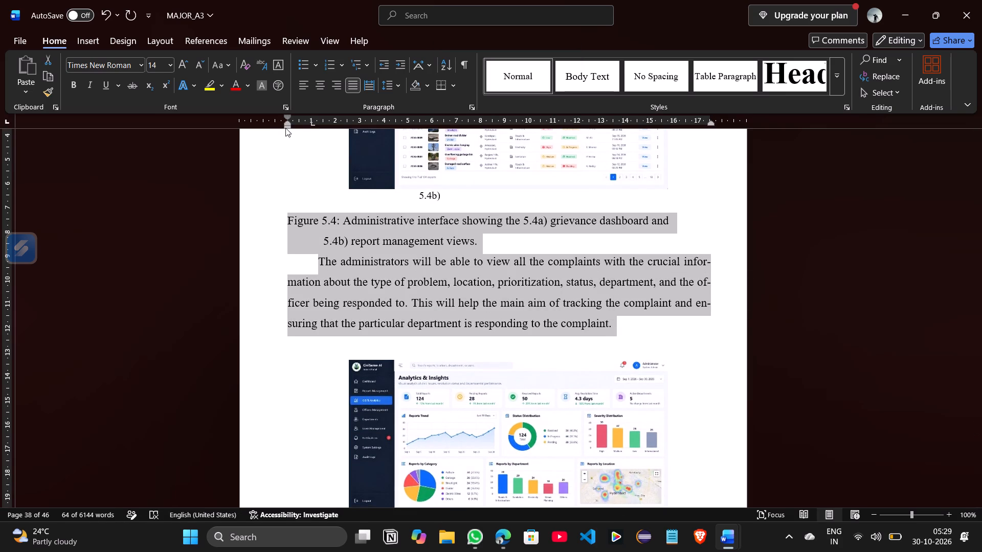
drag(285, 123, 310, 123)
drag(286, 117, 309, 117)
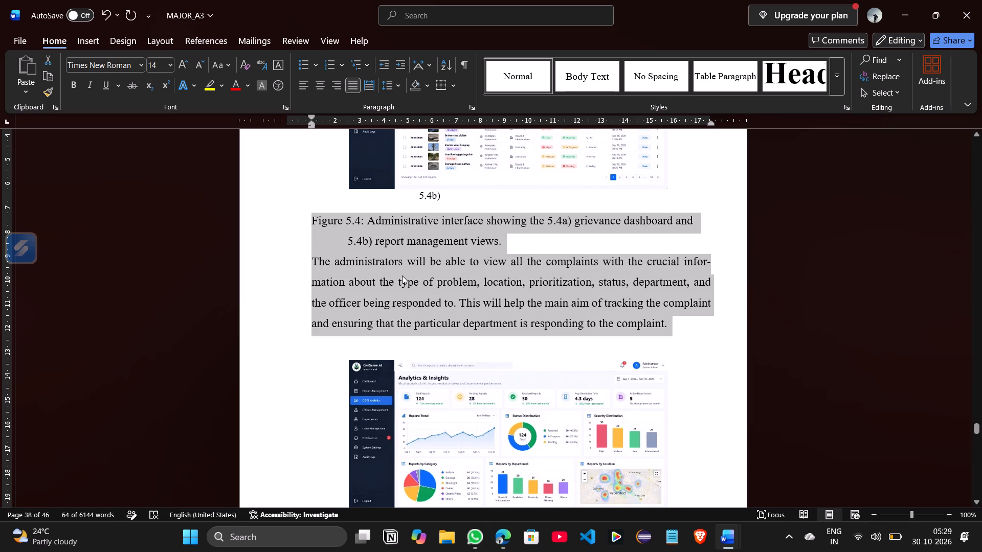
Set the left and first-line indents to about 1 cm from the Figure 5.5 caption through the end of the "Other limitations" bullet list.
scroll(402, 275, down, 5)
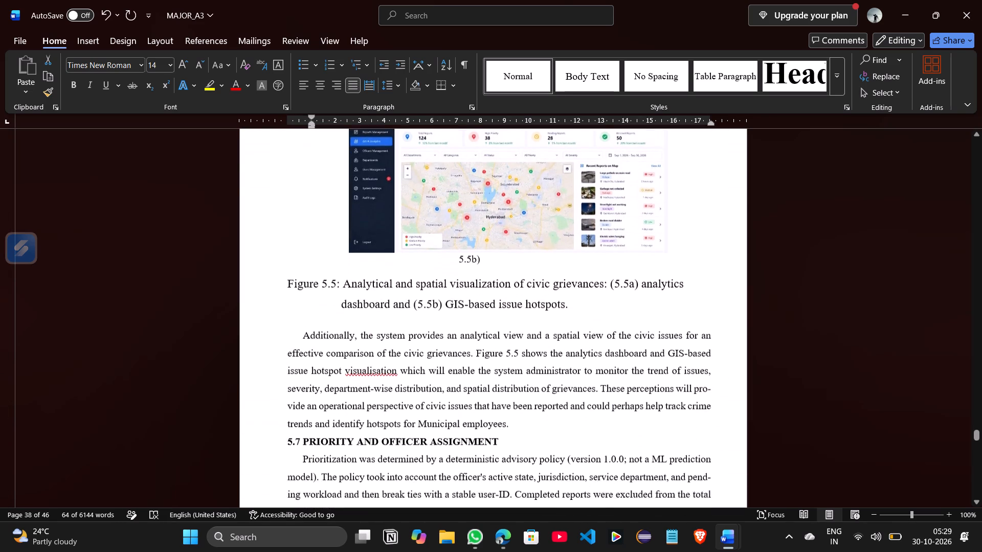
scroll(402, 275, down, 1)
click(355, 315)
scroll(355, 315, up, 3)
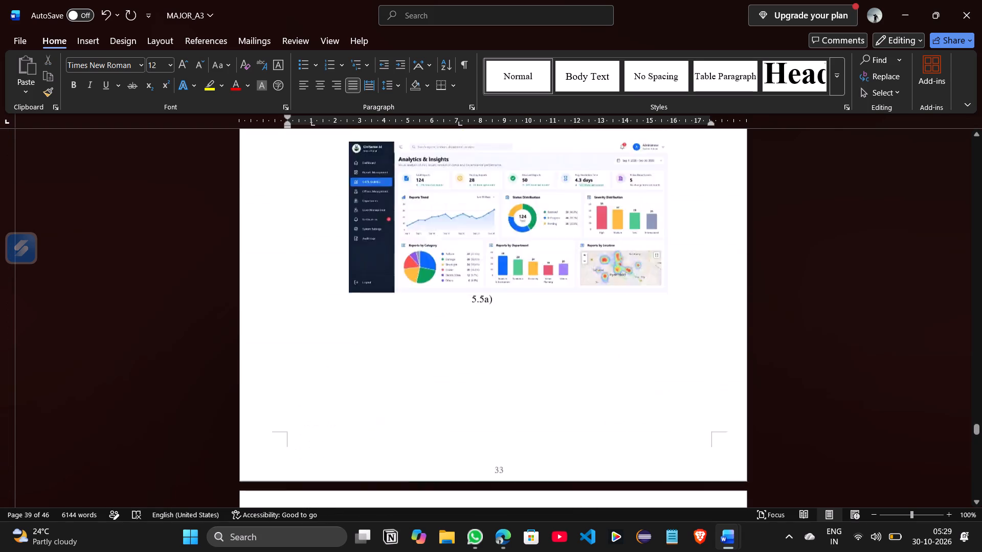
scroll(355, 315, up, 2)
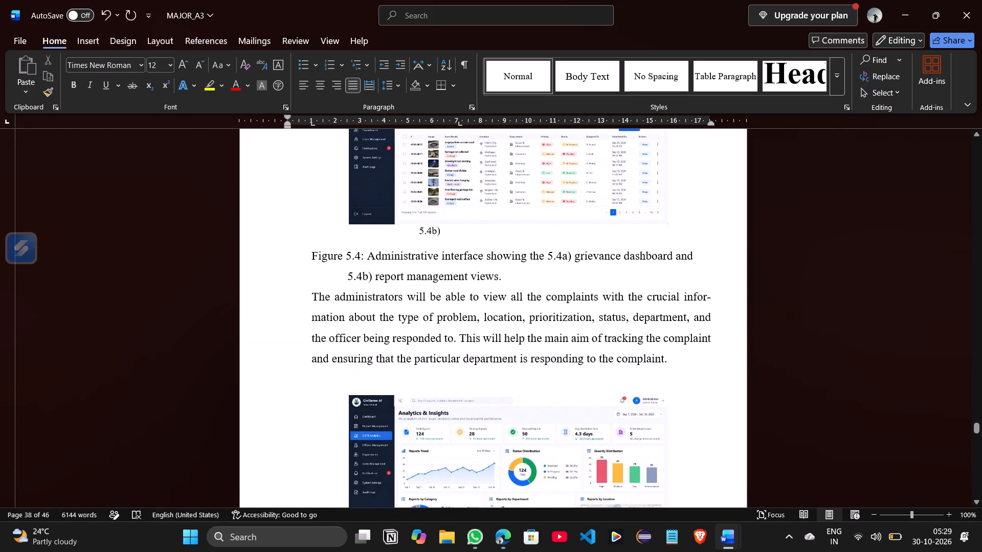
scroll(355, 315, down, 1)
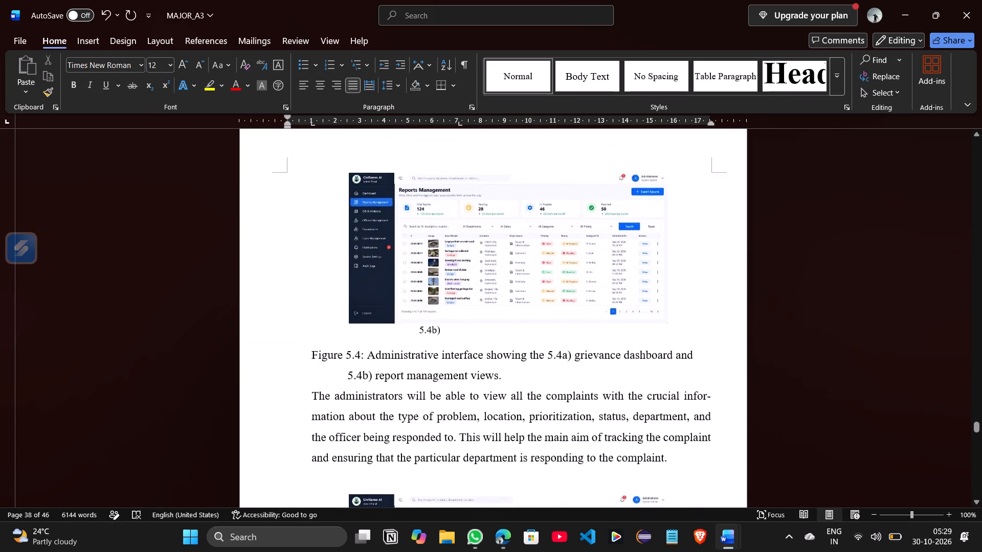
scroll(355, 315, down, 4)
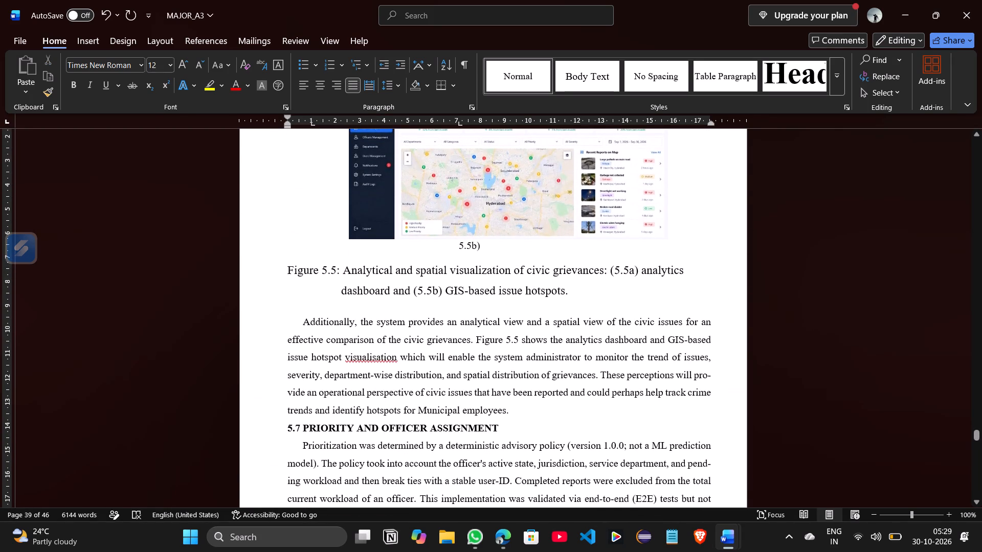
drag(286, 268, 475, 484)
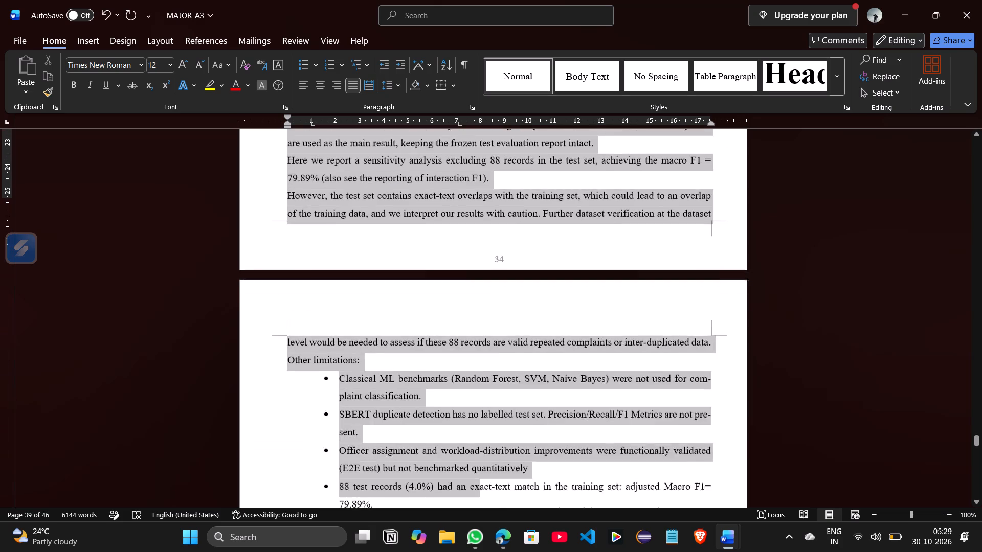
drag(475, 484, 401, 199)
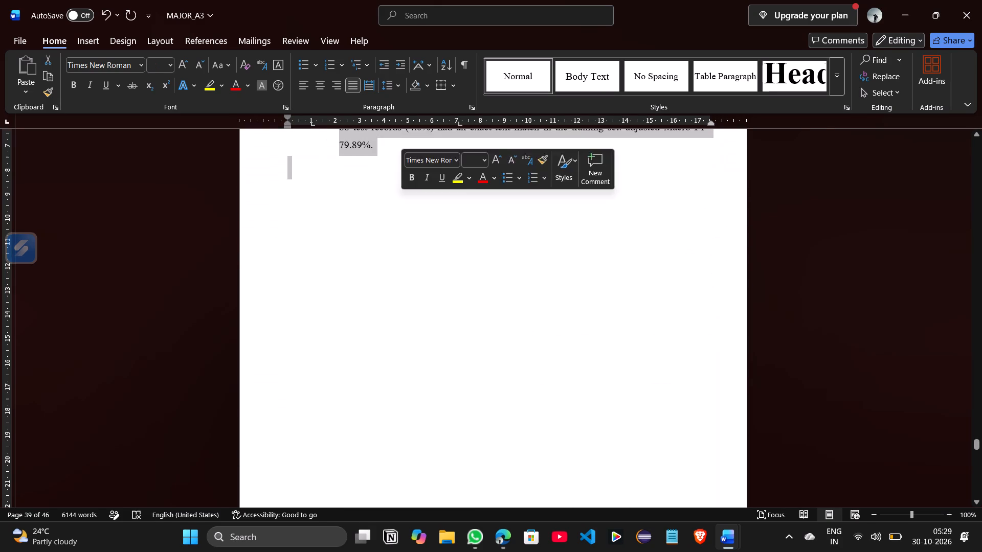
drag(286, 122, 309, 122)
drag(287, 116, 306, 116)
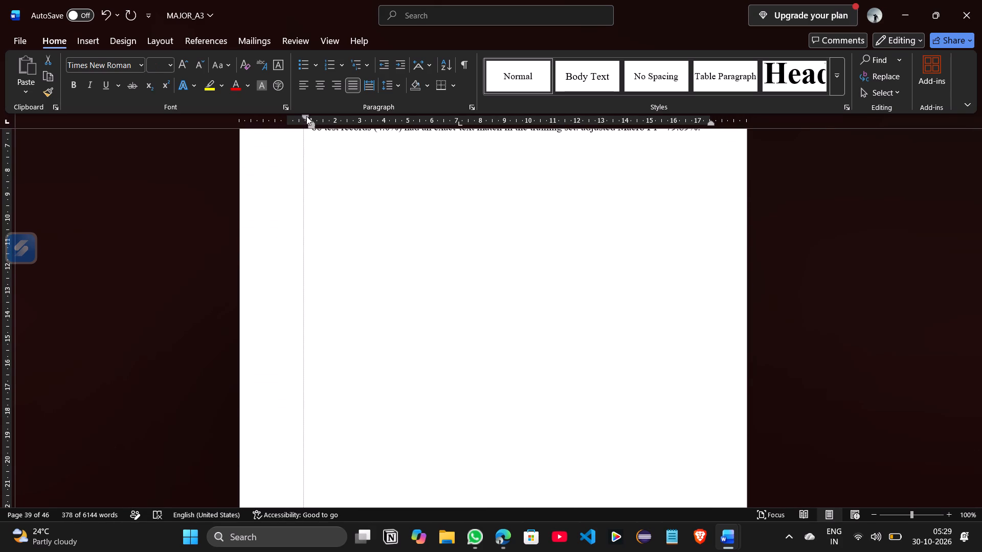
drag(306, 116, 312, 117)
Set the left and first-line indents of the chapter 6 Conclusion paragraphs to about 1 cm.
scroll(415, 316, down, 2)
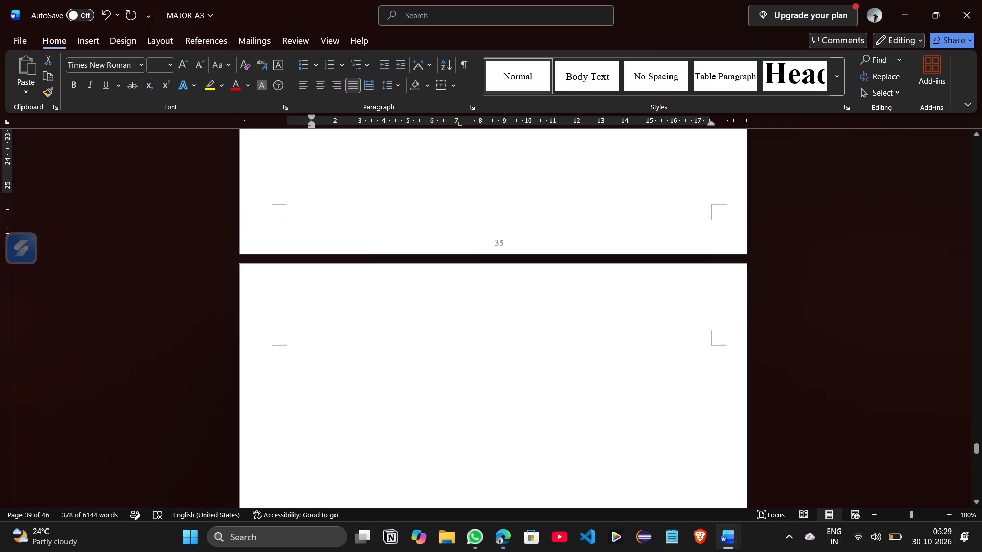
scroll(415, 316, down, 3)
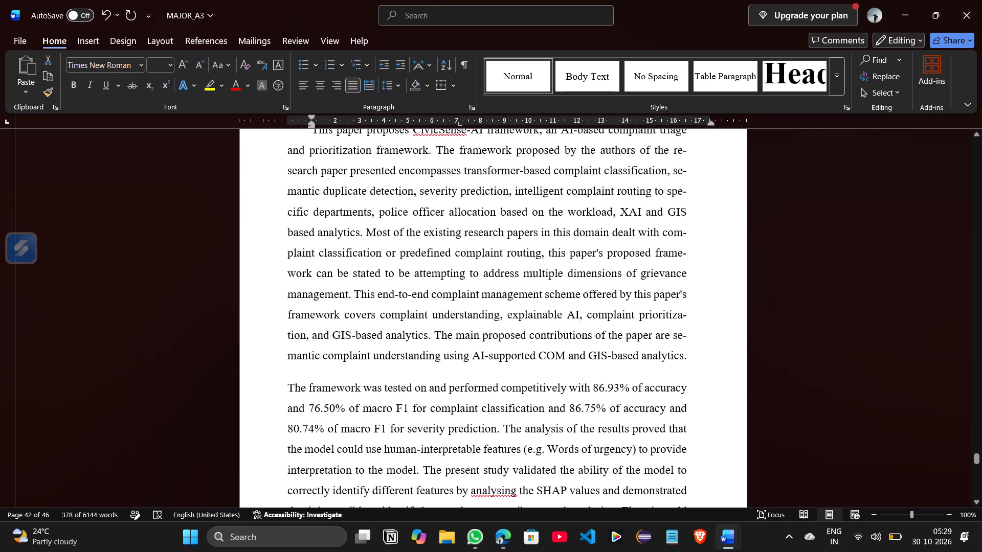
click(385, 313)
scroll(385, 313, up, 2)
drag(311, 314, 465, 412)
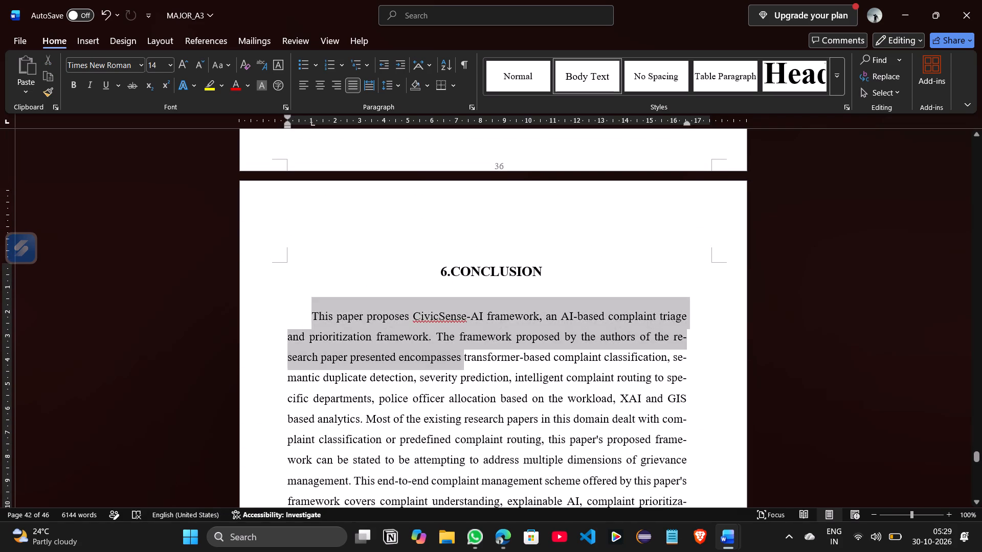
drag(465, 412, 394, 151)
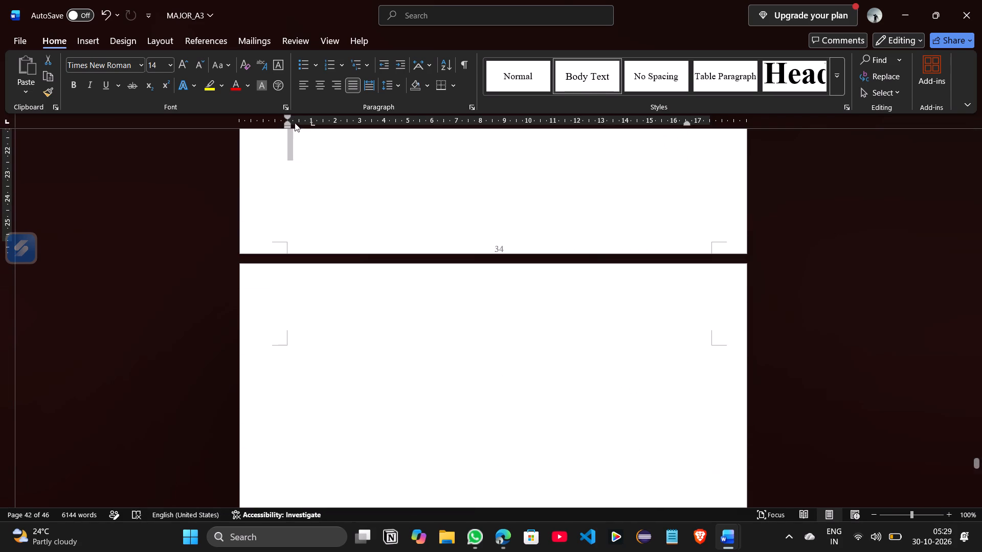
drag(285, 122, 309, 125)
drag(287, 117, 306, 118)
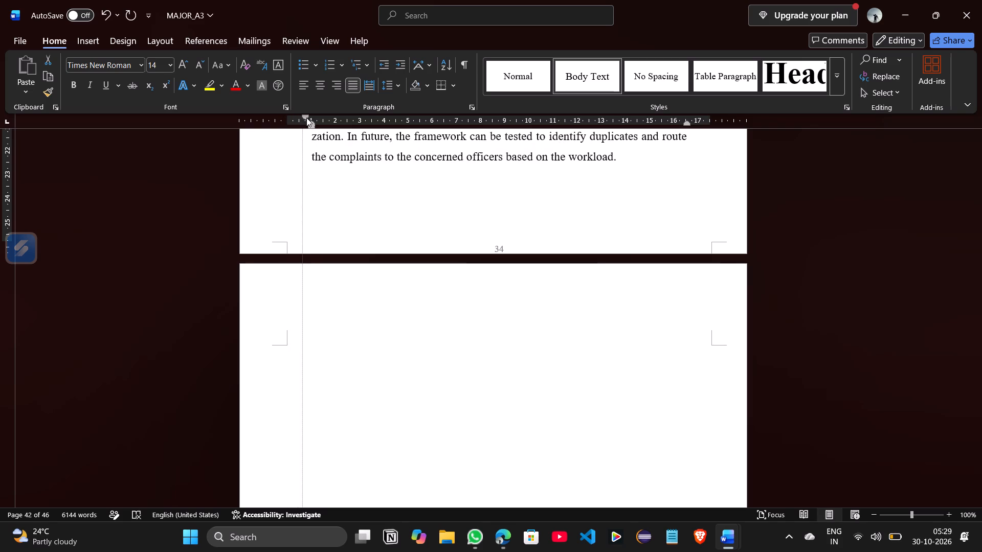
drag(306, 118, 312, 119)
Set the left and first-line indents from the REFERENCES heading through reference 15 to about 0.75 cm.
scroll(394, 284, down, 6)
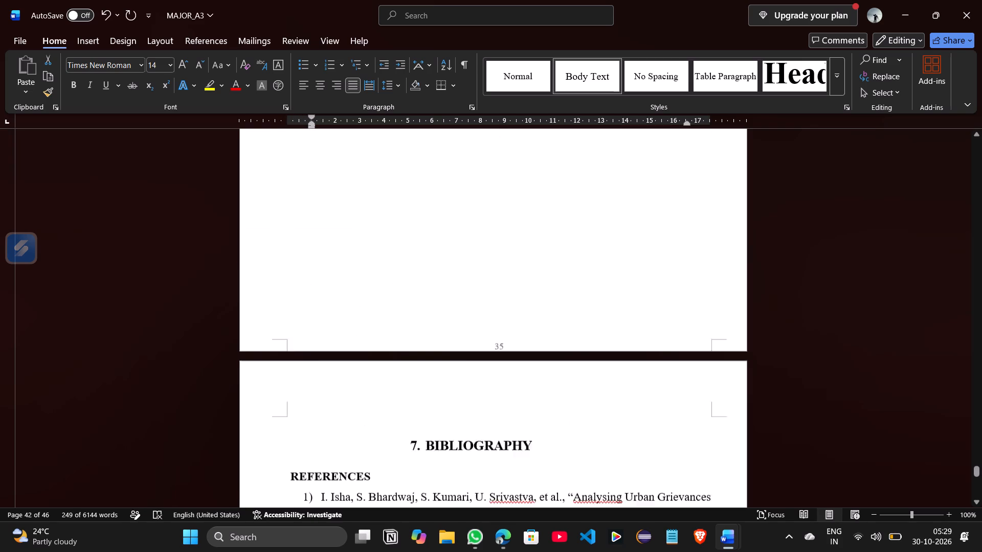
drag(285, 315, 515, 539)
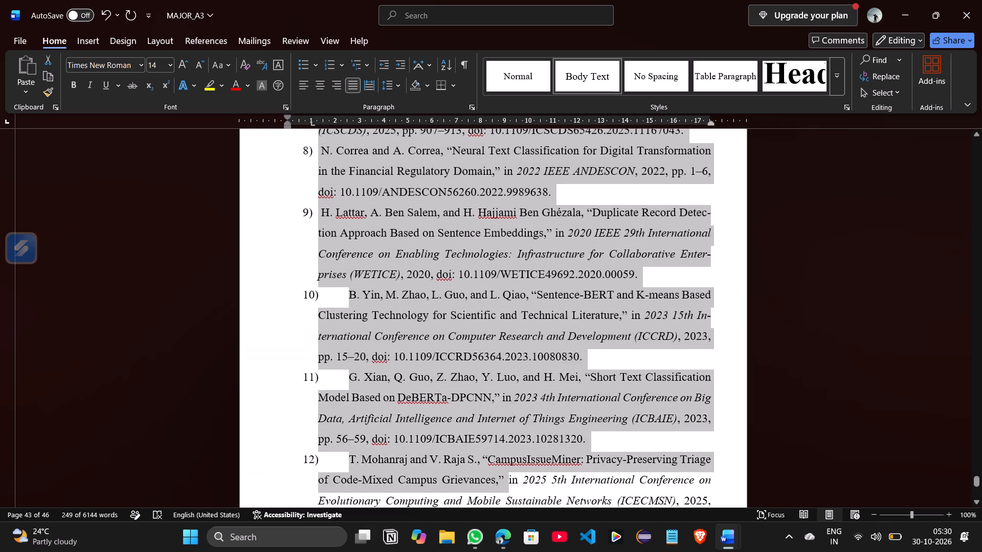
drag(515, 539, 541, 216)
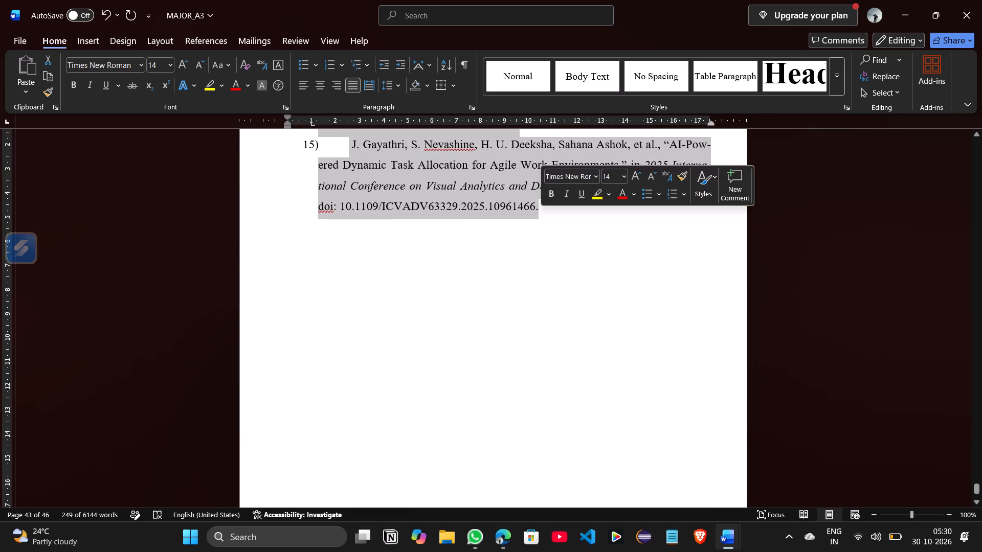
drag(289, 124, 300, 127)
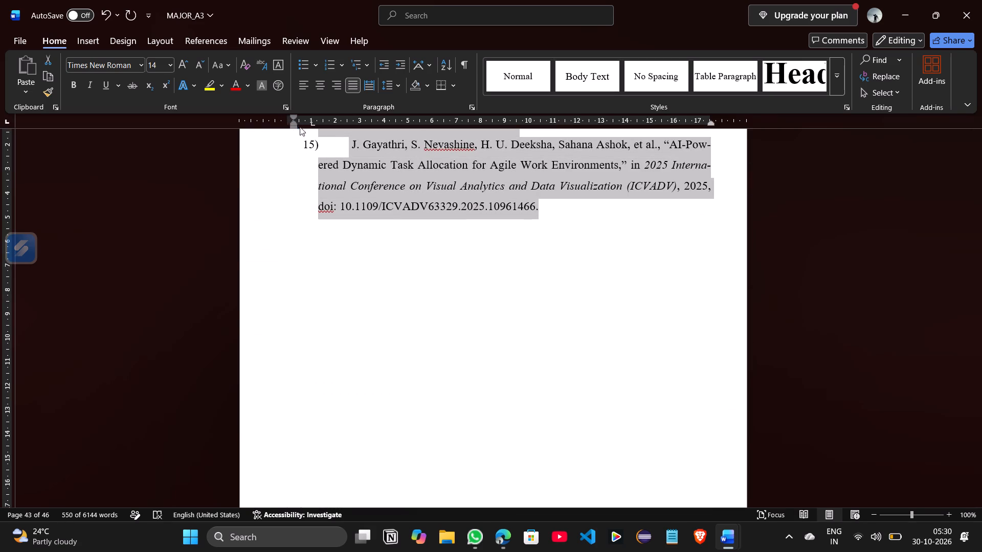
drag(300, 127, 308, 126)
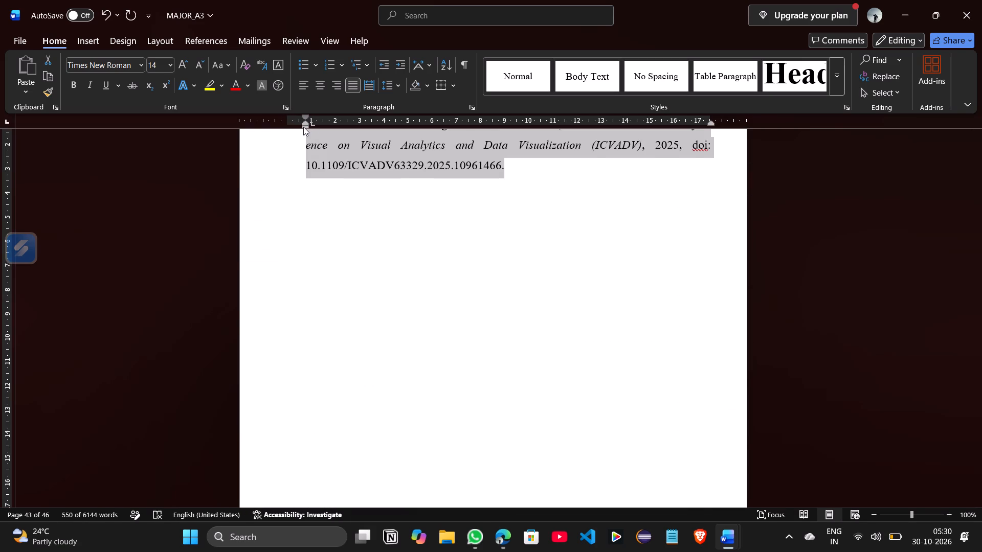
click(303, 127)
drag(304, 123, 310, 122)
drag(304, 123, 313, 122)
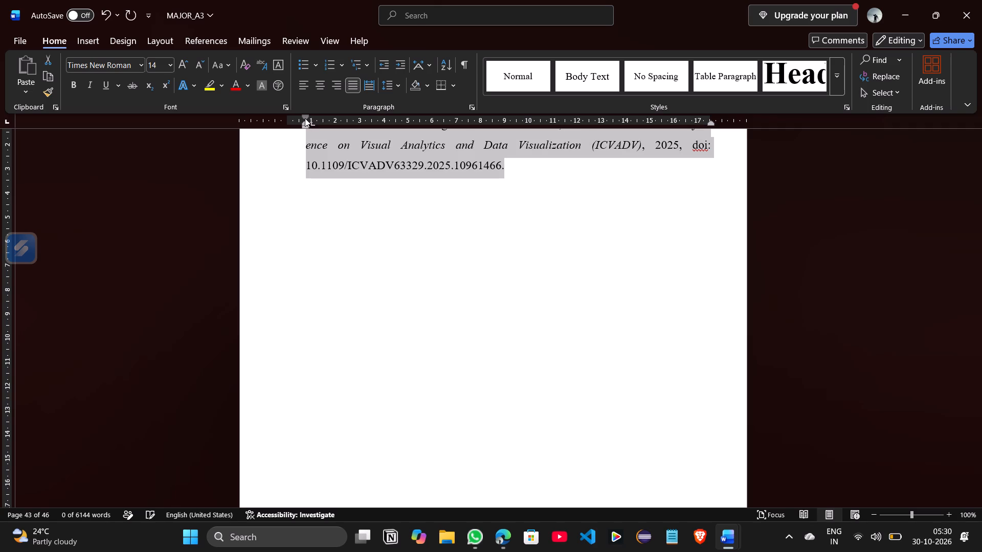
drag(303, 114, 311, 117)
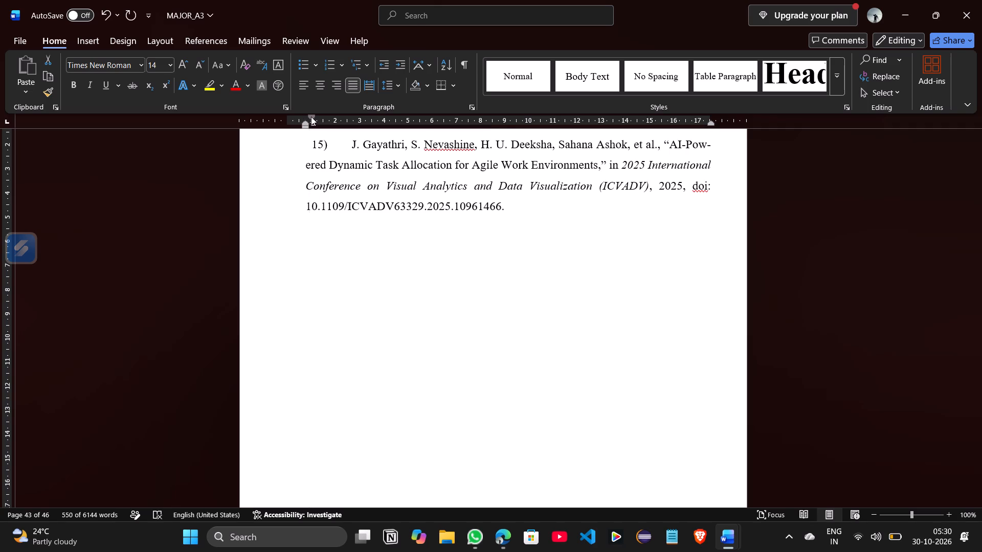
drag(303, 126, 309, 127)
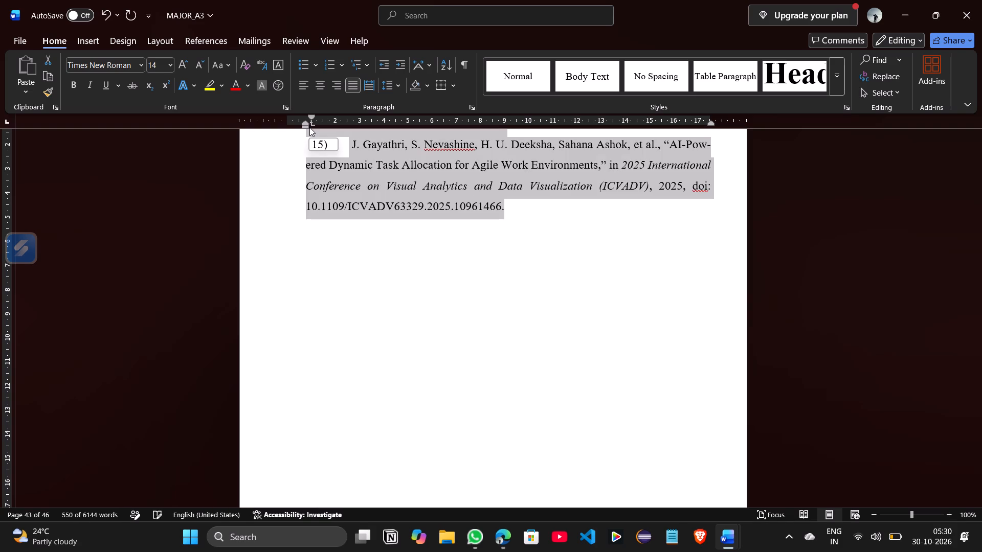
click(303, 122)
drag(303, 122, 313, 125)
drag(311, 116, 305, 116)
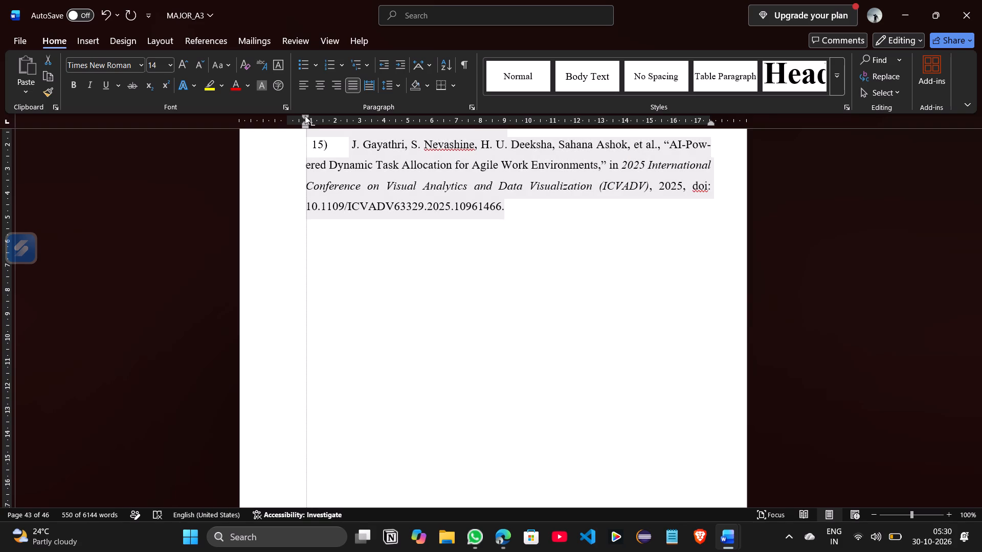
drag(305, 116, 304, 116)
drag(304, 125, 310, 124)
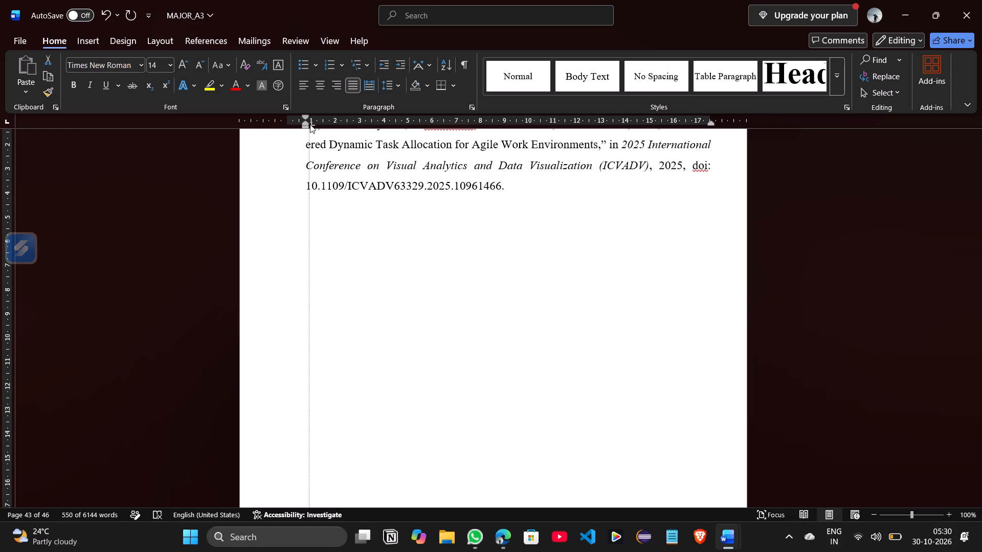
drag(310, 124, 313, 124)
Review the indentation of the reference list against the chapter 6 Conclusion text and the Bibliography title page.
scroll(356, 248, up, 2)
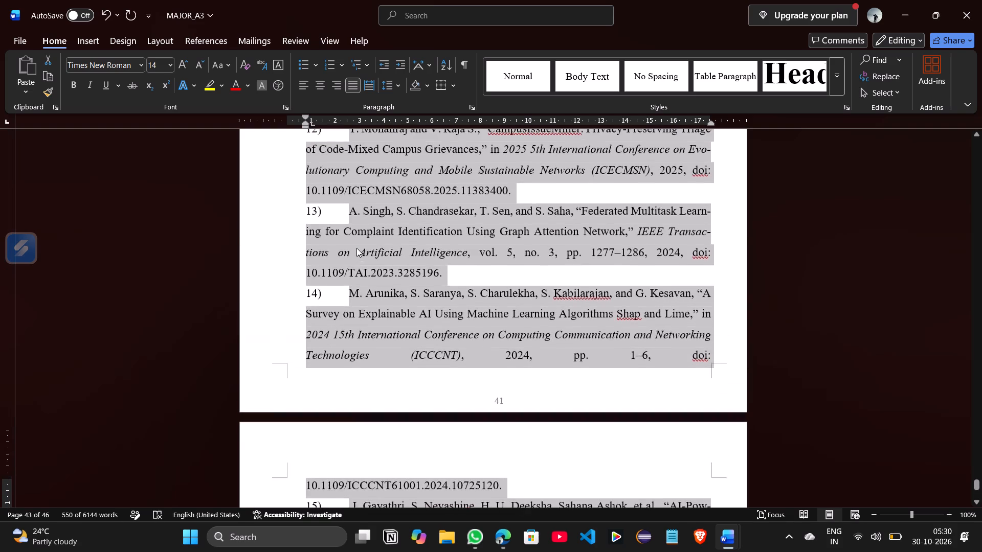
scroll(356, 248, up, 9)
scroll(356, 248, down, 1)
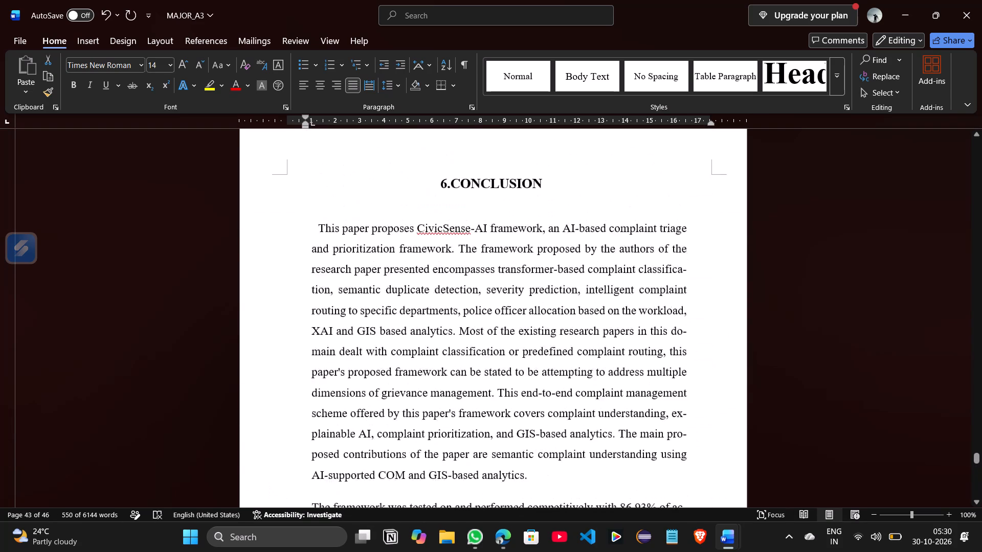
scroll(356, 248, down, 5)
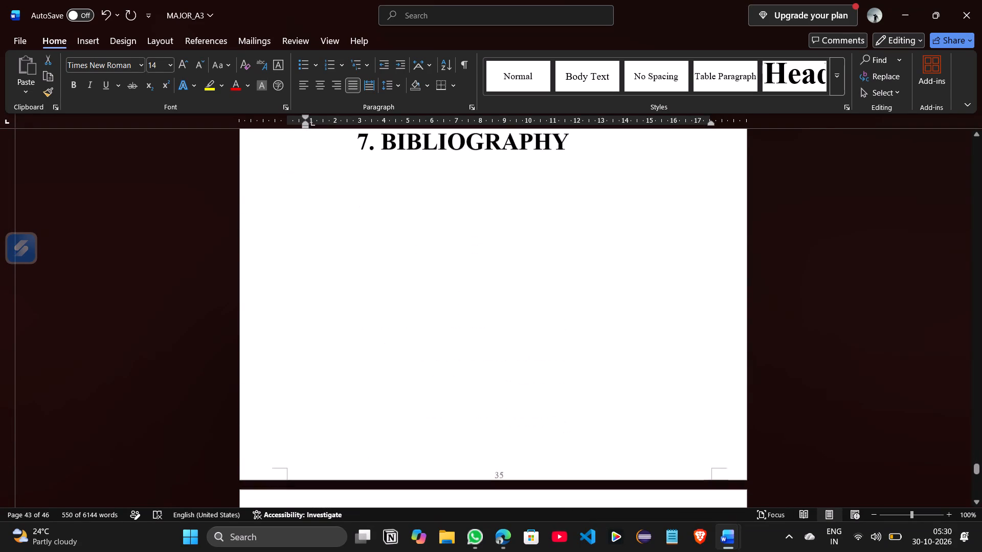
scroll(356, 248, down, 5)
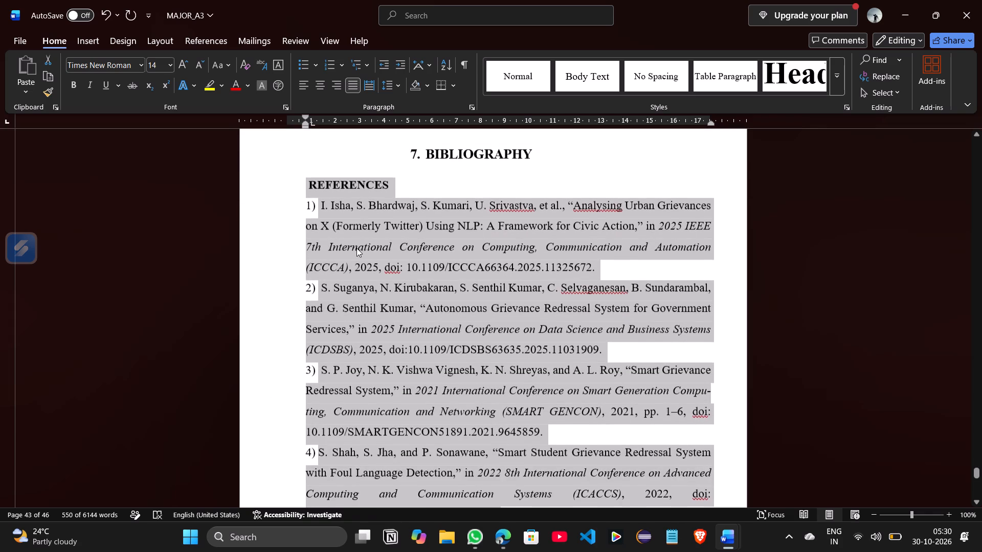
scroll(356, 248, down, 5)
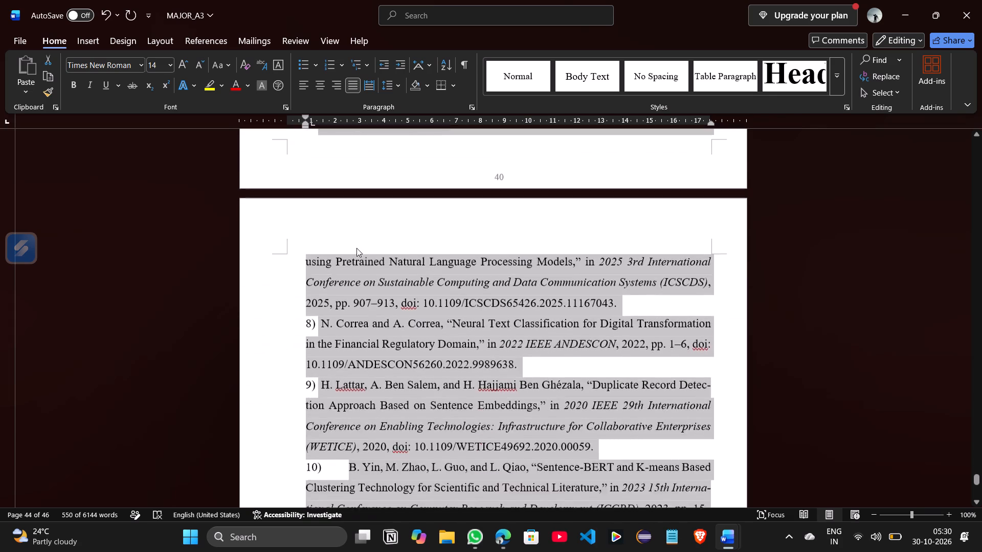
scroll(356, 248, down, 4)
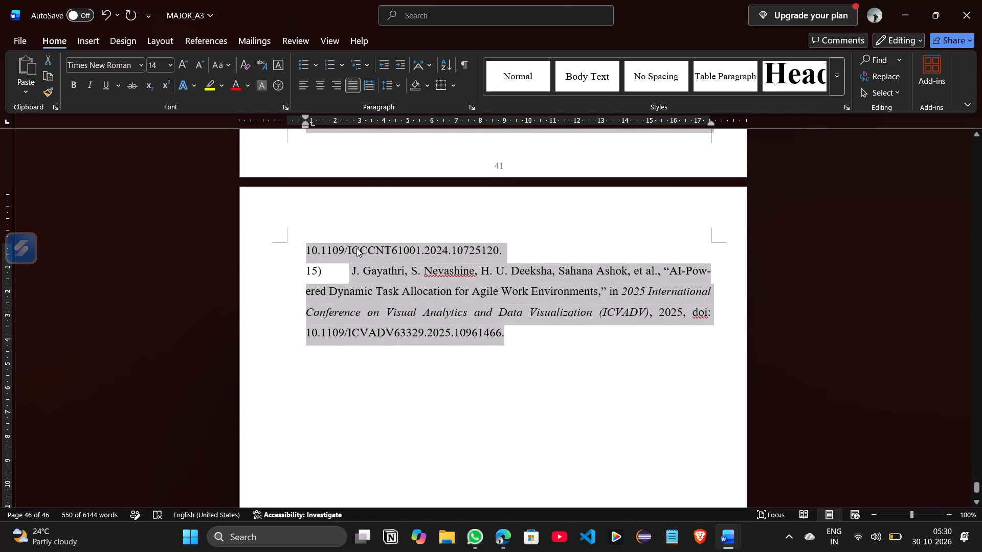
scroll(356, 248, up, 4)
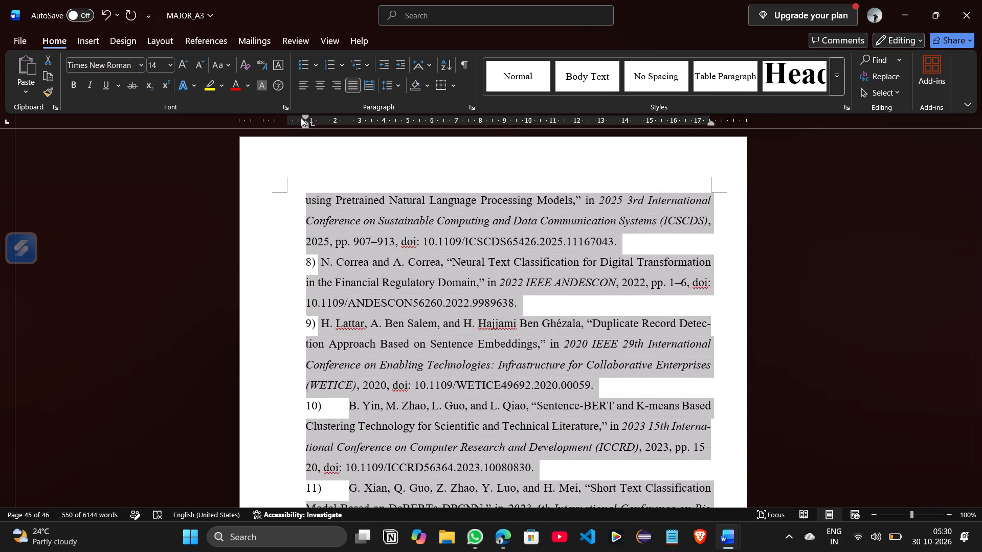
Set the left page margin to 2.5 cm for the section containing the selected references.
drag(306, 122, 311, 121)
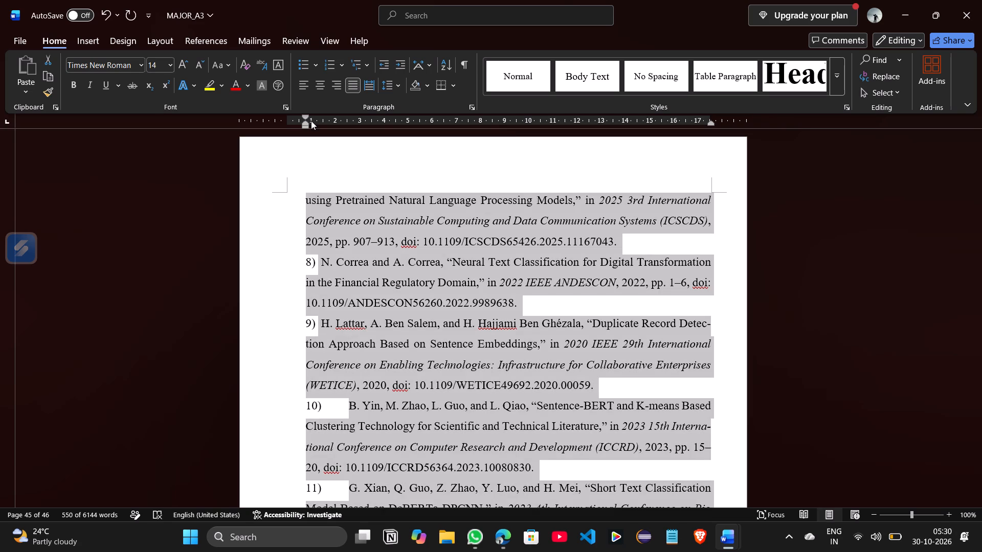
click(303, 123)
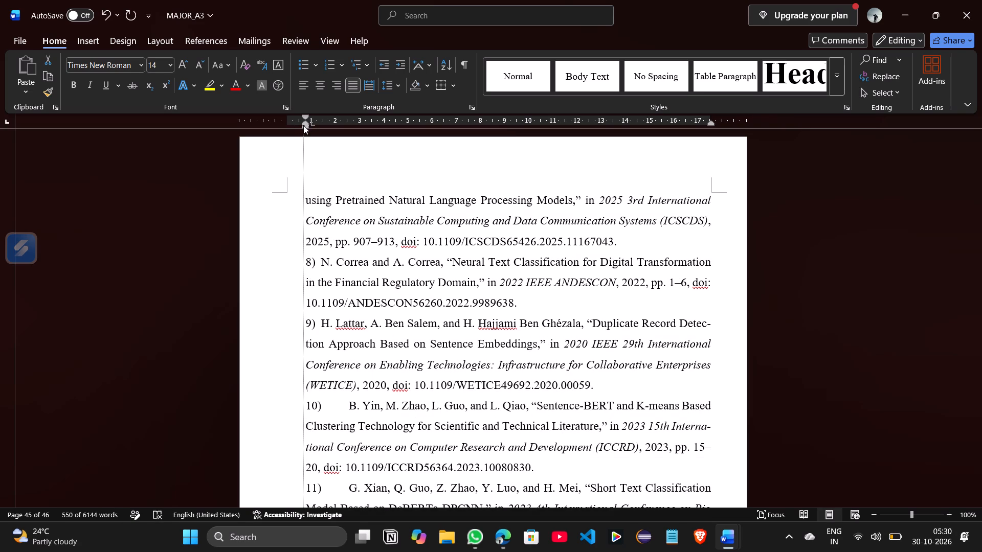
triple_click(304, 125)
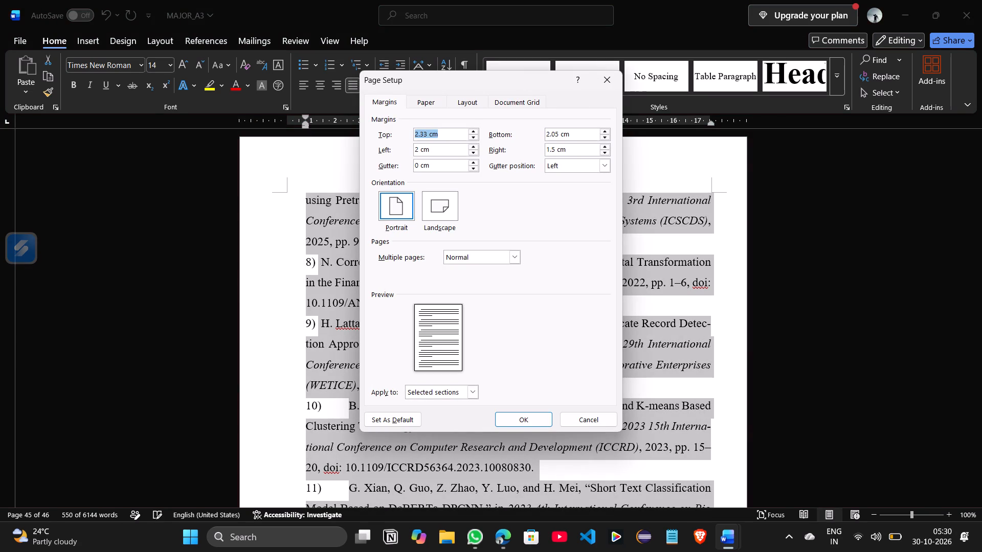
click(418, 151)
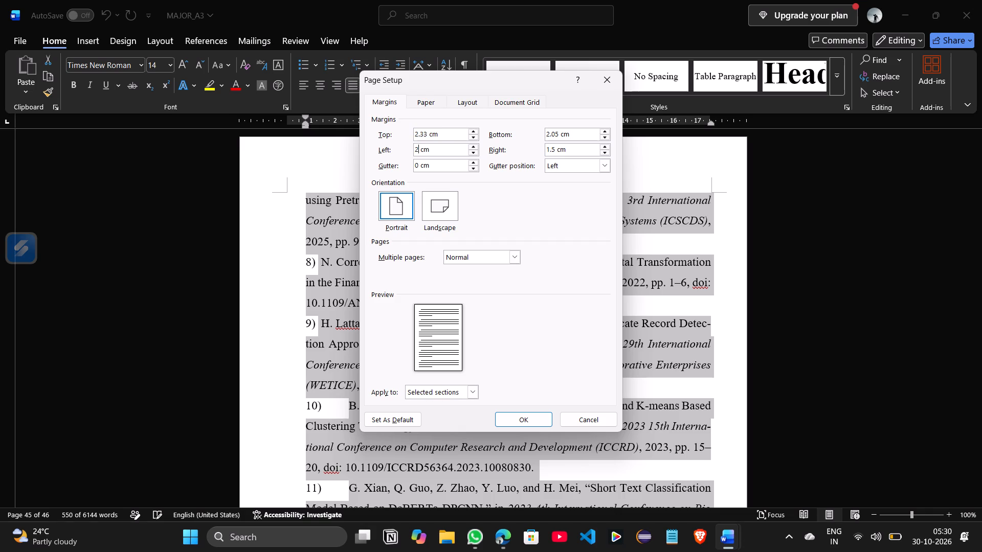
key(period)
key(BackSpace)
key(period)
key(5)
key(Return)
Check the reference pages' new left margin against the preceding Bibliography title page and chapter 6 Conclusion text.
scroll(495, 328, up, 2)
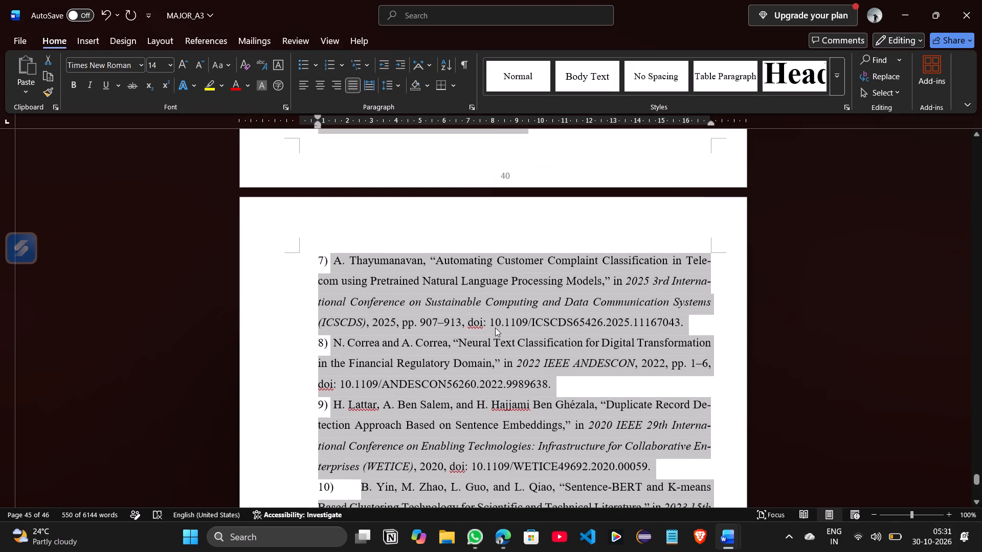
scroll(495, 328, up, 4)
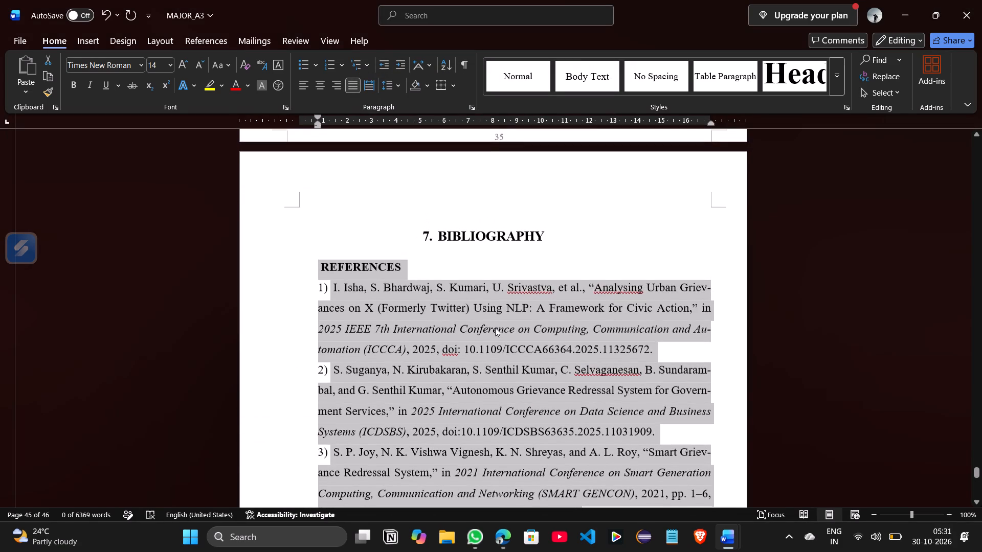
scroll(495, 328, up, 1)
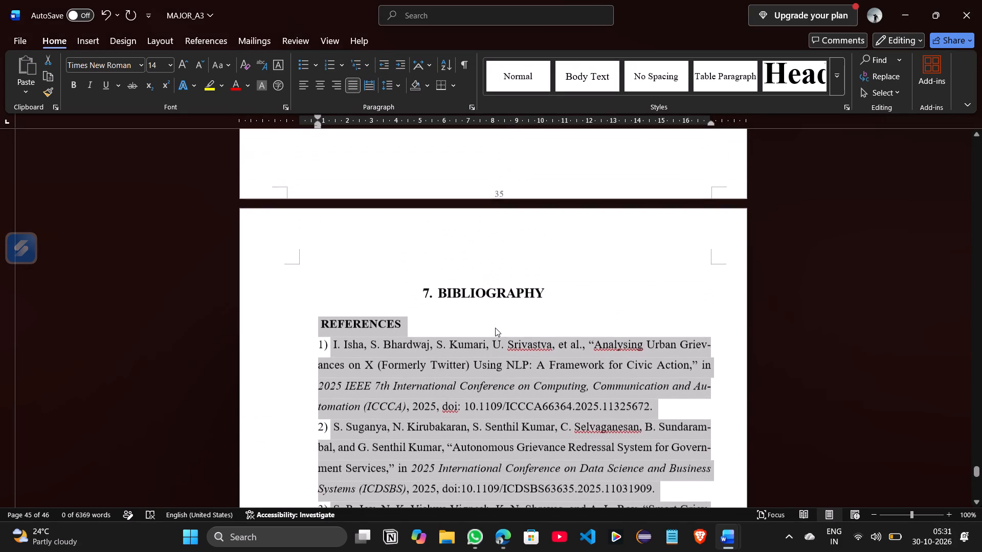
scroll(495, 328, up, 3)
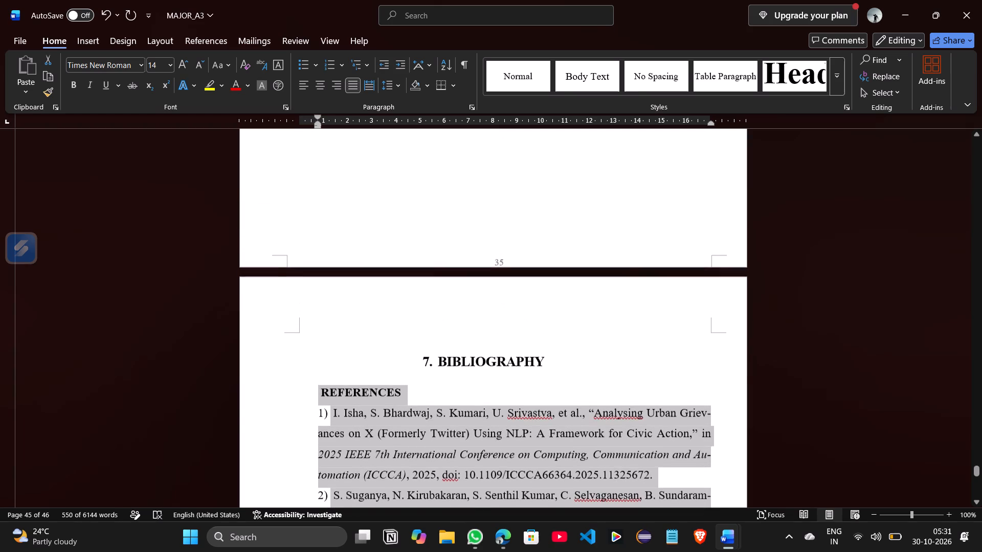
scroll(495, 328, up, 3)
Set the left and first-line indents of the large 7. BIBLIOGRAPHY heading on its title page to about 1 cm.
scroll(495, 328, down, 1)
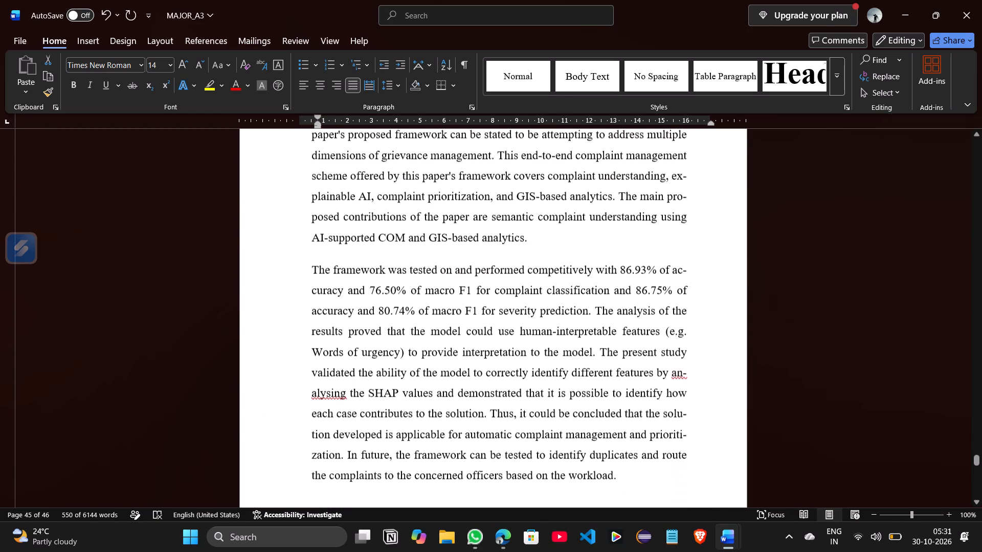
scroll(495, 328, down, 3)
scroll(495, 328, up, 3)
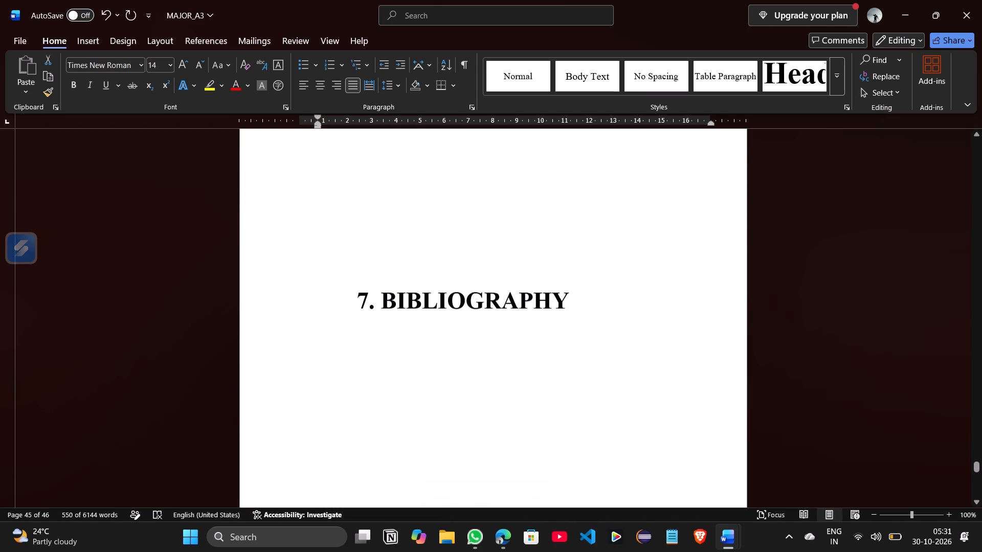
click(383, 308)
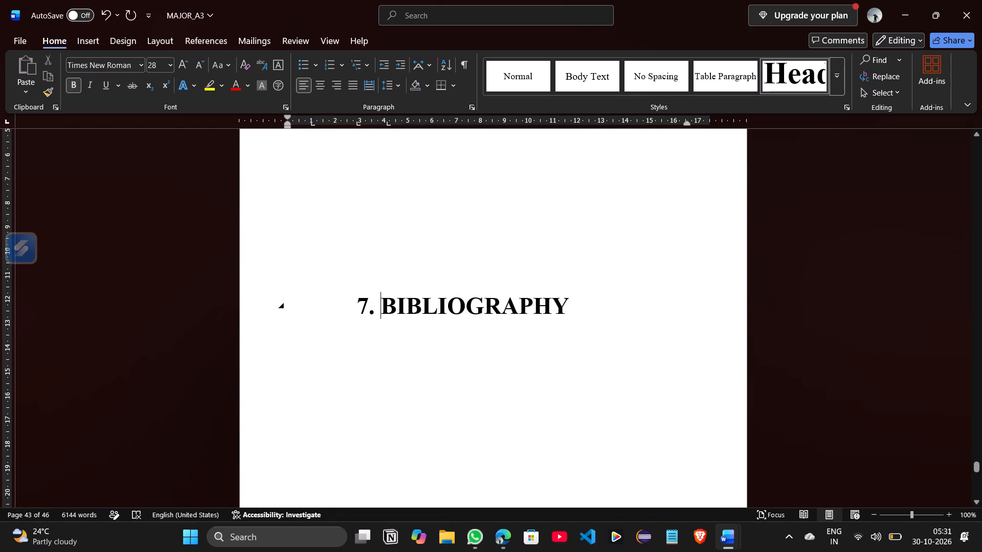
click(284, 123)
drag(287, 124, 310, 126)
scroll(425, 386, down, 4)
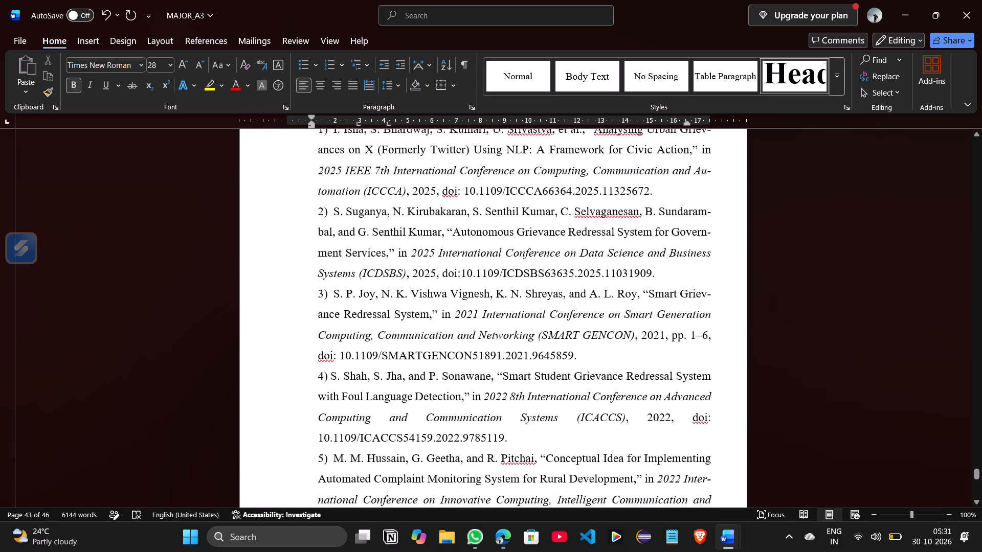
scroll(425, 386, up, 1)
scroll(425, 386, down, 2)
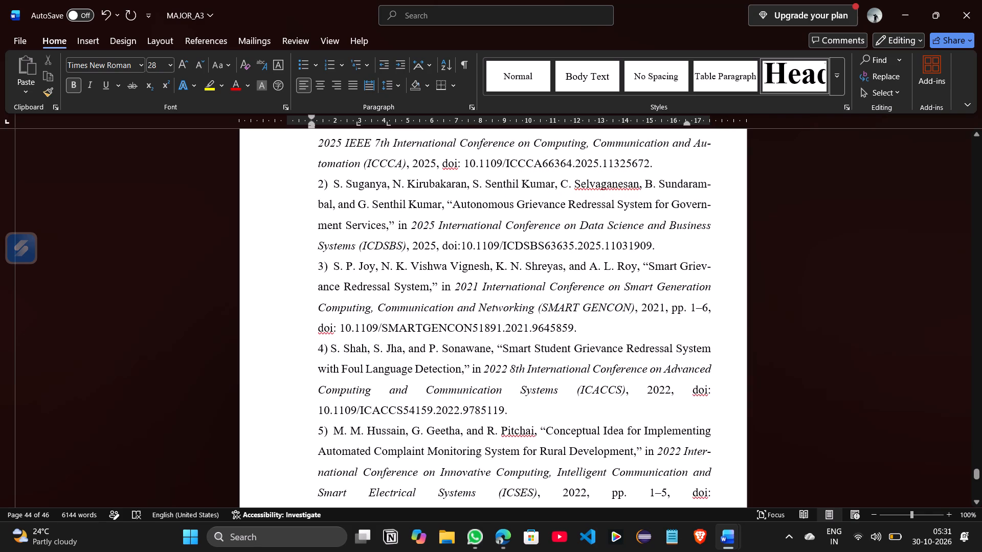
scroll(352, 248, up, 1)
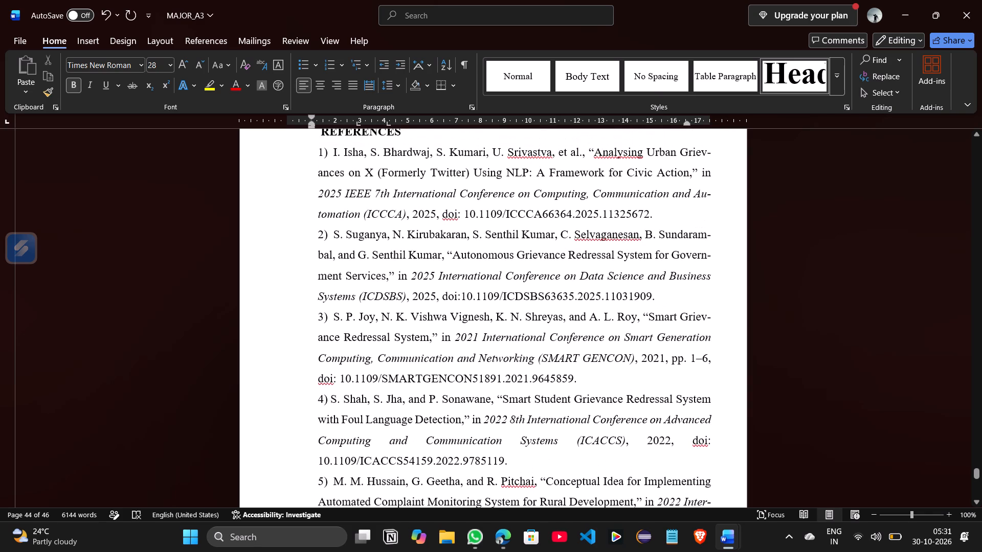
Compare the text alignment of the reference pages with the 7. BIBLIOGRAPHY title page and the chapter 6 Conclusion text.
scroll(352, 248, up, 4)
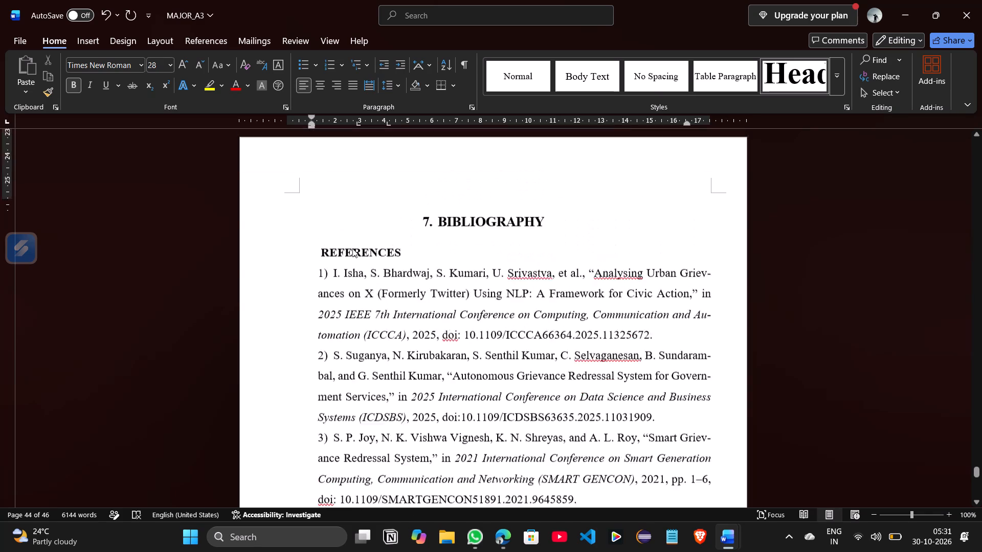
scroll(352, 248, up, 3)
scroll(352, 248, down, 1)
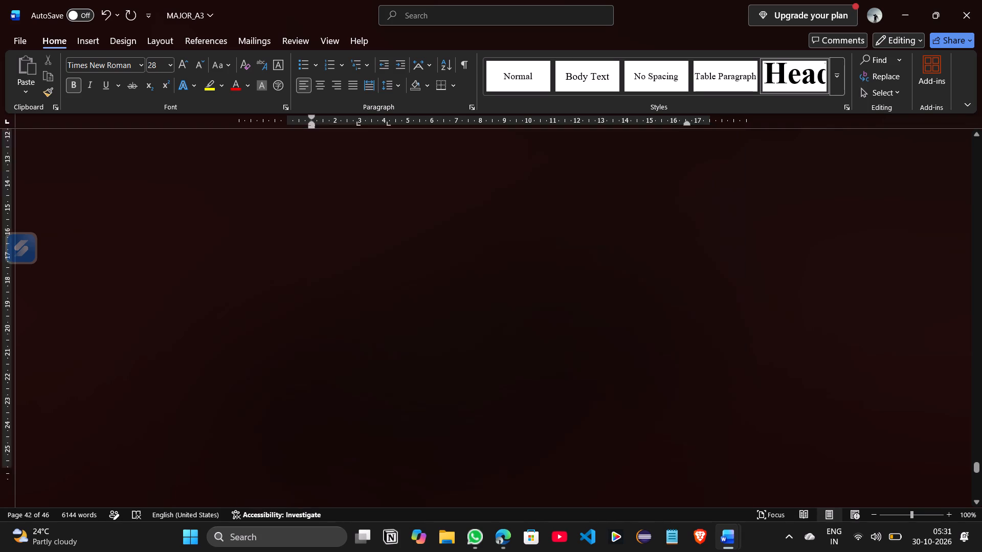
scroll(352, 248, down, 1)
scroll(352, 248, up, 1)
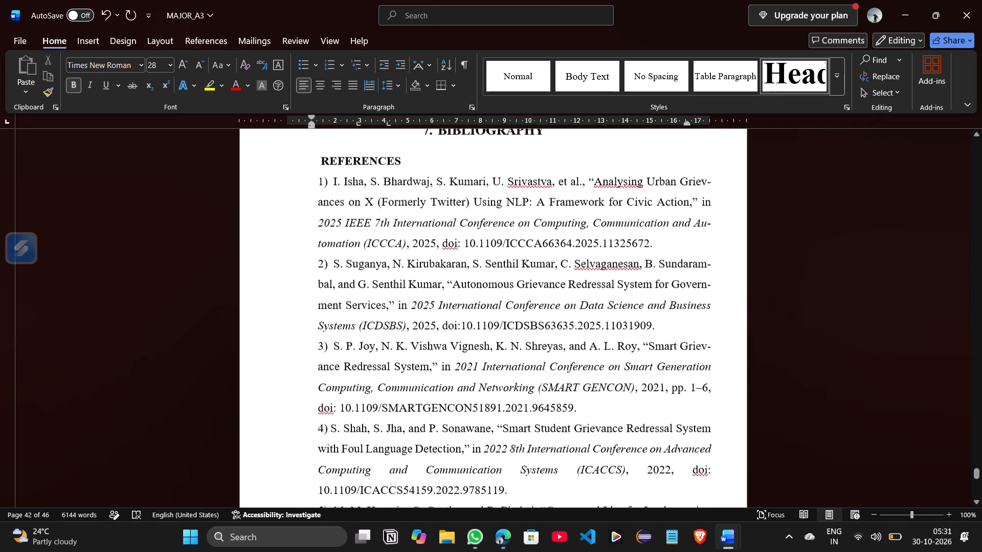
scroll(352, 248, up, 4)
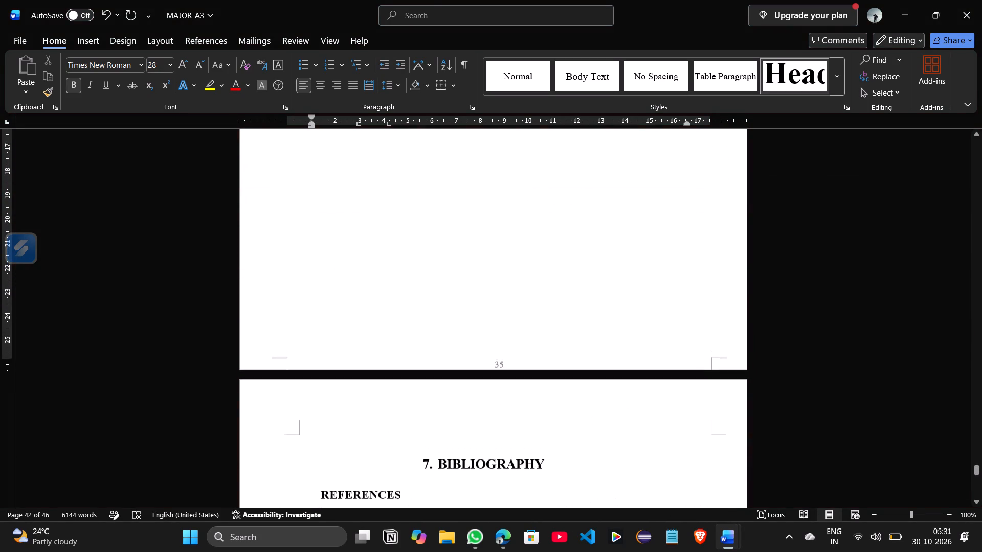
scroll(352, 248, up, 4)
scroll(352, 248, down, 1)
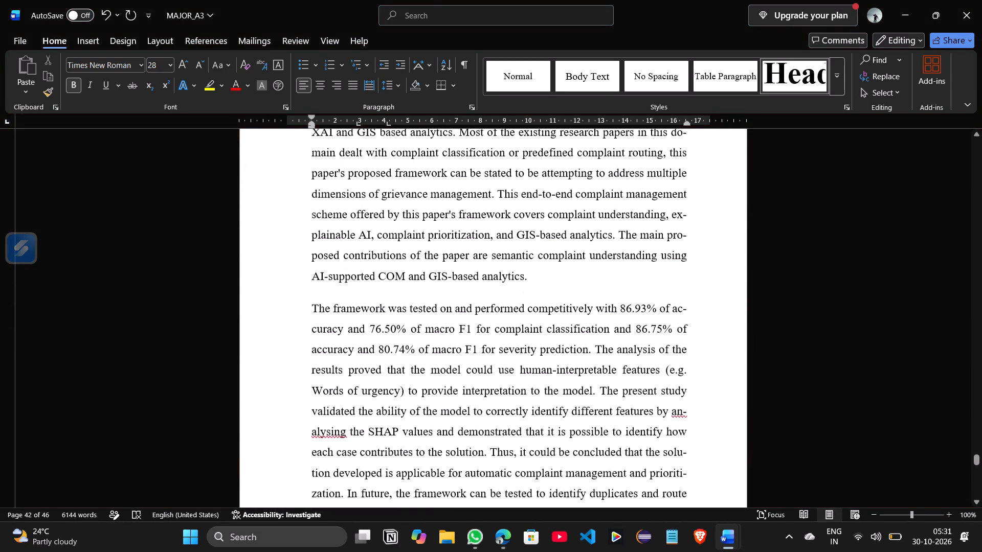
scroll(352, 248, down, 2)
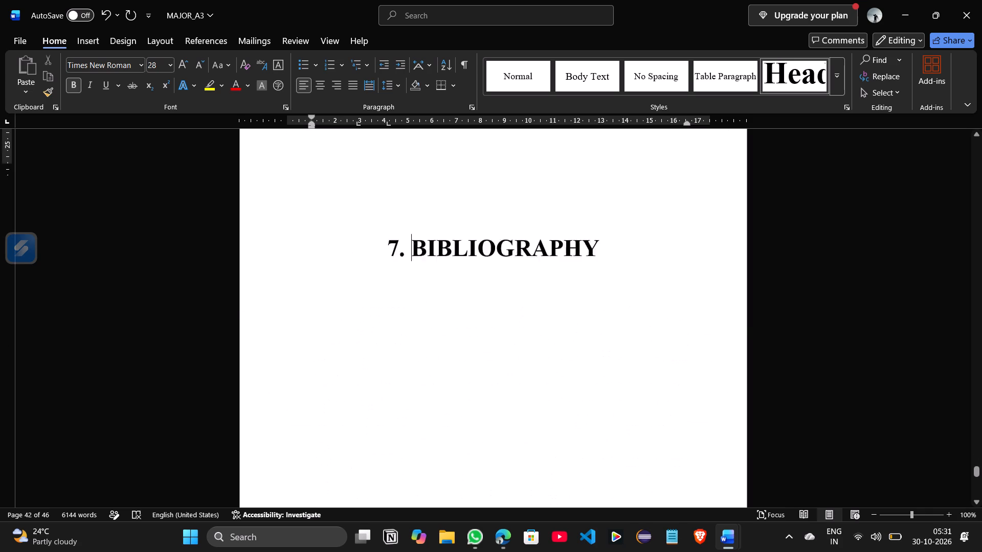
scroll(352, 248, down, 1)
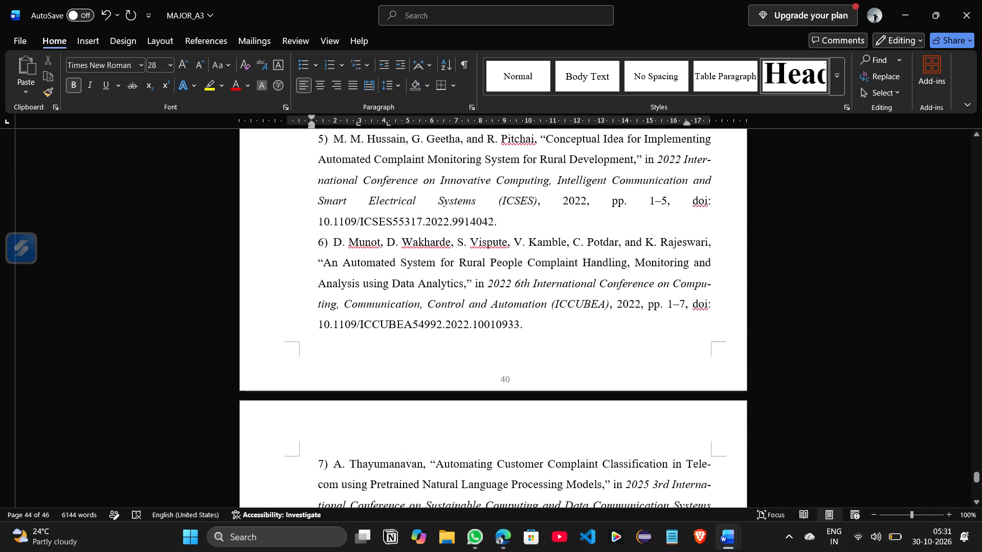
scroll(352, 248, down, 1)
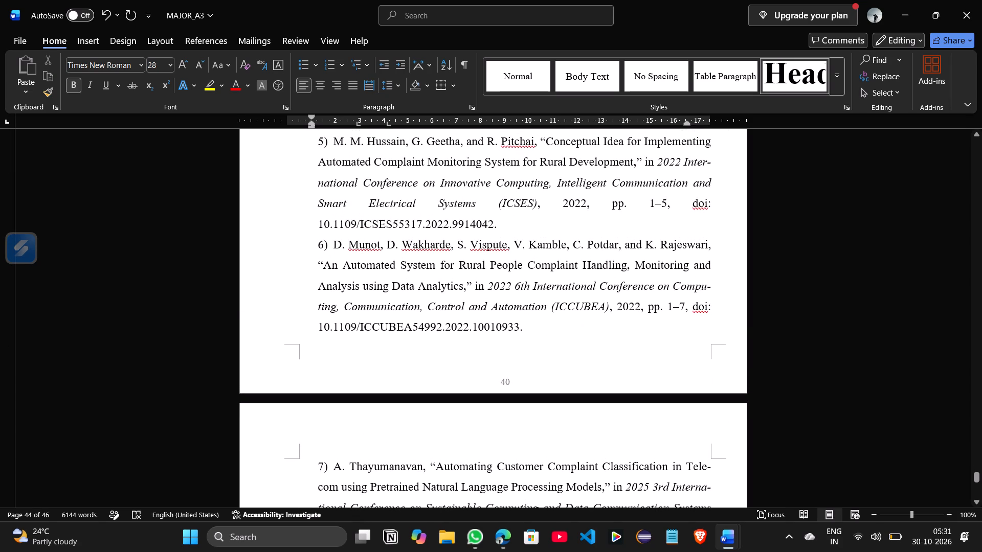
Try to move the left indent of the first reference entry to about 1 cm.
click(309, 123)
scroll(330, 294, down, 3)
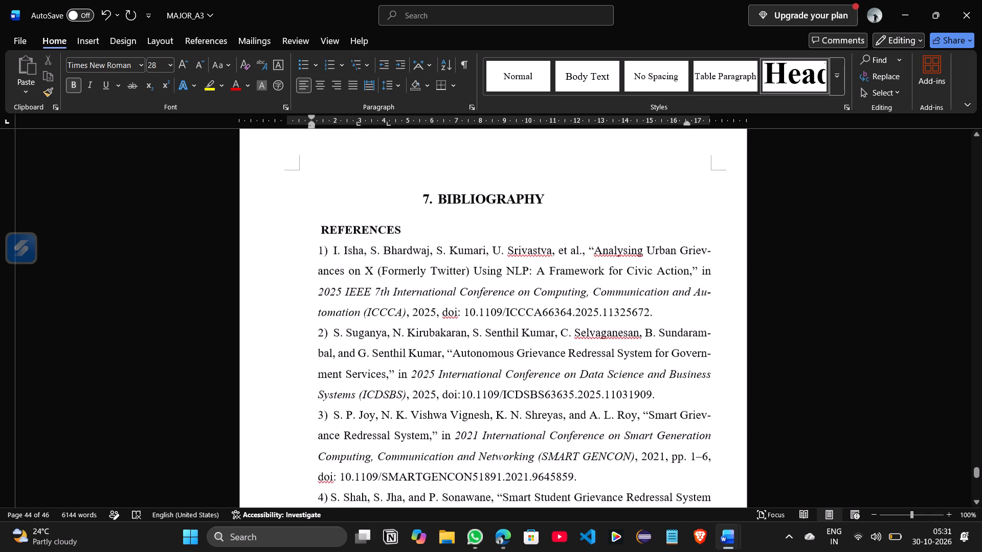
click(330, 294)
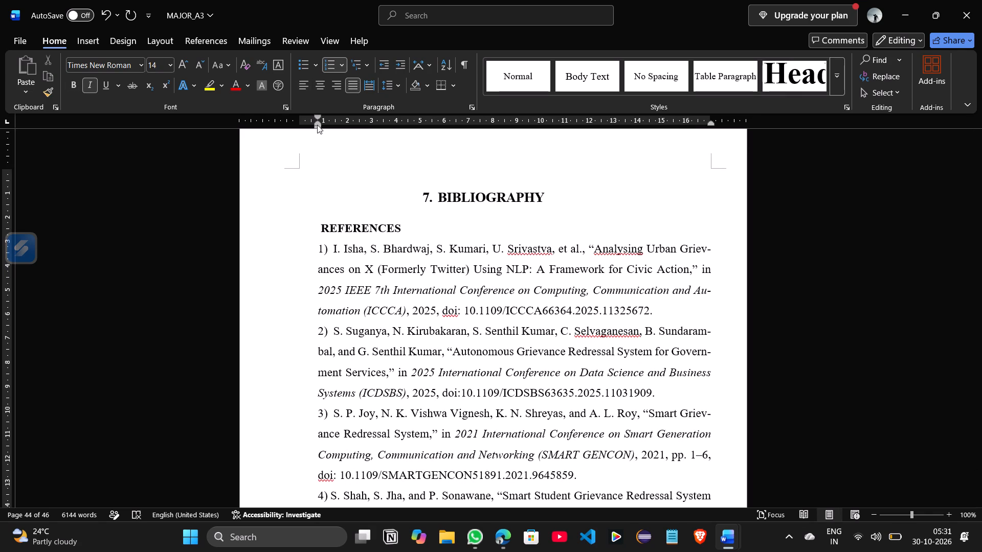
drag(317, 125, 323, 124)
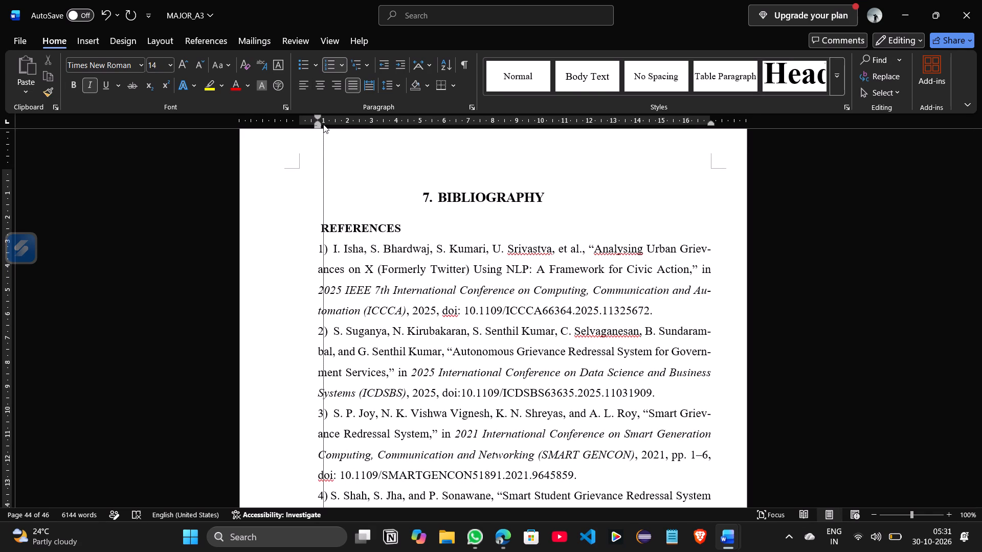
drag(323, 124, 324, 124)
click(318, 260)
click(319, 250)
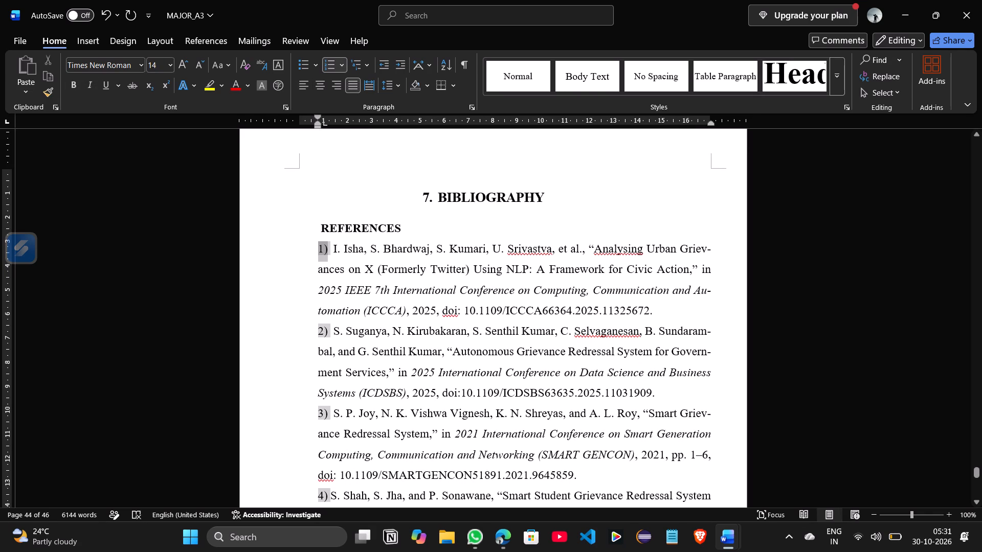
Set the first-line indent of the REFERENCES heading above the reference list to about 1 cm.
click(319, 231)
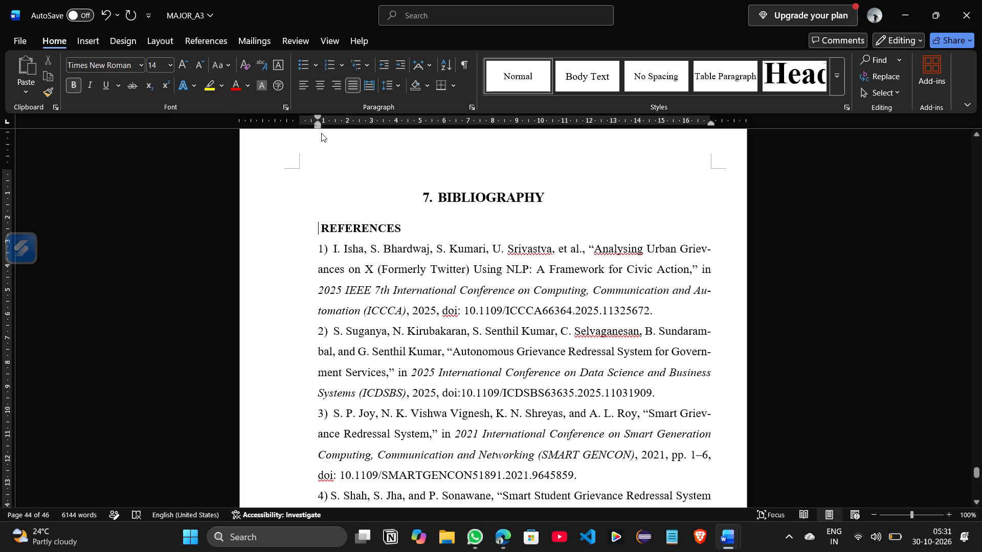
drag(318, 125, 323, 123)
drag(318, 117, 323, 117)
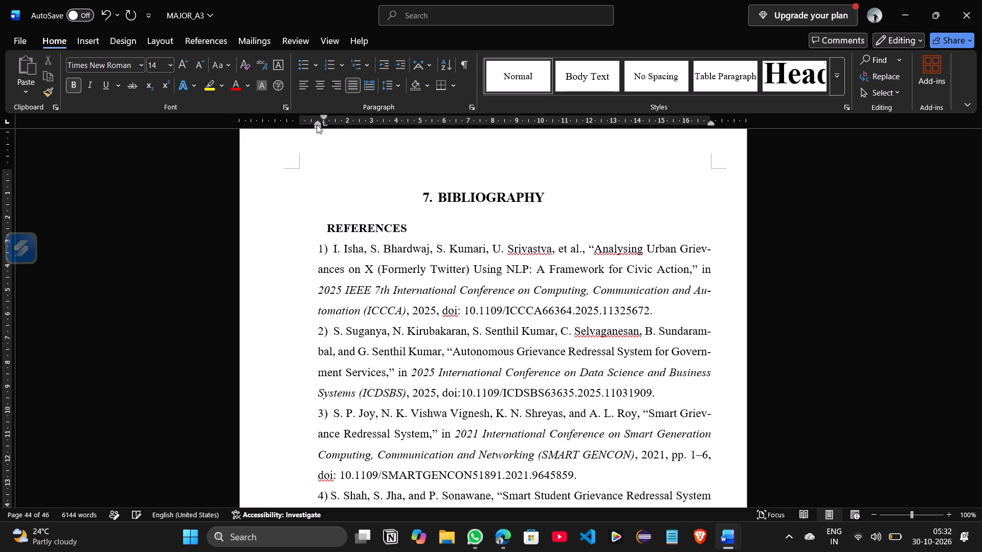
drag(317, 125, 324, 124)
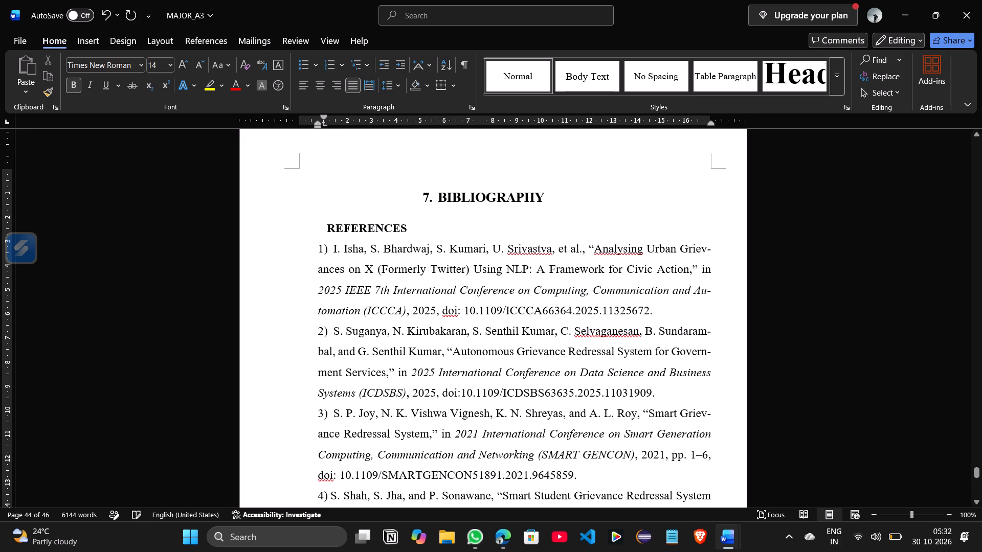
Check the remaining reference entries through to the last page and save the report.
click(388, 345)
scroll(388, 345, down, 7)
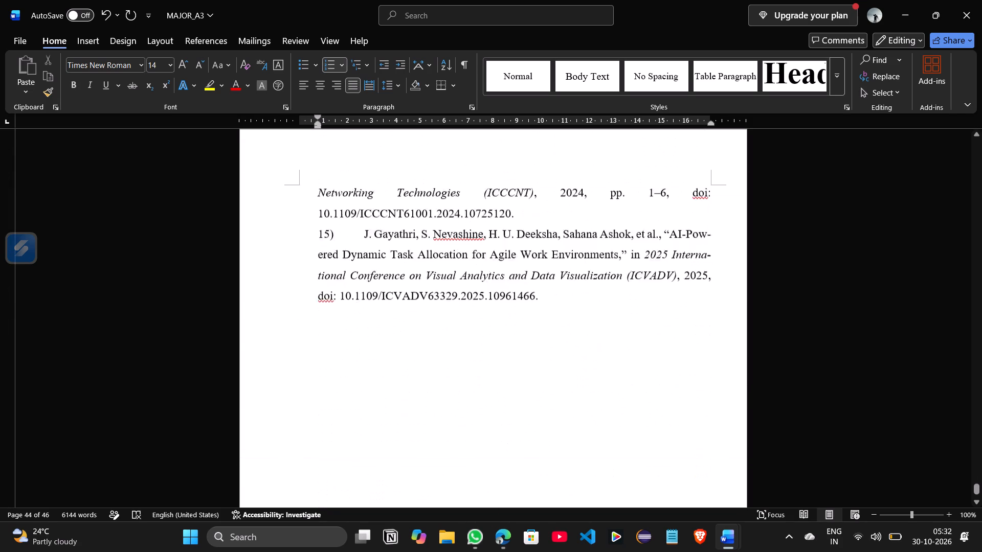
scroll(388, 345, down, 1)
scroll(388, 345, up, 1)
scroll(388, 345, down, 1)
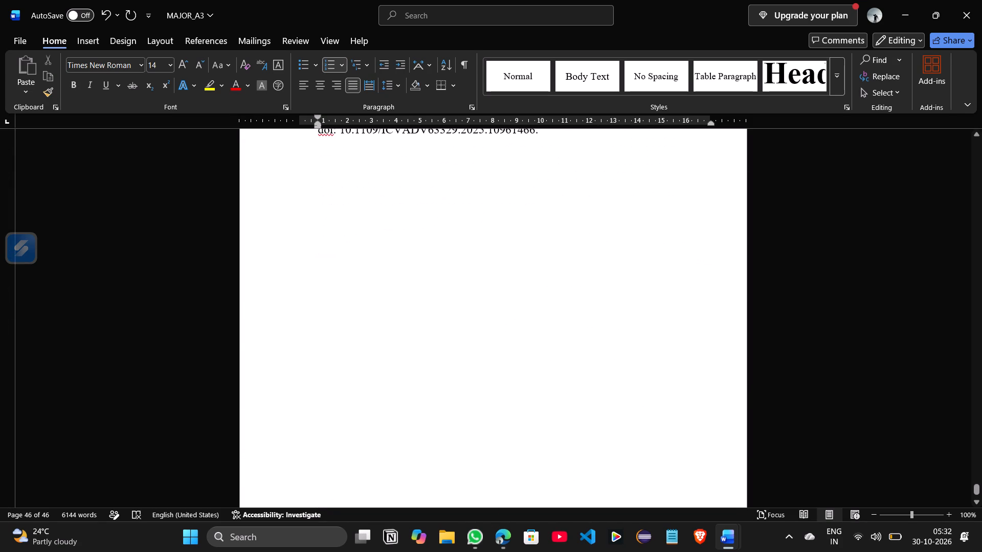
key(ctrl+s)
key(ctrl+s)
Go to the bottom of the last references page and bring up the tools for inserting content.
scroll(388, 345, down, 4)
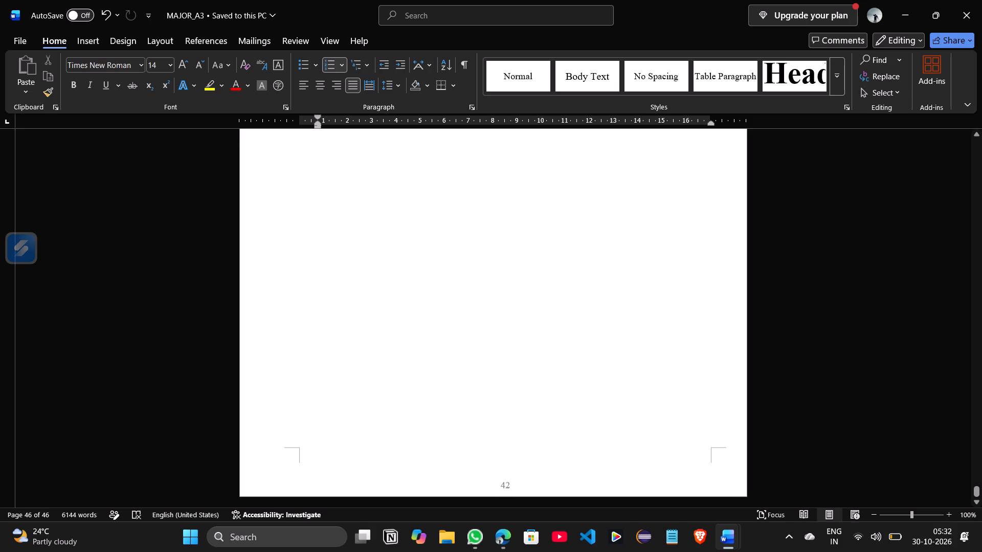
click(82, 40)
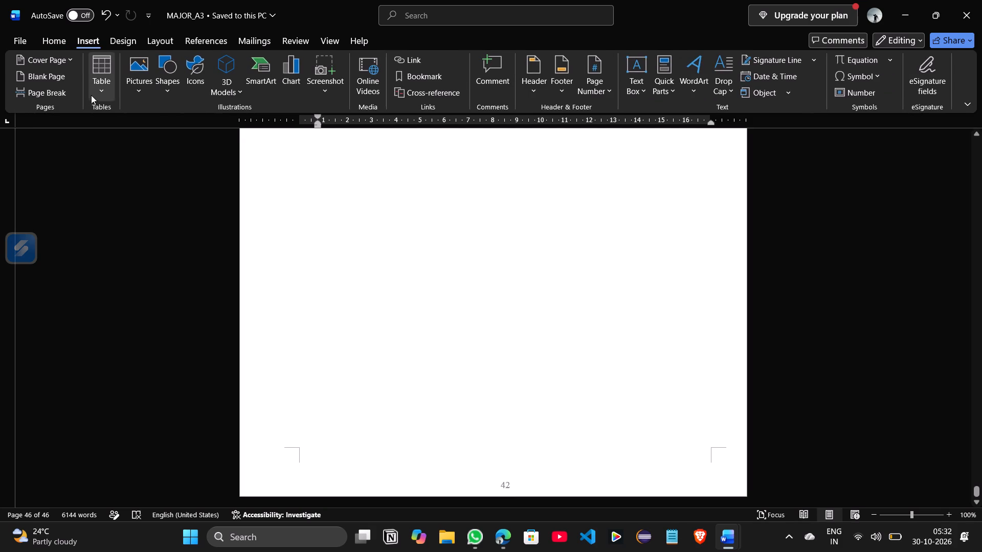
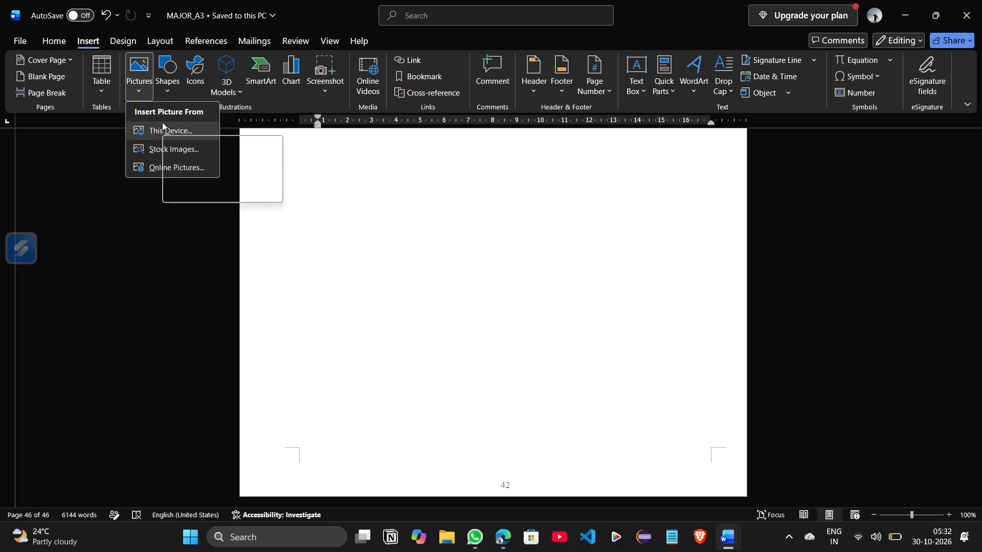
Remove the widely spaced bullets from the four items under Other limitations in section 5.8.
click(286, 288)
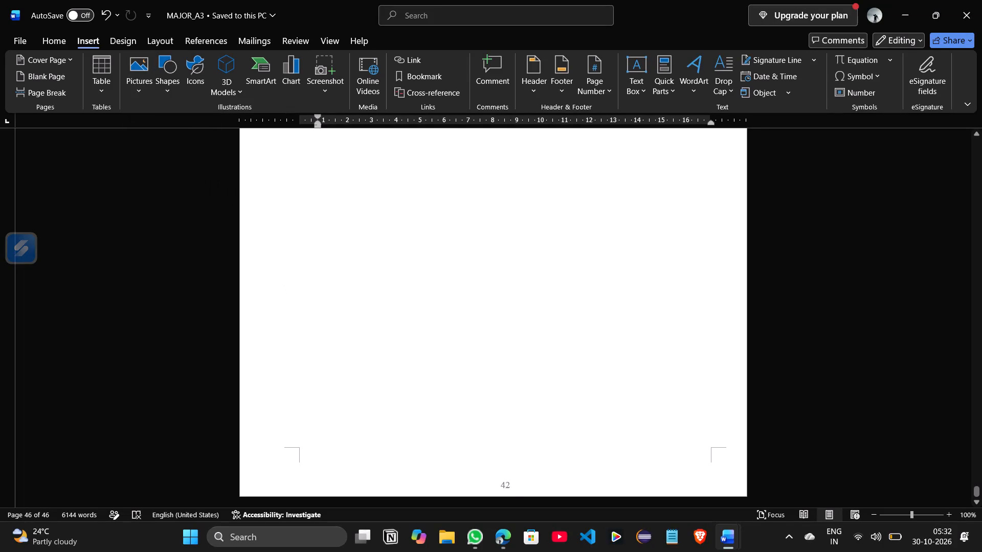
scroll(385, 344, up, 5)
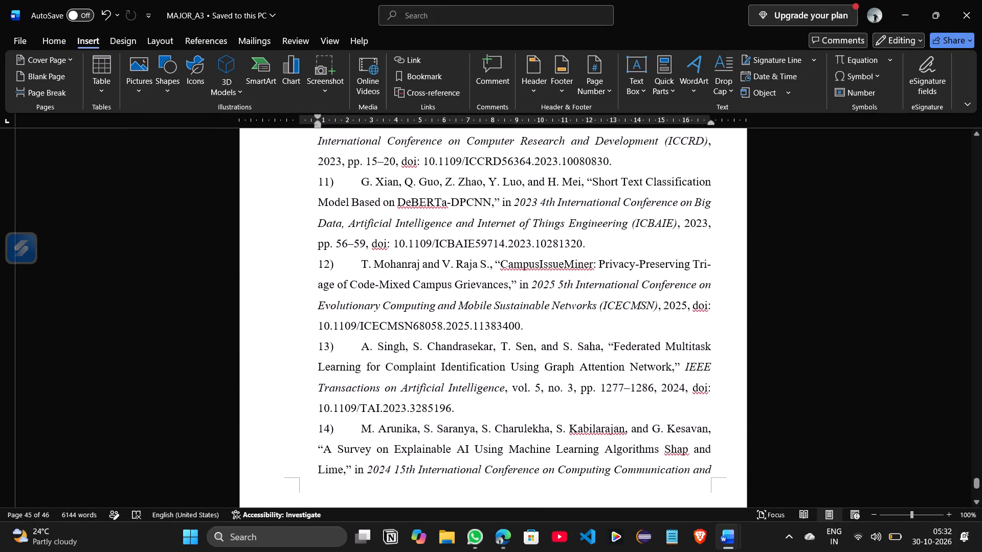
scroll(385, 344, up, 11)
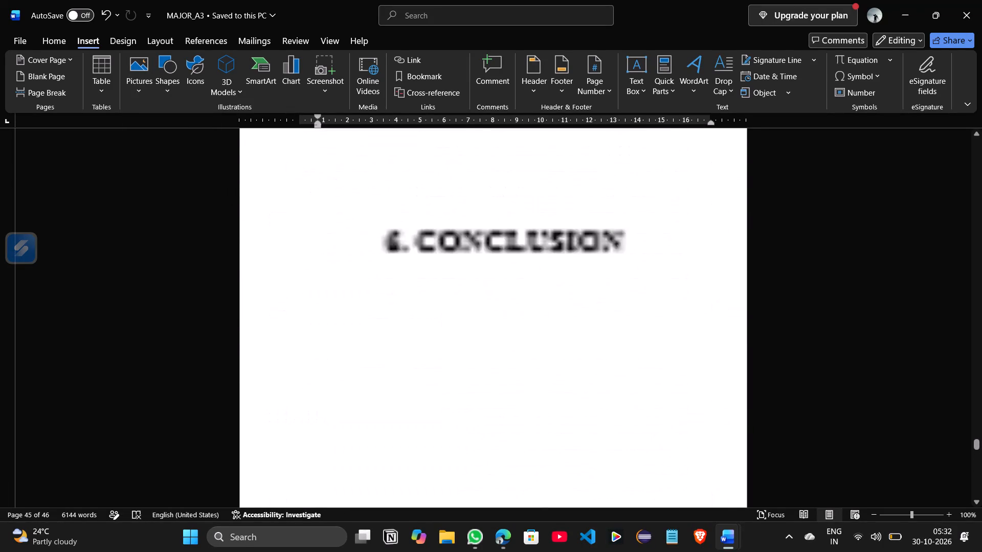
scroll(385, 344, up, 3)
scroll(385, 344, down, 3)
right_click(385, 344)
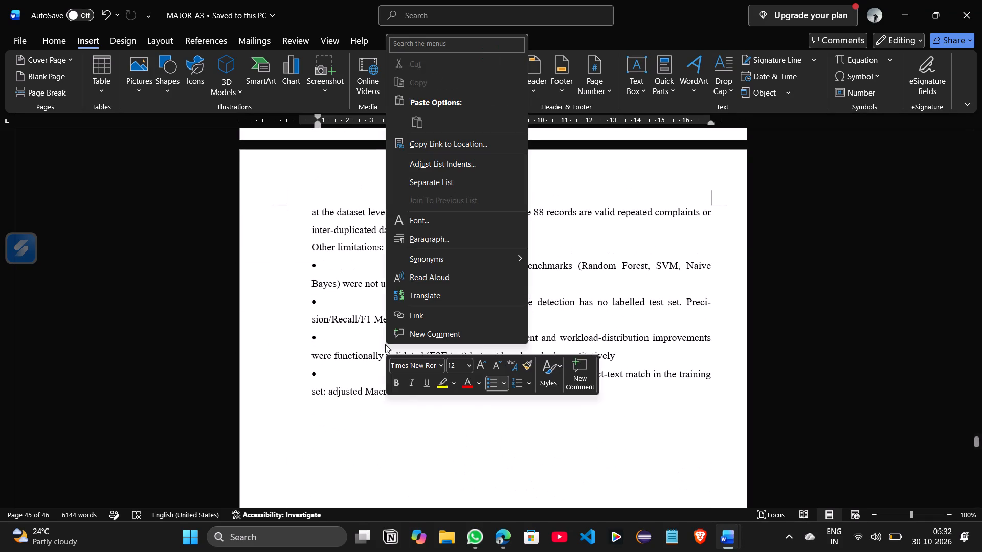
click(350, 264)
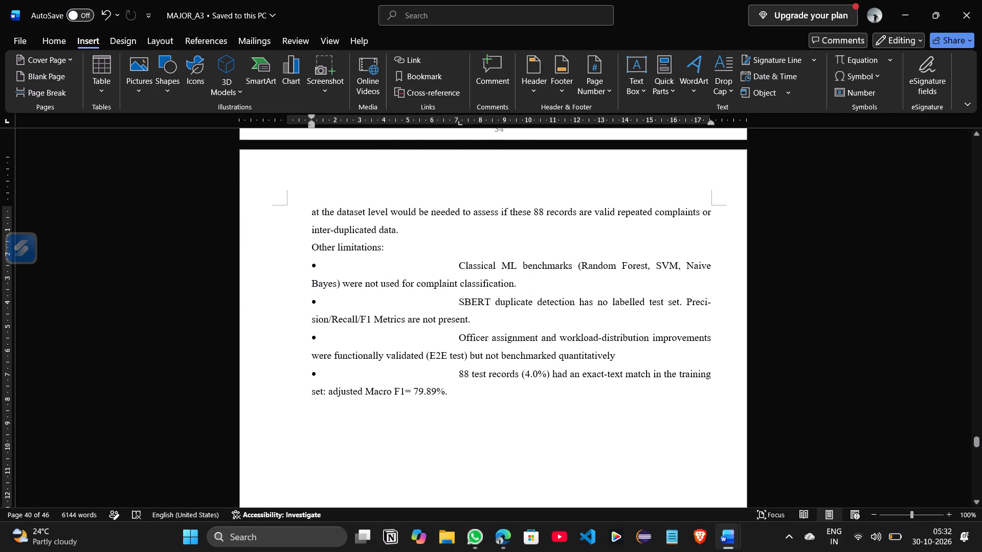
click(459, 263)
key(BackSpace)
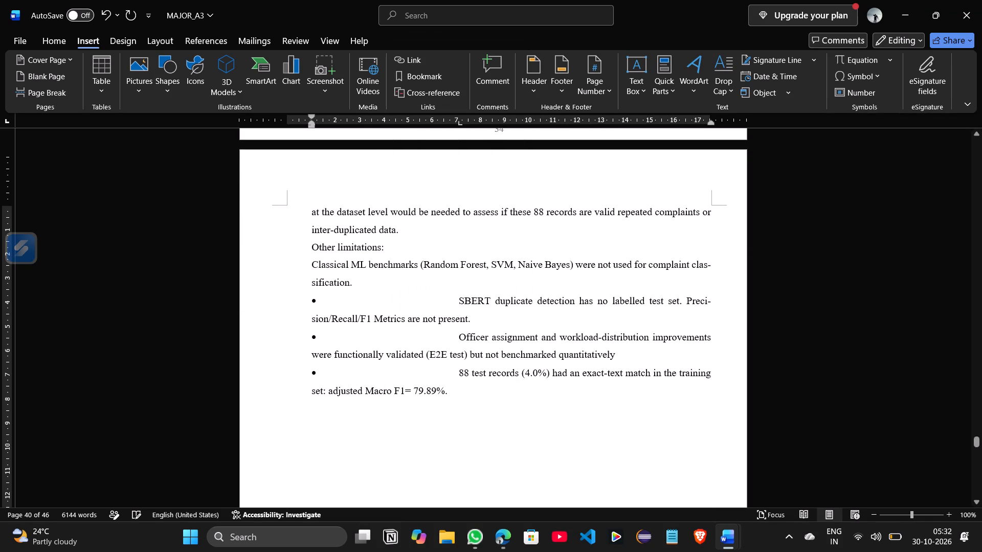
click(461, 302)
key(BackSpace)
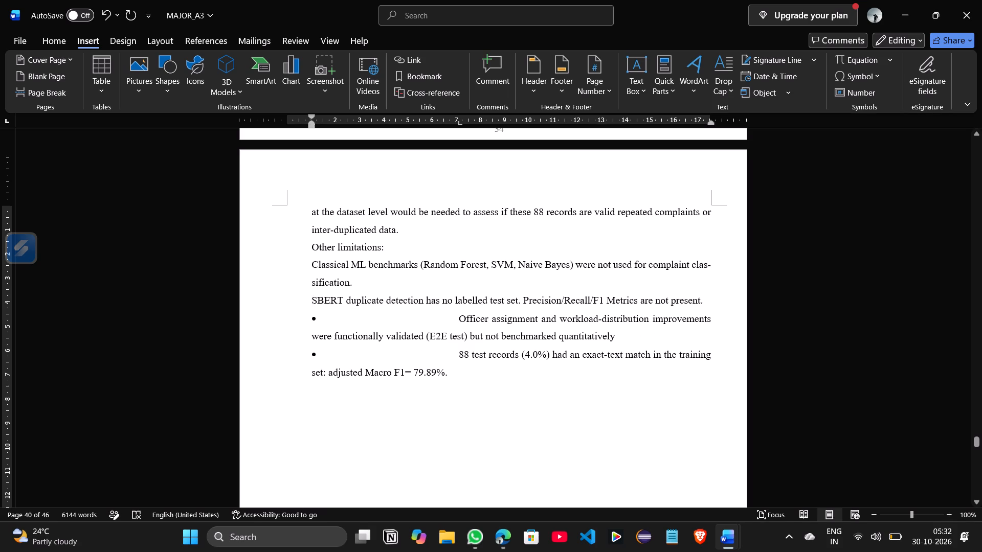
click(460, 318)
key(BackSpace)
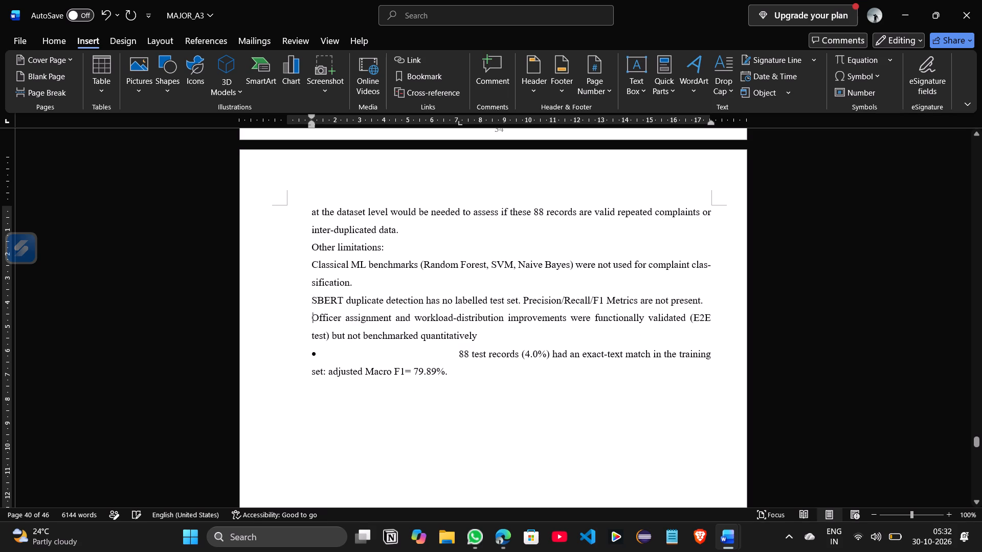
click(460, 353)
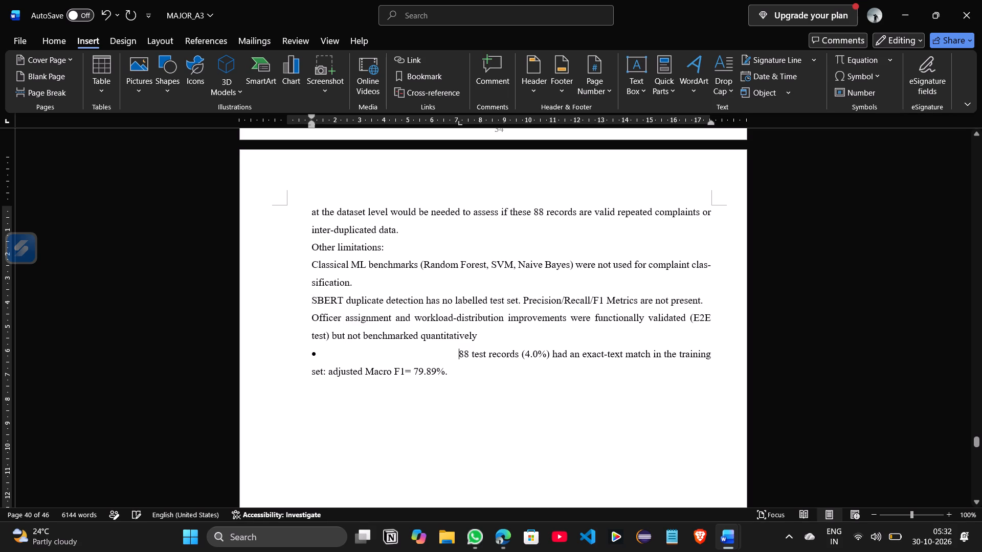
key(BackSpace)
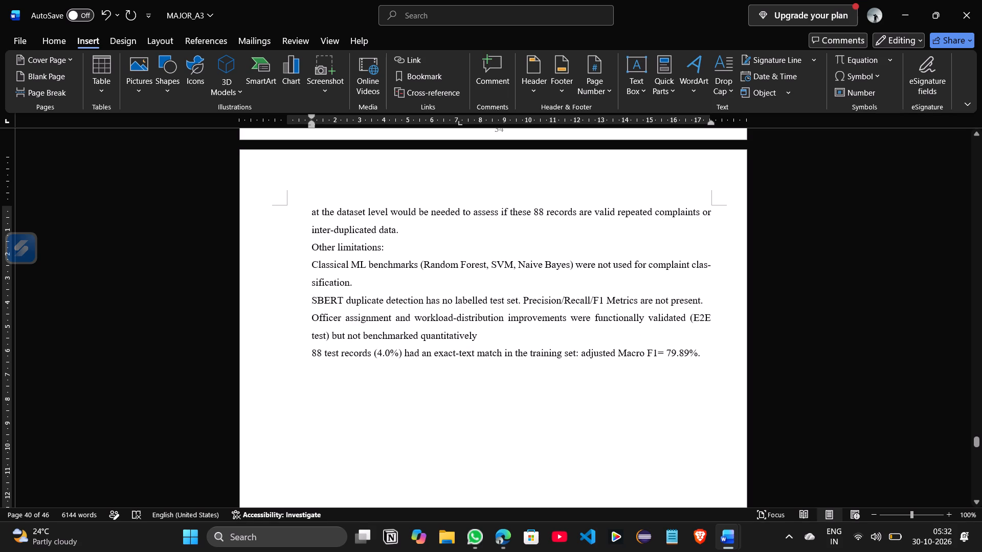
Add a full stop at the end of the officer assignment limitation, after "benchmarked quantitatively".
click(528, 339)
key(period)
Format the four limitation items under Other limitations as a bulleted list with solid round bullets.
drag(309, 263, 448, 362)
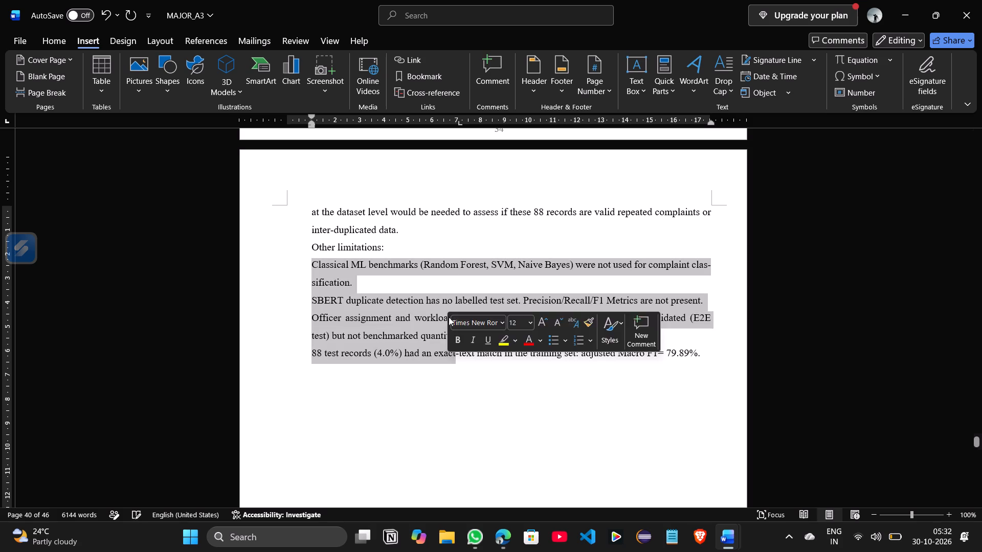
click(55, 41)
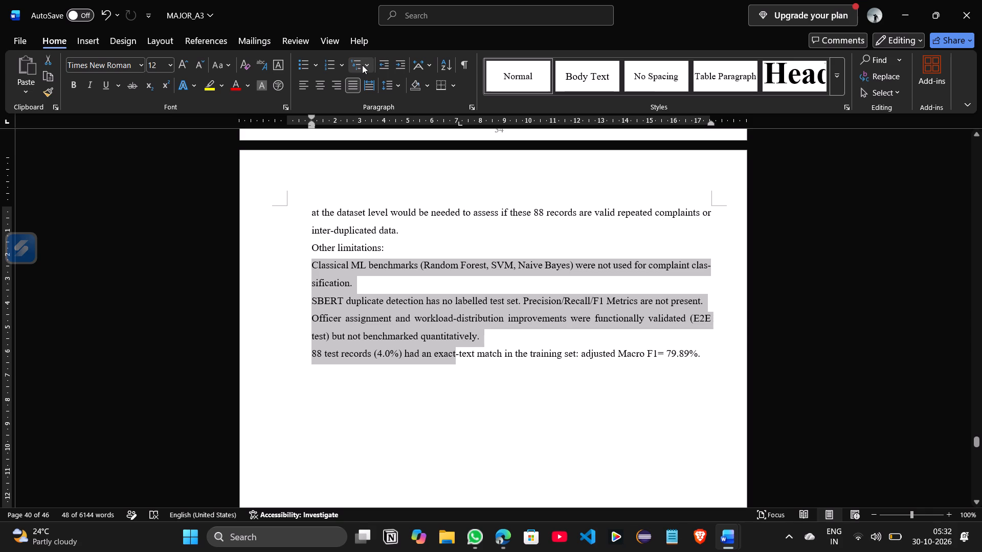
click(315, 63)
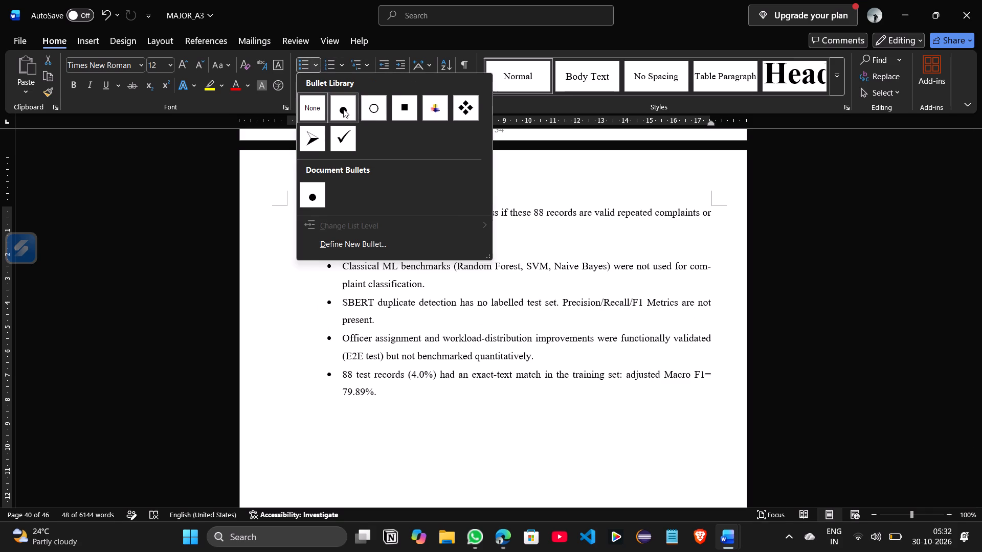
click(343, 109)
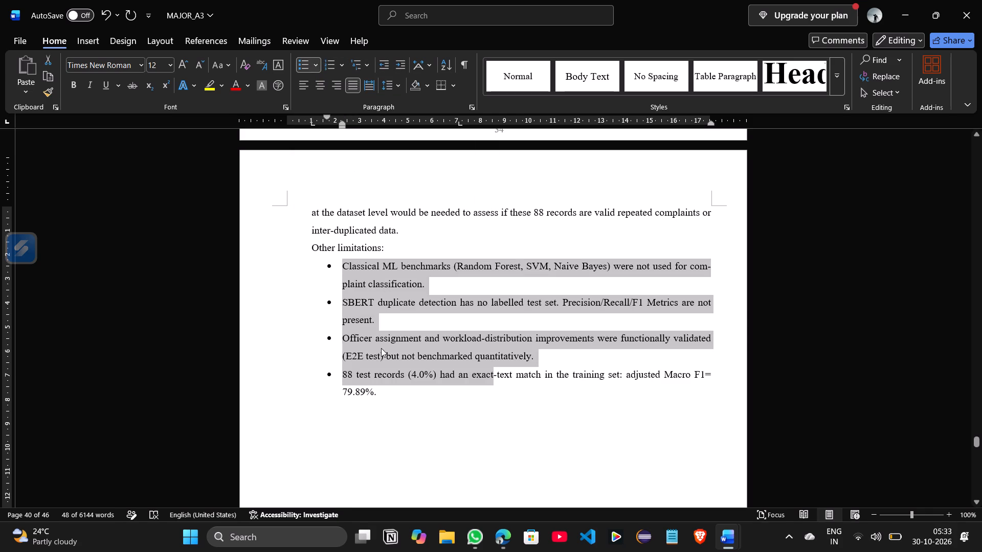
click(401, 356)
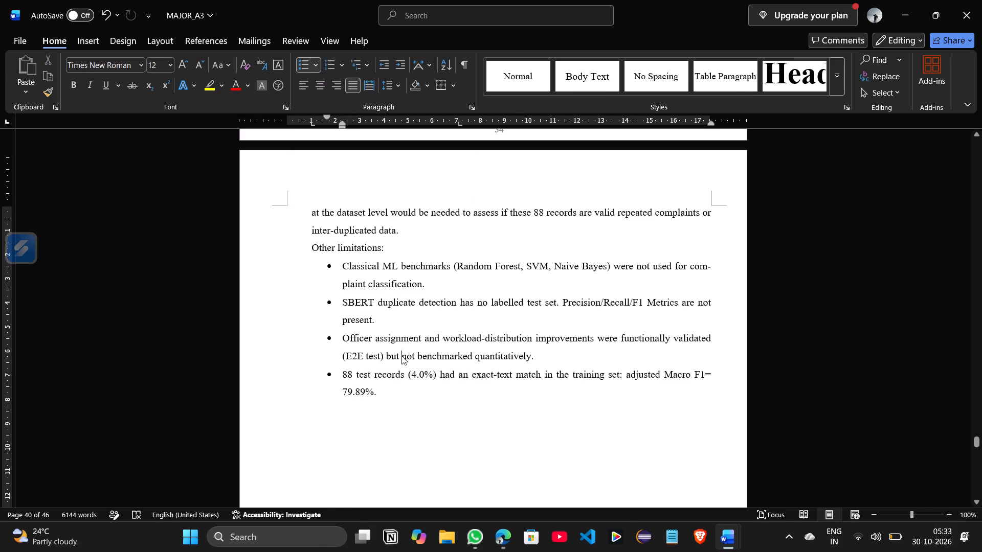
Check the layout of the results chapter and sample code pages, going back towards the start of the report.
scroll(463, 396, up, 1)
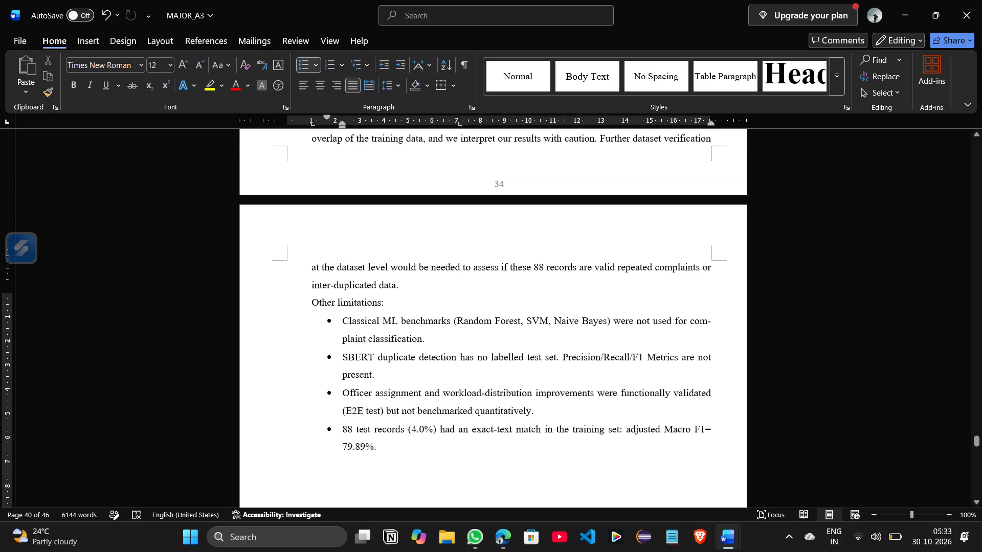
scroll(463, 396, up, 3)
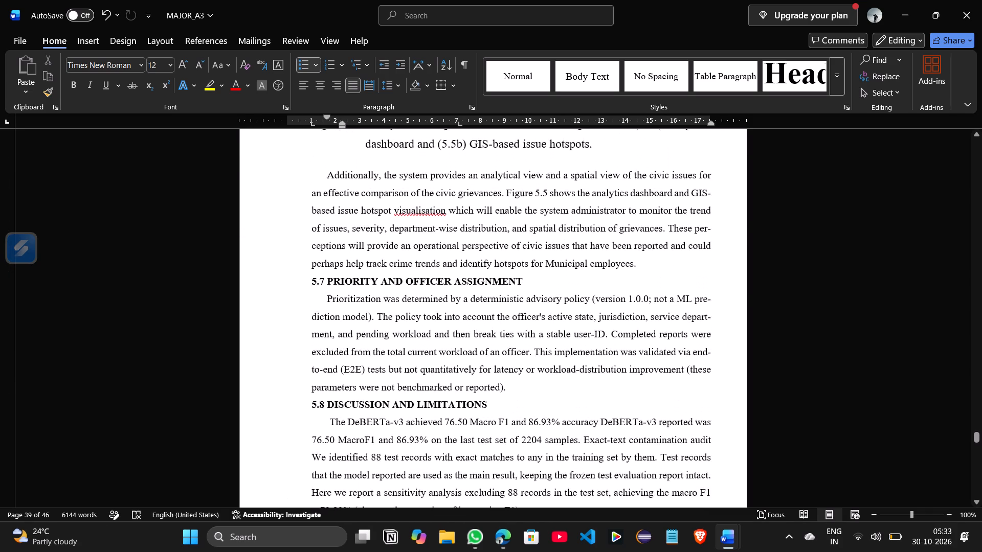
scroll(463, 396, up, 4)
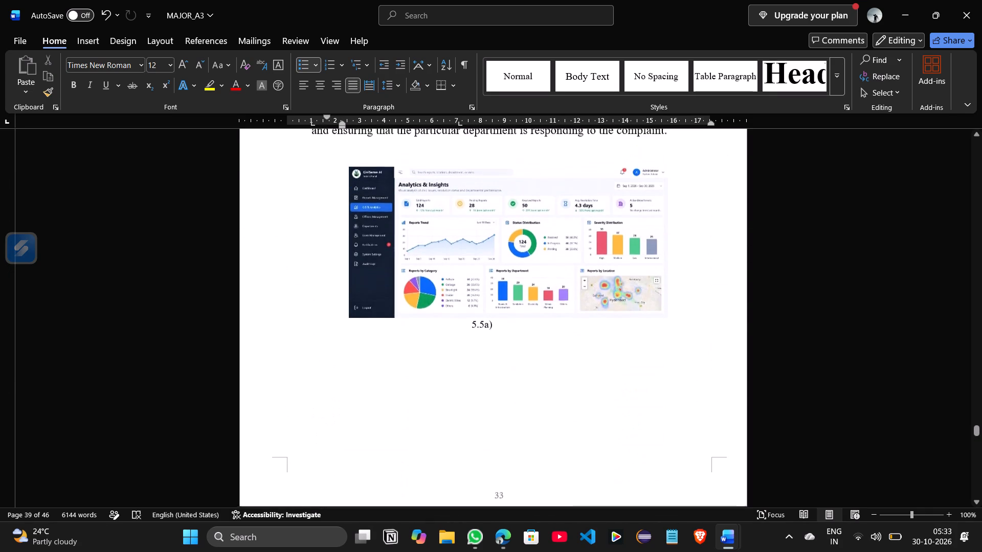
scroll(463, 396, up, 1)
scroll(463, 396, up, 20)
scroll(463, 396, up, 20)
scroll(463, 396, up, 2)
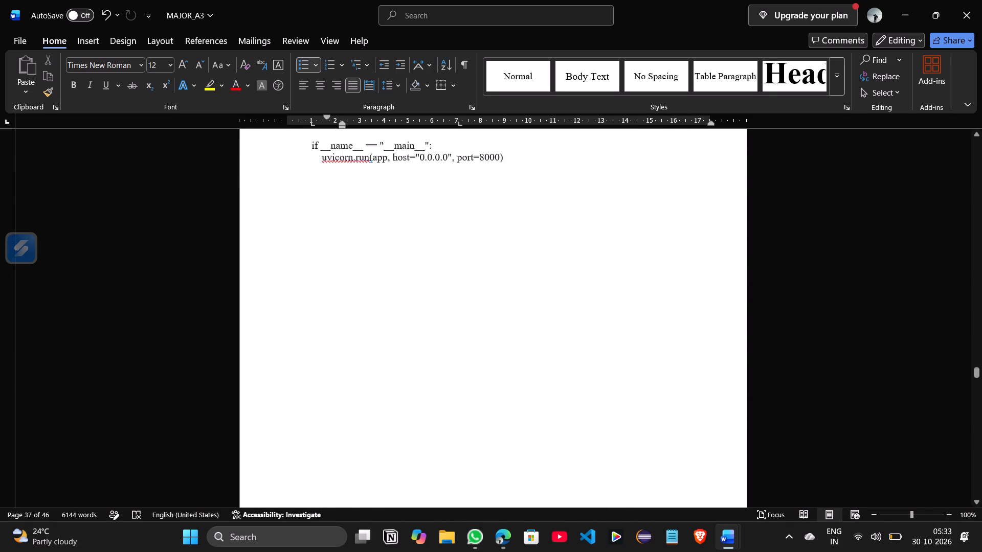
scroll(463, 396, up, 20)
scroll(463, 396, up, 20)
scroll(463, 396, up, 10)
Check the front matter from the cover page through the certificate, vision and mission, acknowledgement and abstract to the table of contents.
scroll(463, 396, down, 1)
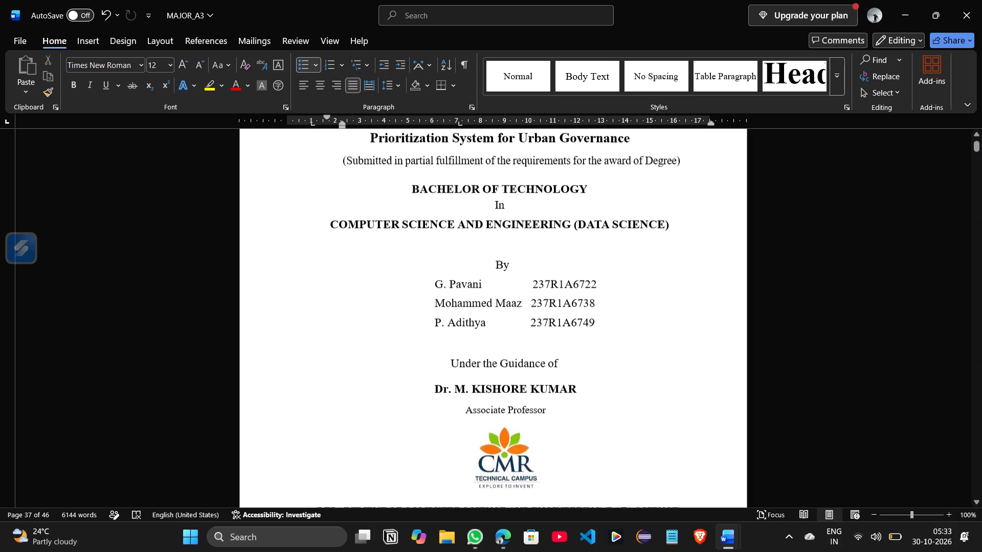
scroll(463, 396, down, 2)
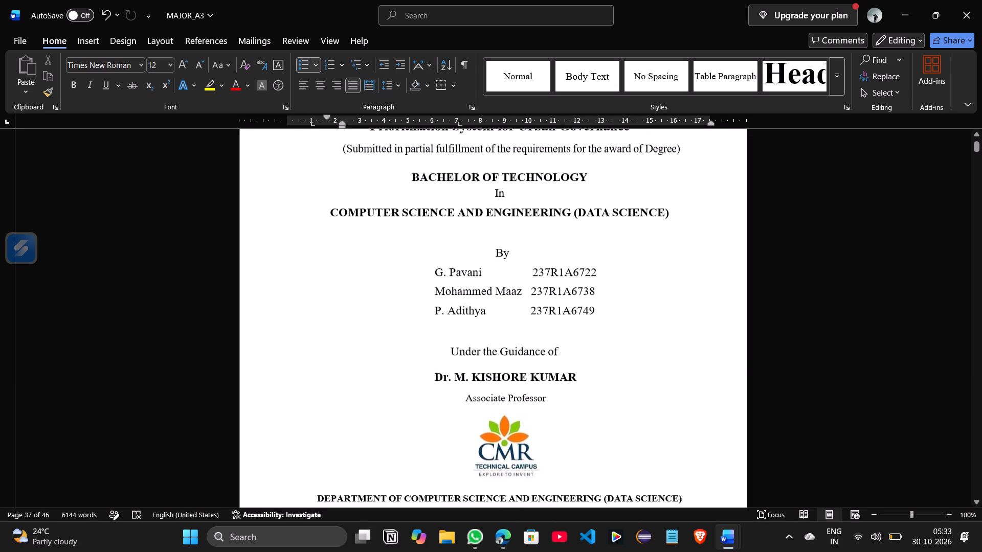
scroll(463, 396, down, 5)
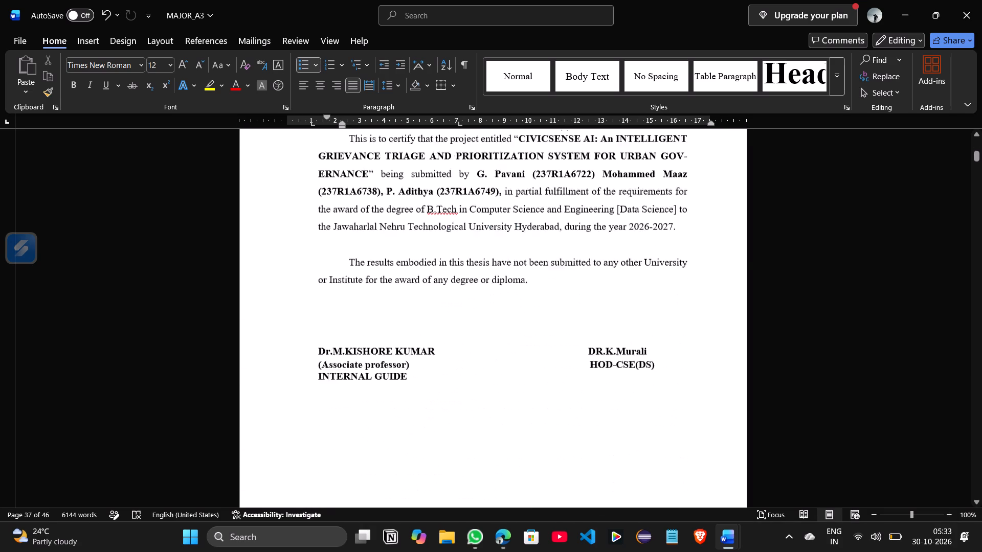
scroll(463, 396, down, 4)
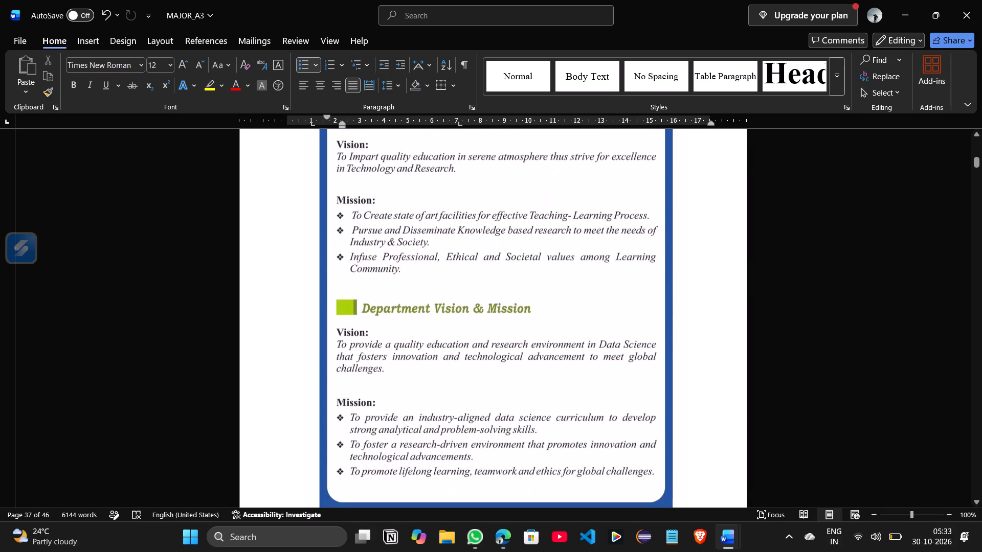
scroll(463, 396, down, 7)
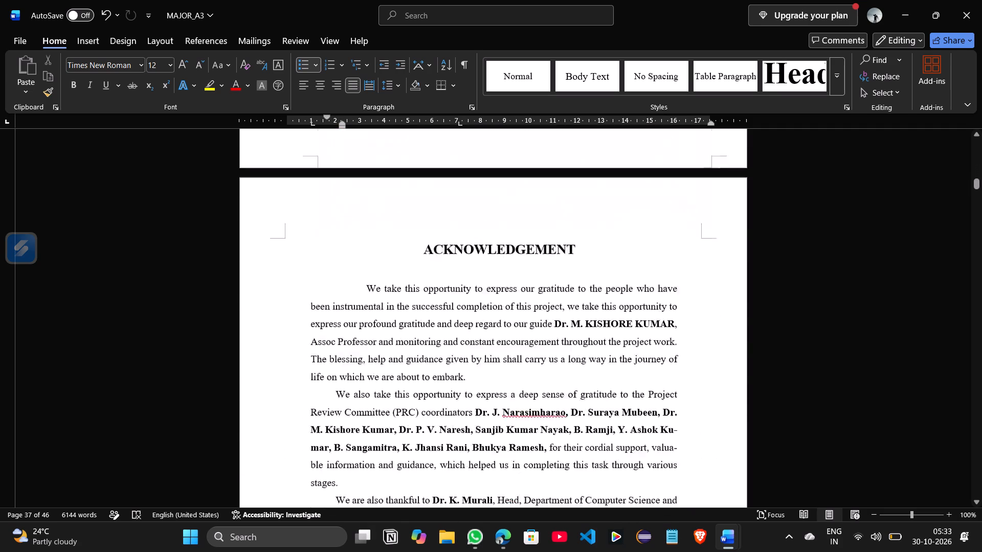
scroll(463, 396, down, 5)
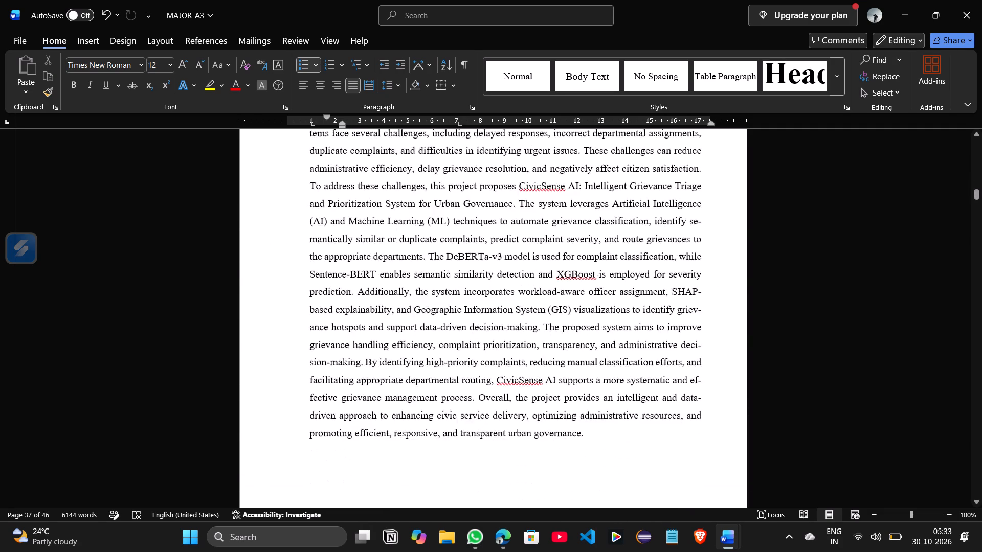
scroll(463, 396, down, 1)
scroll(463, 396, up, 2)
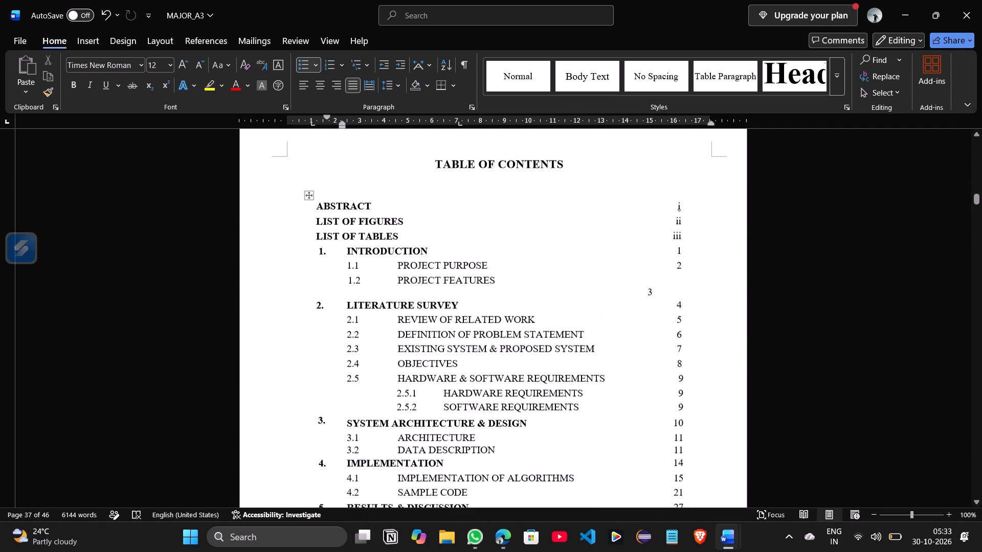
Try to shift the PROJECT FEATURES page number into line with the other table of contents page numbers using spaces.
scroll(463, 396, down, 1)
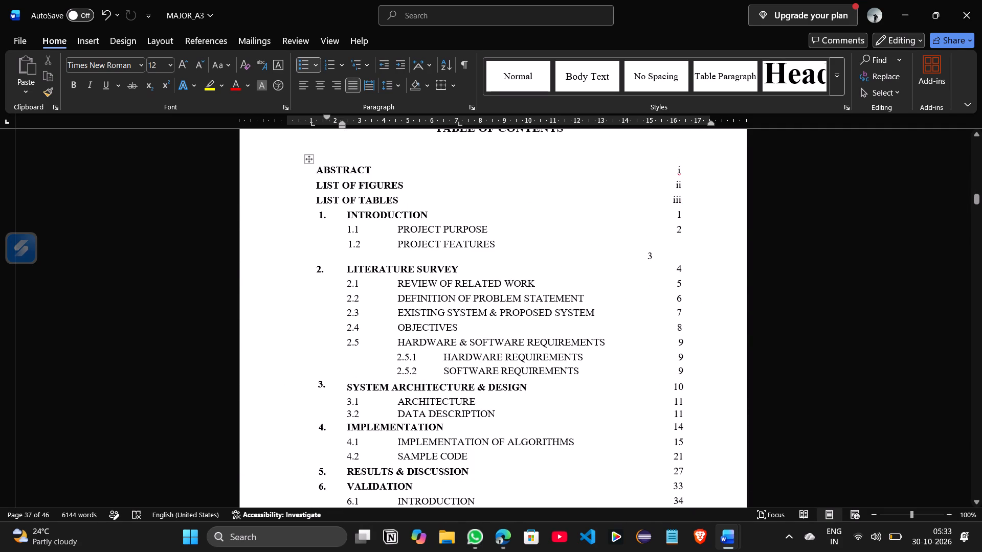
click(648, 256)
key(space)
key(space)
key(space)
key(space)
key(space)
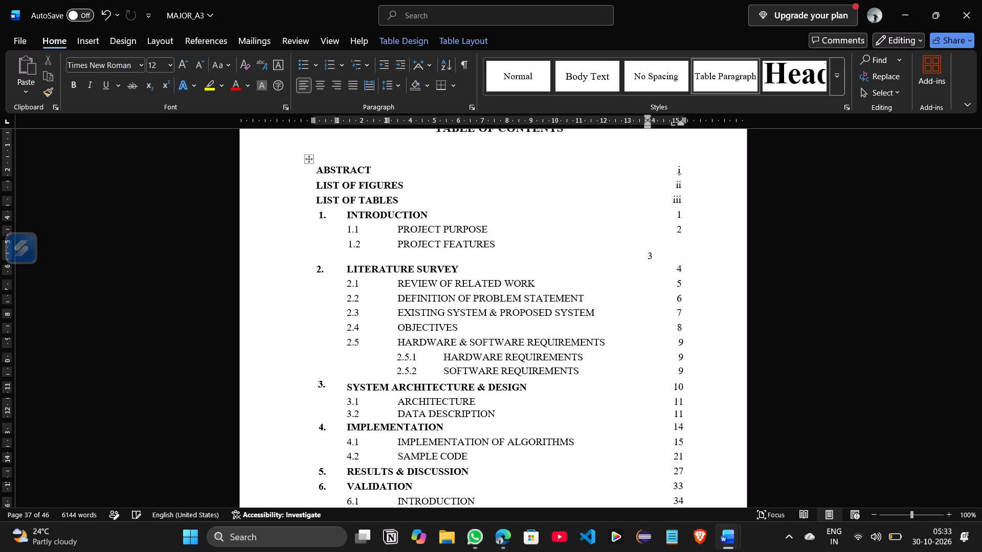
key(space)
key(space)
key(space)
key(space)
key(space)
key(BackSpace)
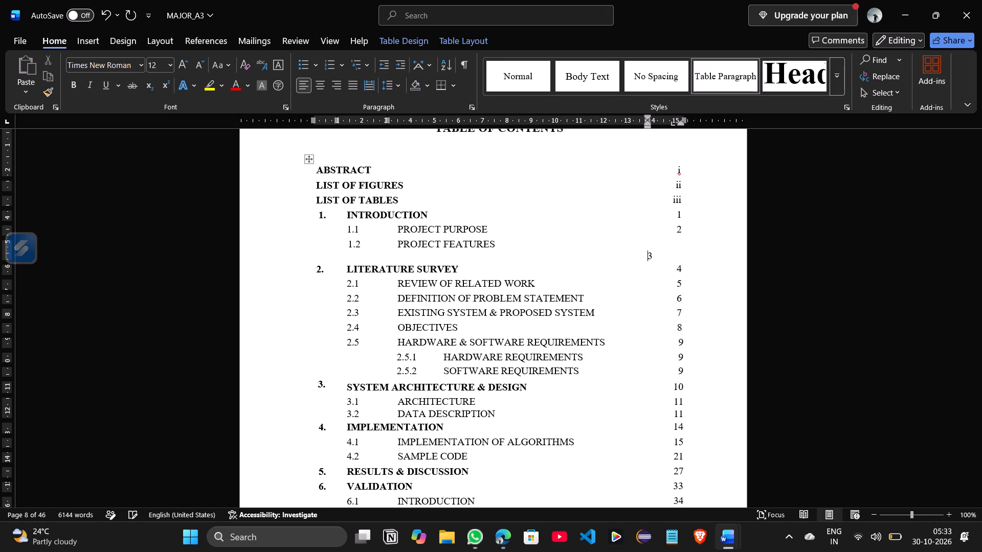
Delete the misplaced page number 3 beside PROJECT FEATURES in the table of contents.
key(Right)
key(BackSpace)
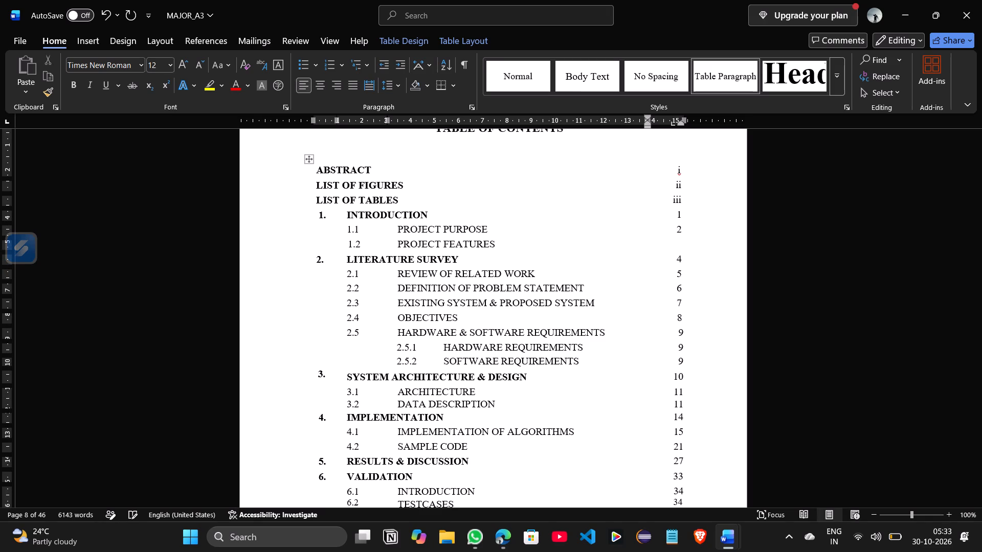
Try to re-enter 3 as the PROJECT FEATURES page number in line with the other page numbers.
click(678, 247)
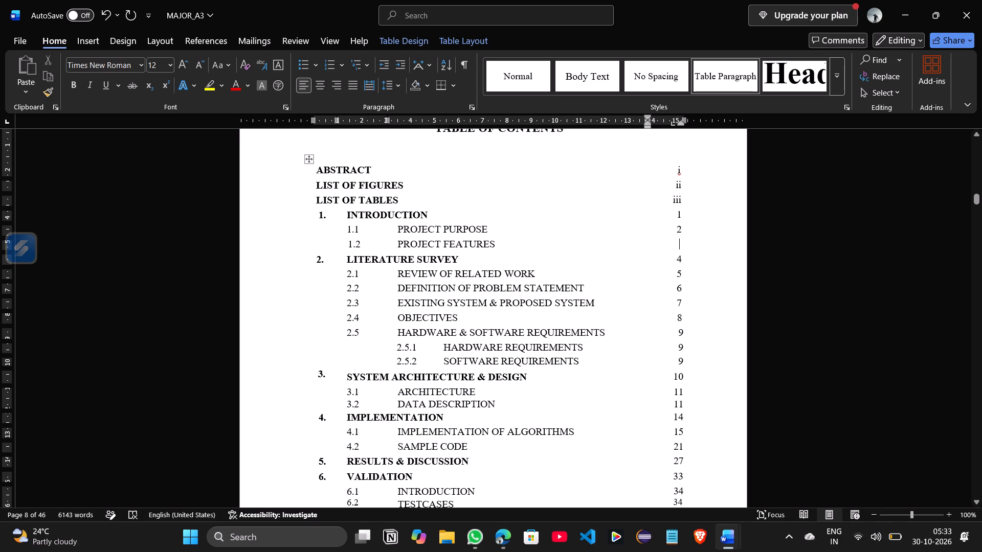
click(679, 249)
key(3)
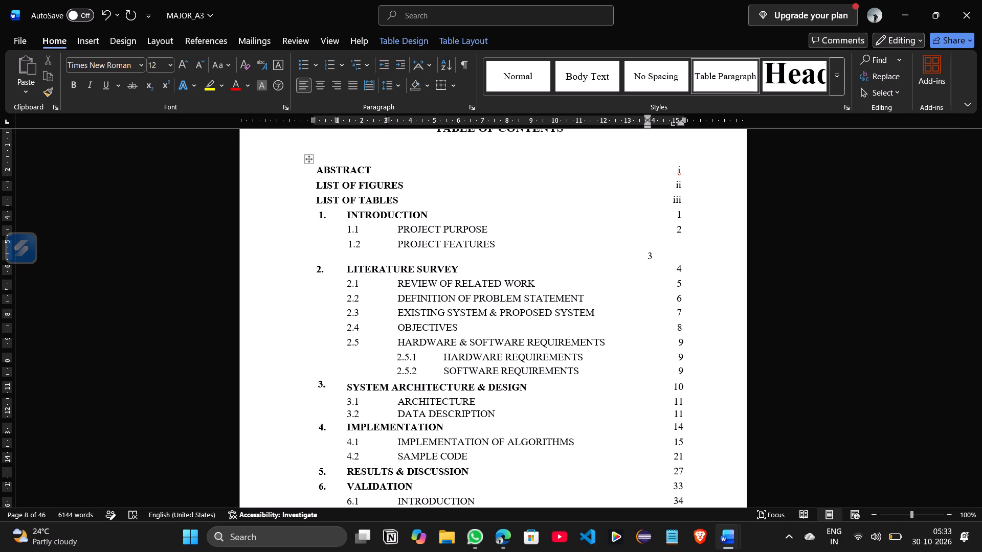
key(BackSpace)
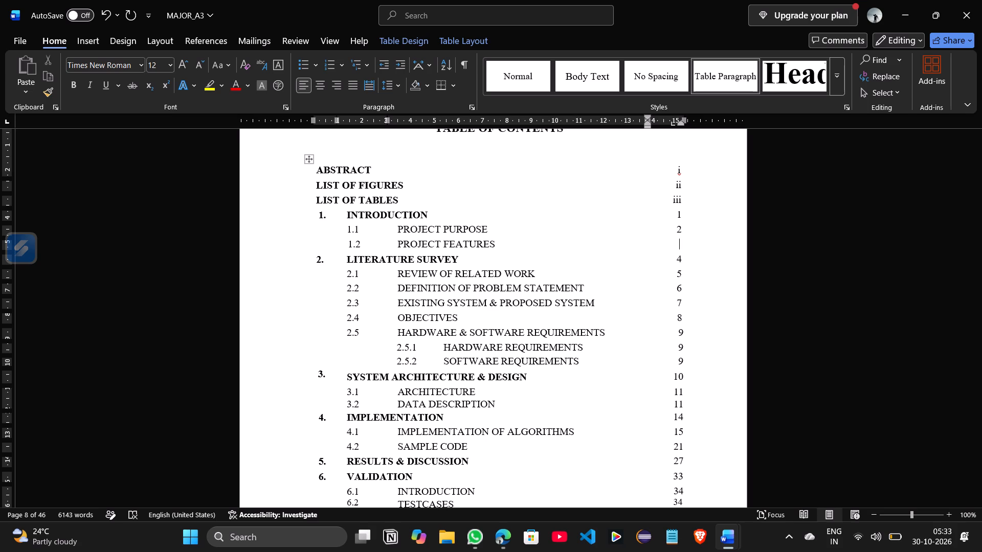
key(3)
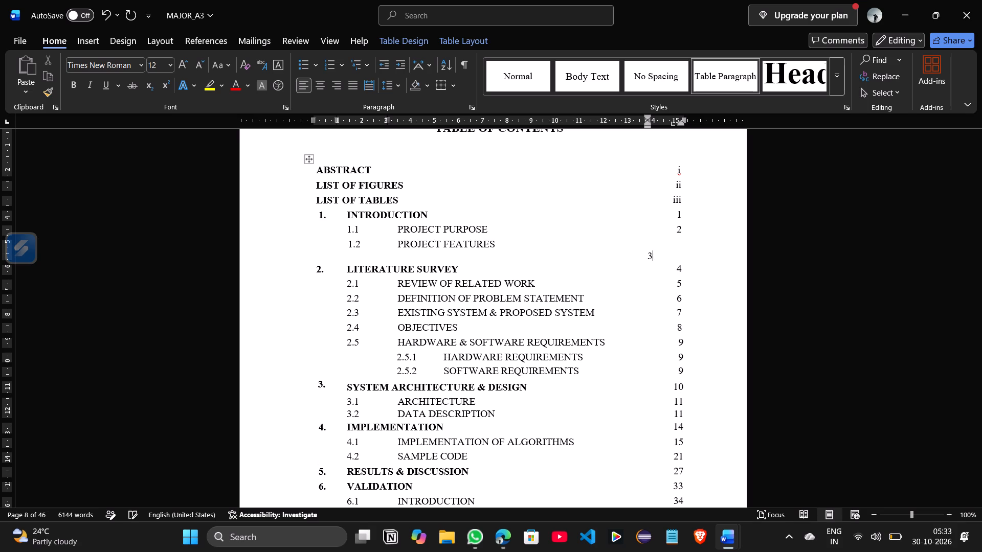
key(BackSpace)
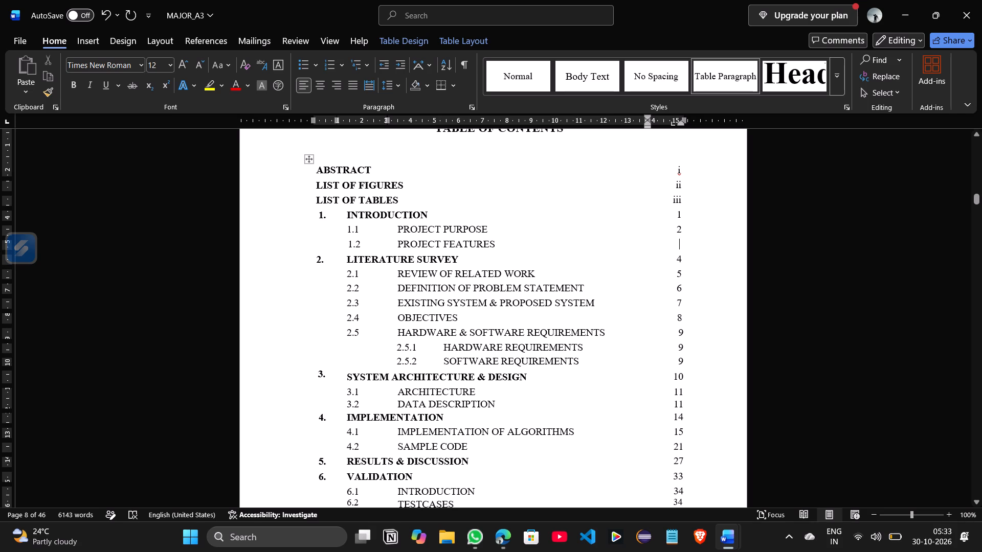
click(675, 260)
Check the remaining table of contents entries and the list of figures.
scroll(641, 292, down, 1)
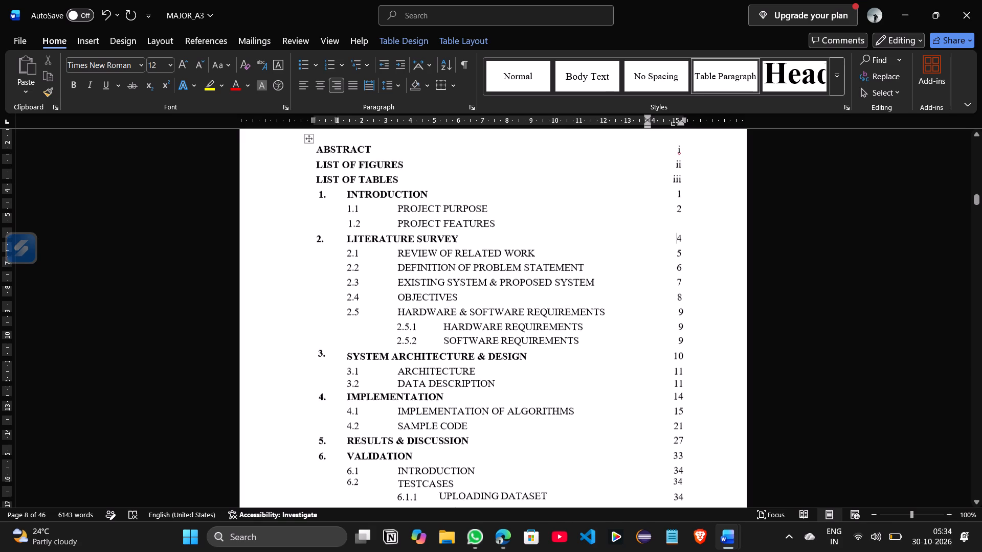
scroll(641, 292, down, 1)
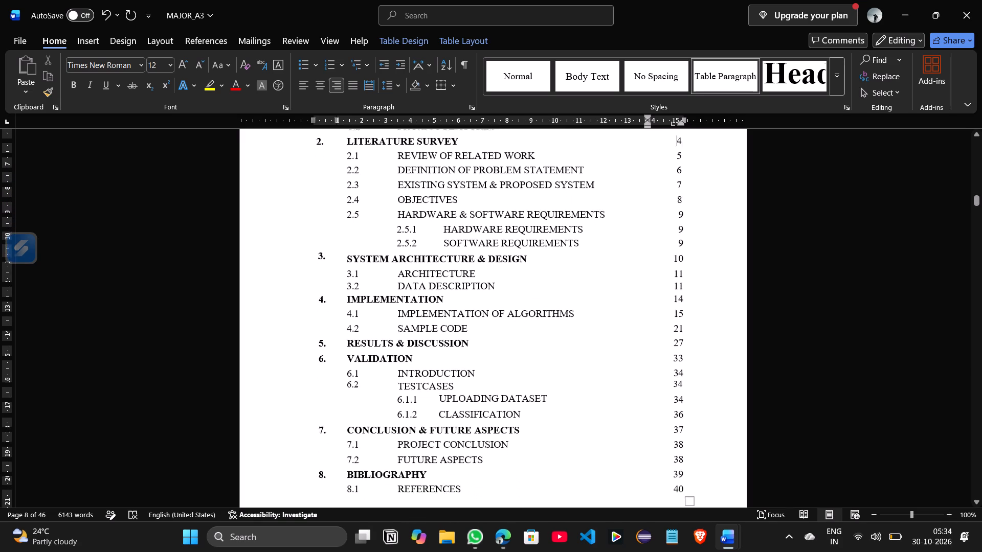
scroll(641, 292, down, 2)
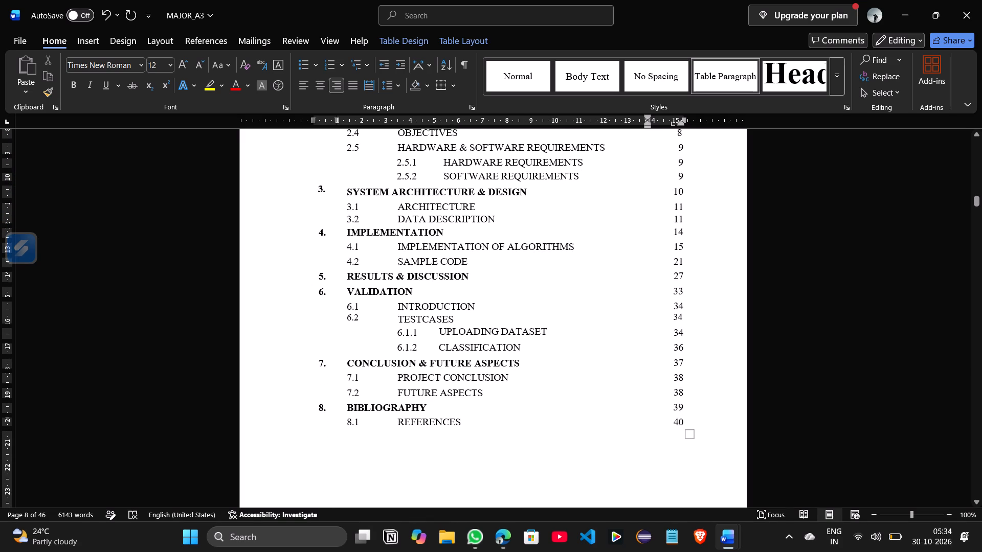
scroll(641, 292, down, 2)
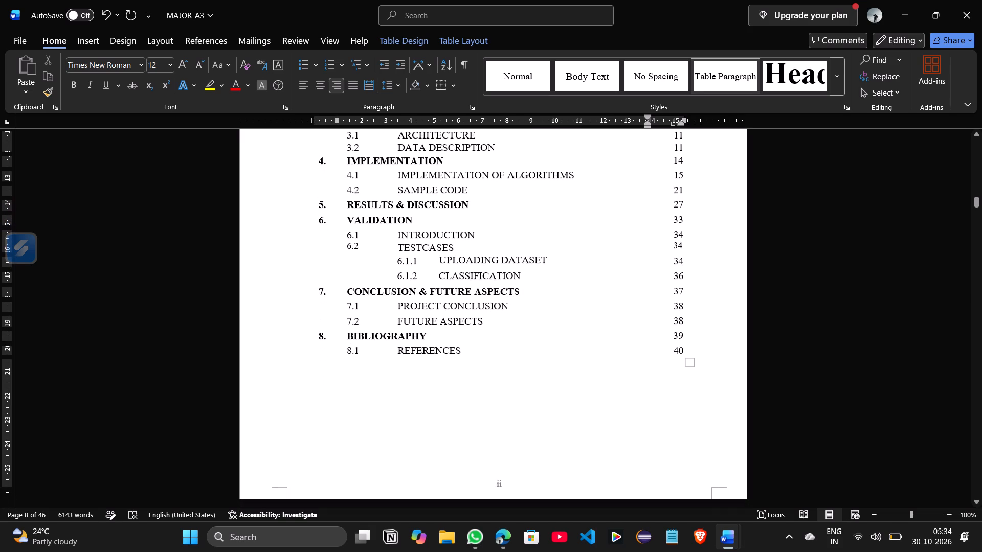
scroll(641, 292, down, 3)
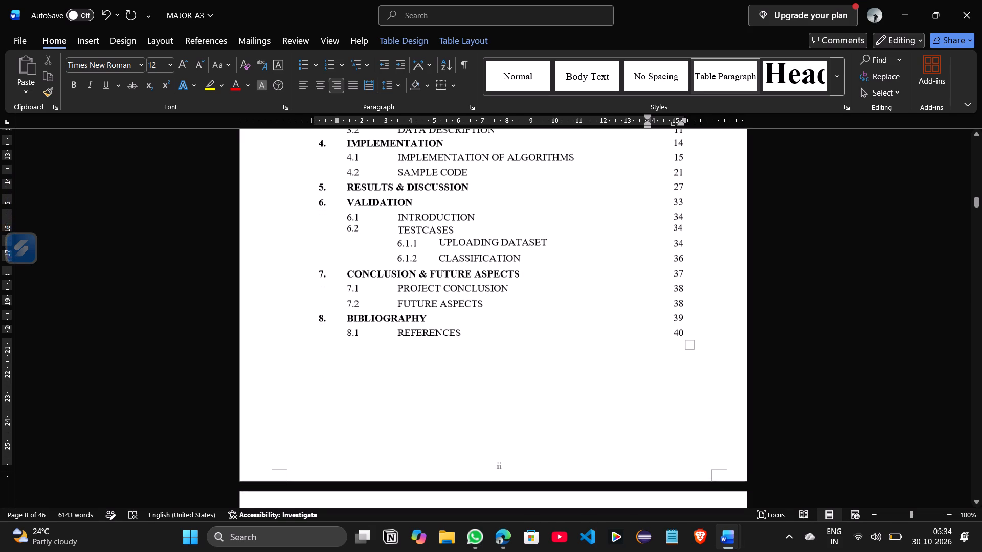
scroll(641, 292, down, 3)
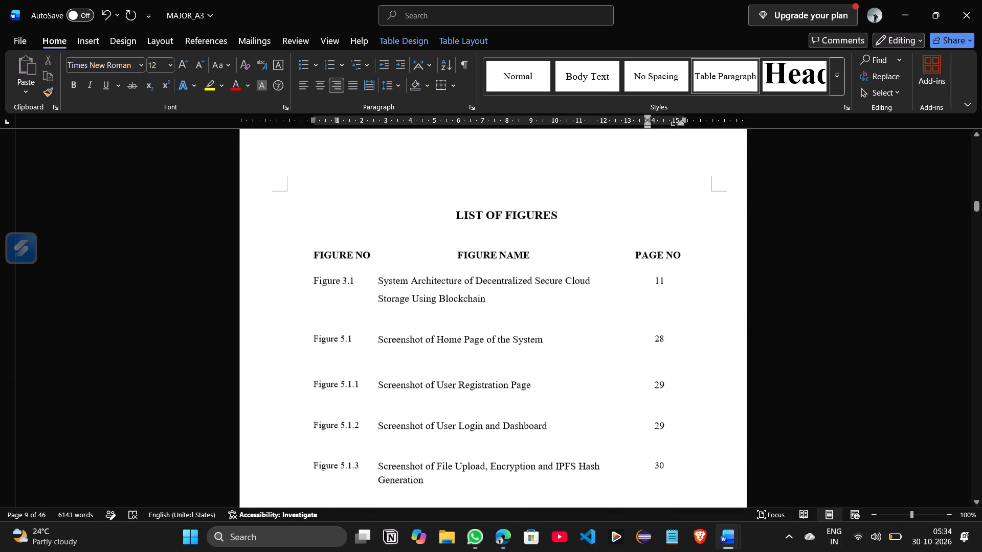
scroll(641, 292, down, 2)
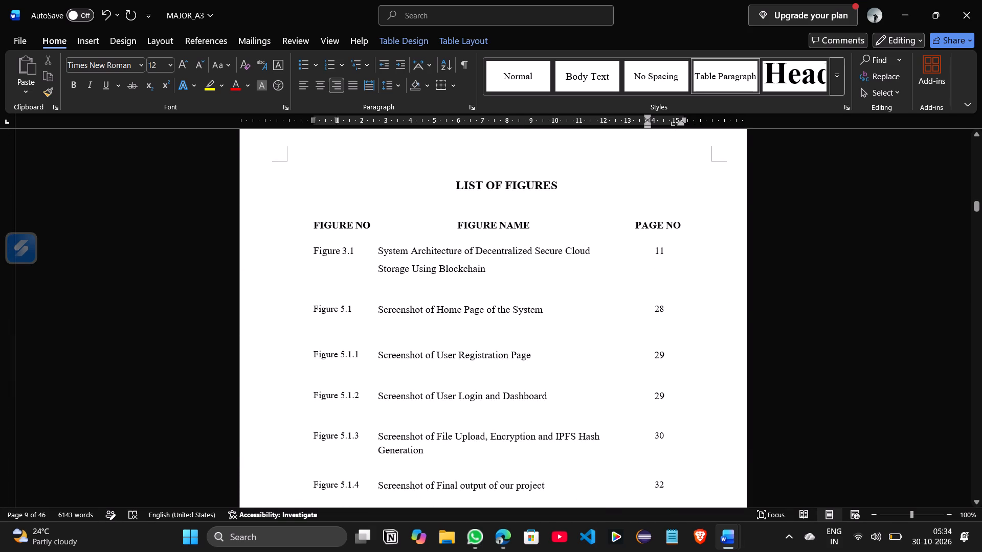
scroll(641, 292, down, 2)
Change the Figure 3.1 name in the list of figures to "System Architecture of An Intelligent Grievance Triage and Prioritization System".
scroll(641, 292, up, 2)
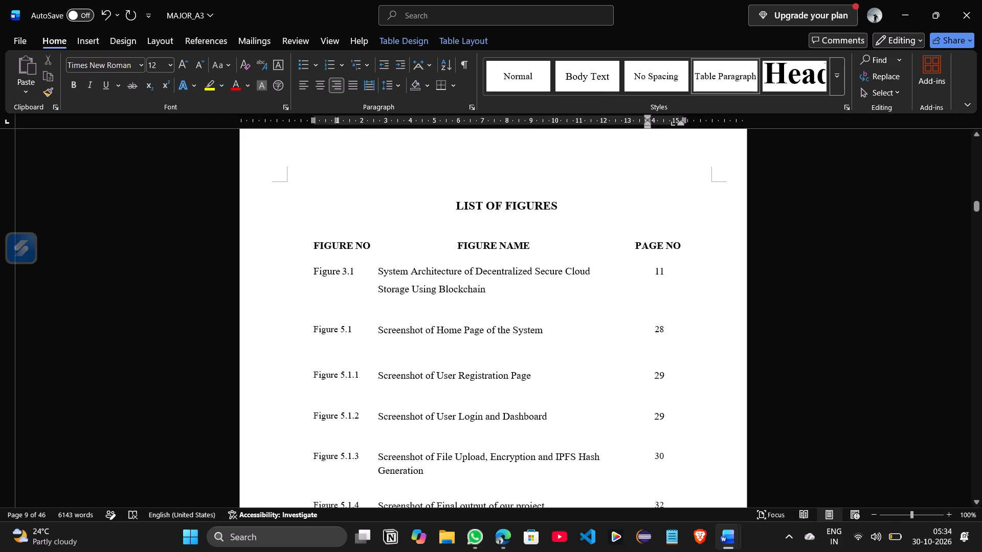
drag(477, 273, 482, 277)
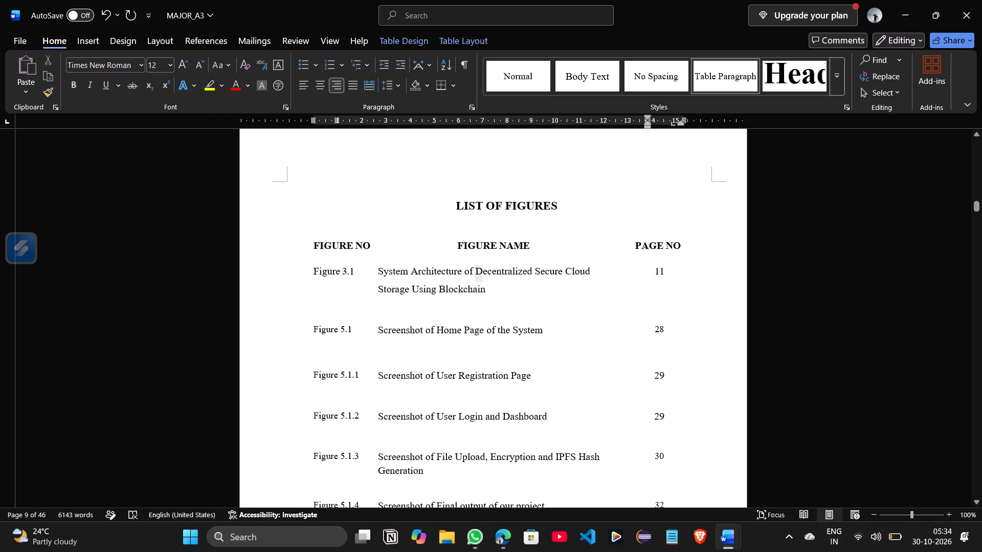
drag(482, 277, 489, 286)
click(484, 289)
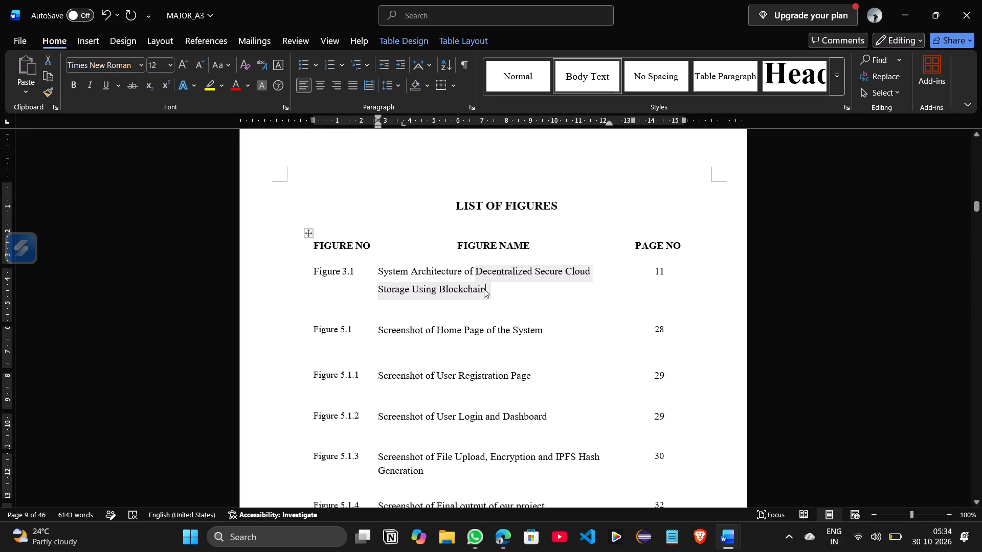
key(BackSpace)
key(BackSpace)
key(BackSpace)
key(BackSpace)
key(BackSpace)
key(BackSpace)
key(BackSpace)
key(BackSpace)
key(BackSpace)
key(BackSpace)
key(BackSpace)
key(BackSpace)
key(BackSpace)
key(BackSpace)
key(BackSpace)
key(BackSpace)
key(BackSpace)
key(BackSpace)
key(BackSpace)
key(BackSpace)
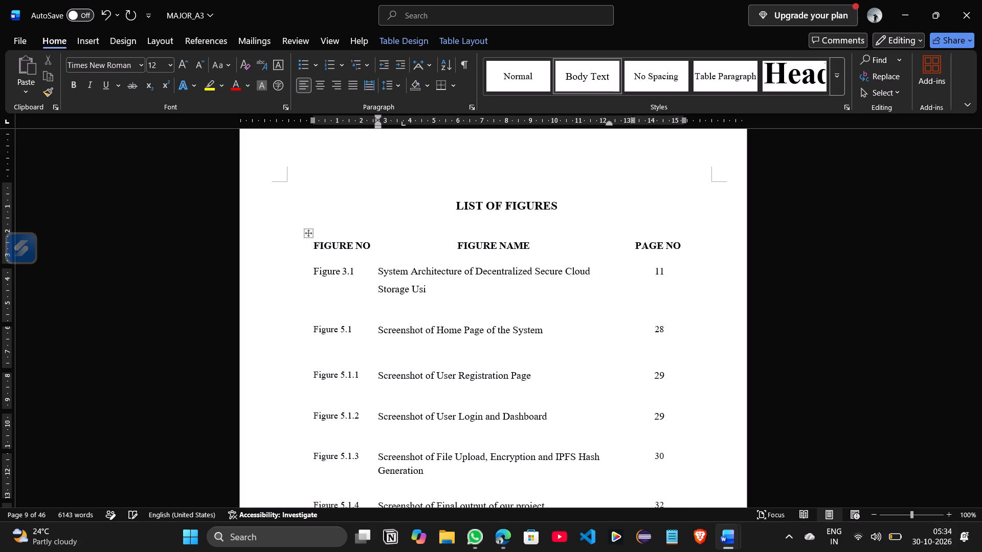
key(BackSpace)
key(BackSpace)
key(BackSpace)
key(BackSpace)
key(BackSpace)
key(BackSpace)
key(BackSpace)
key(BackSpace)
key(BackSpace)
key(BackSpace)
key(BackSpace)
key(BackSpace)
key(BackSpace)
key(BackSpace)
key(BackSpace)
key(BackSpace)
key(BackSpace)
key(BackSpace)
key(BackSpace)
key(BackSpace)
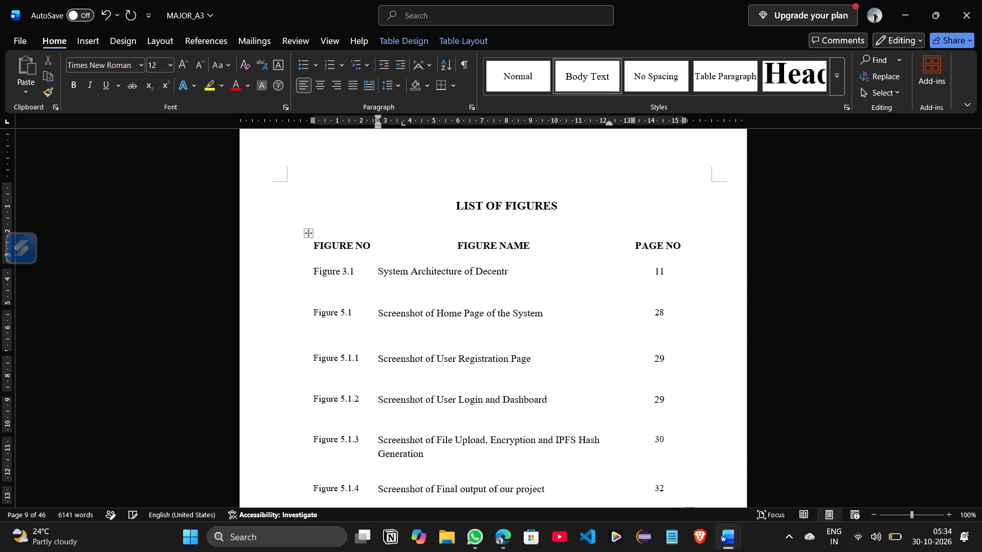
key(BackSpace)
key(BackSpace)
key(BackSpace)
key(BackSpace)
key(BackSpace)
key(BackSpace)
key(a)
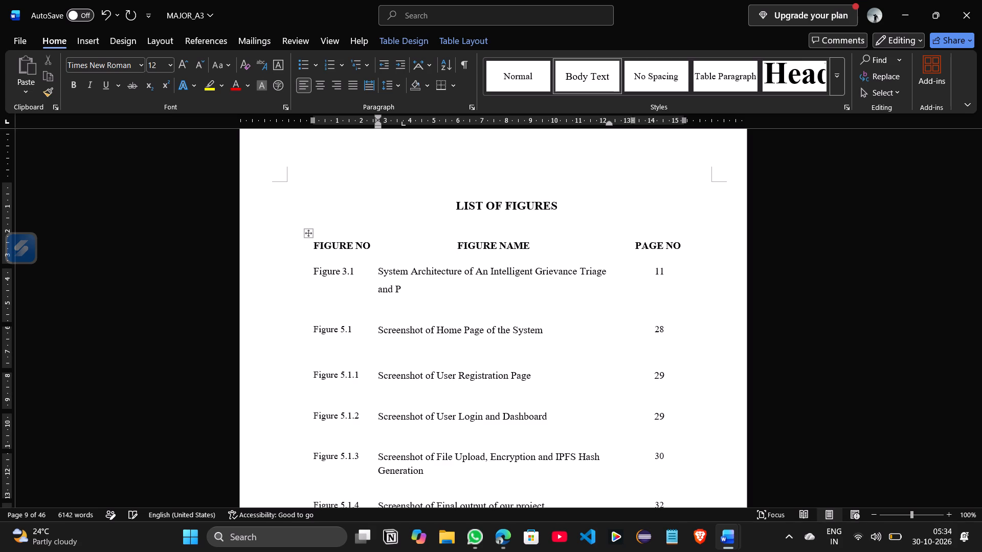
text(rio)
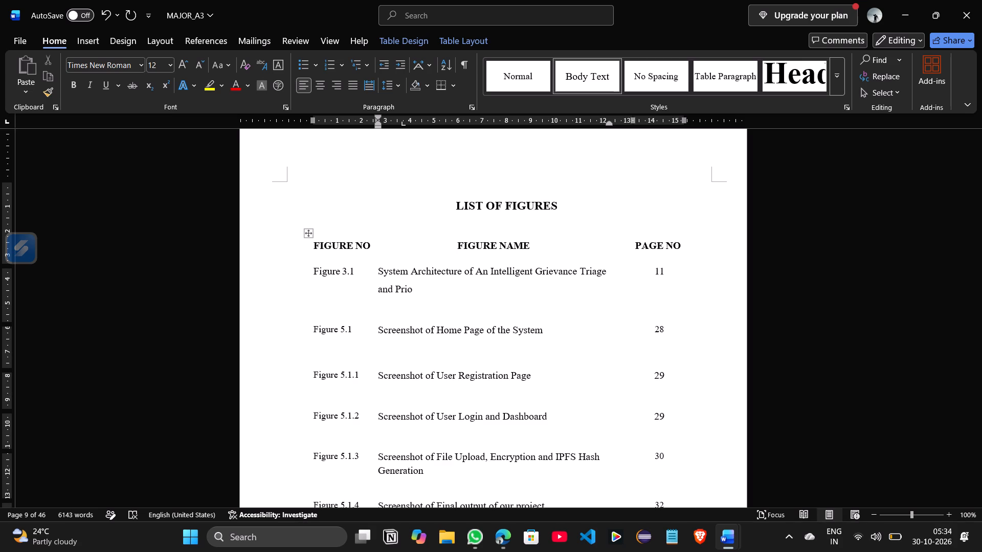
text(riti)
key(s)
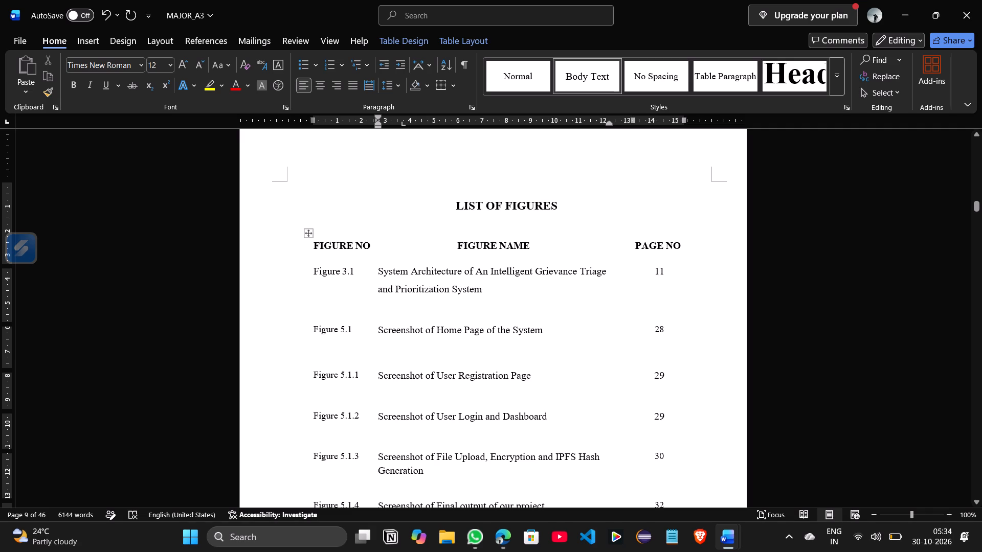
Check the remaining figure entries and the pages from the architecture diagram and data description through implementation to the sample code.
scroll(545, 331, down, 1)
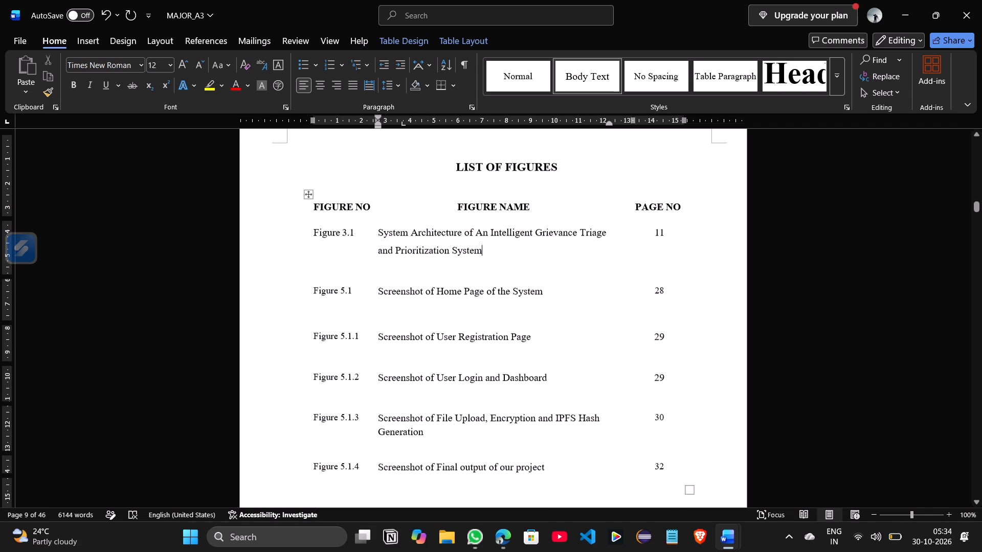
scroll(545, 331, down, 2)
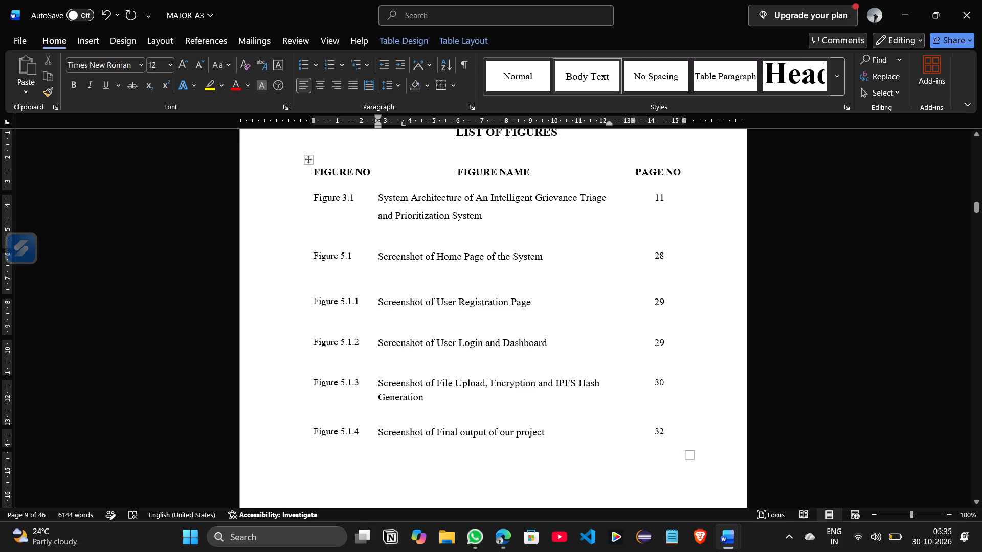
scroll(472, 368, down, 5)
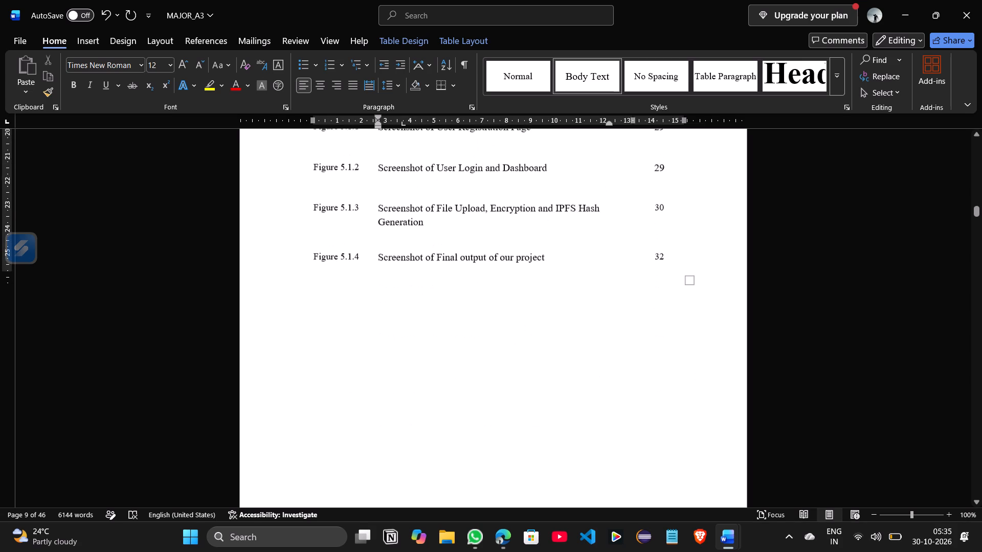
scroll(472, 368, down, 12)
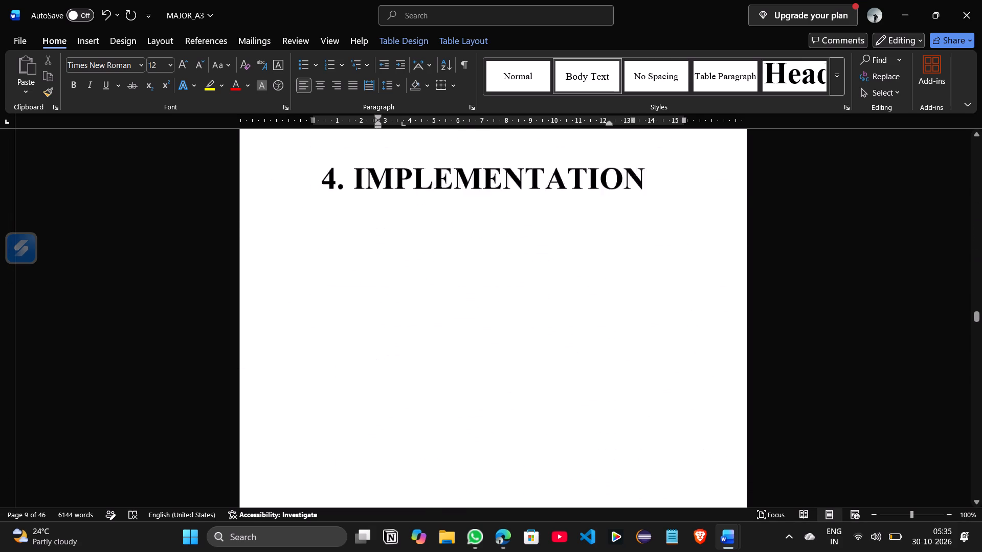
scroll(472, 368, up, 9)
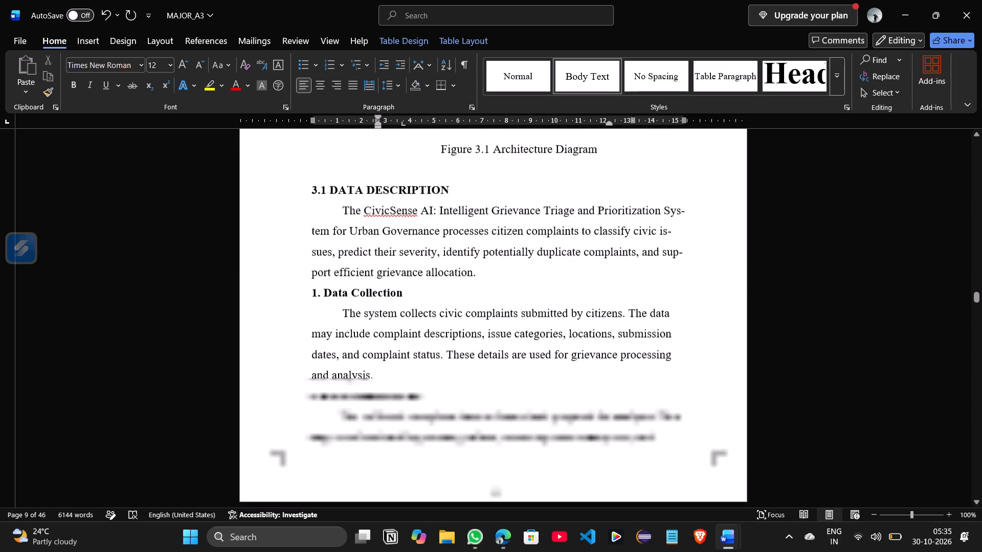
scroll(472, 368, down, 4)
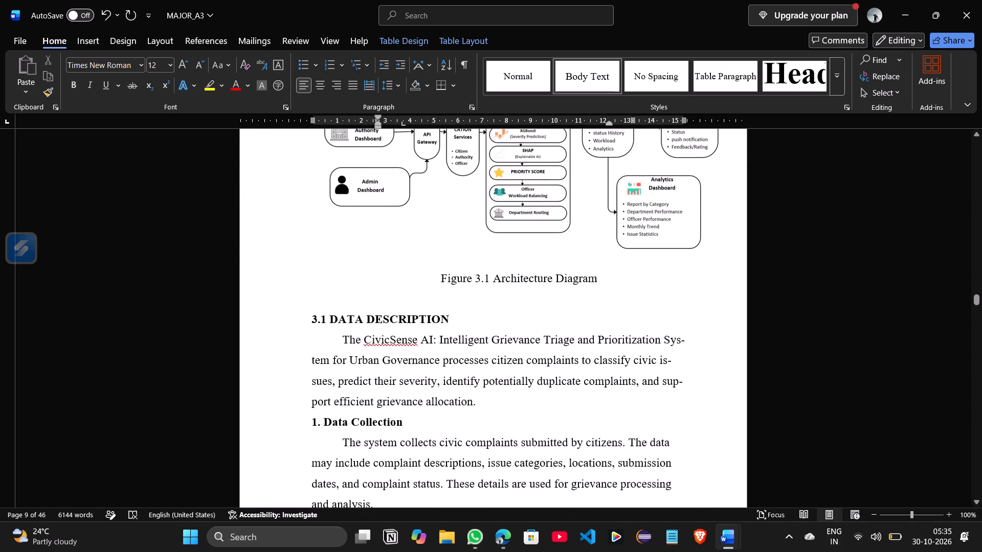
scroll(472, 368, down, 6)
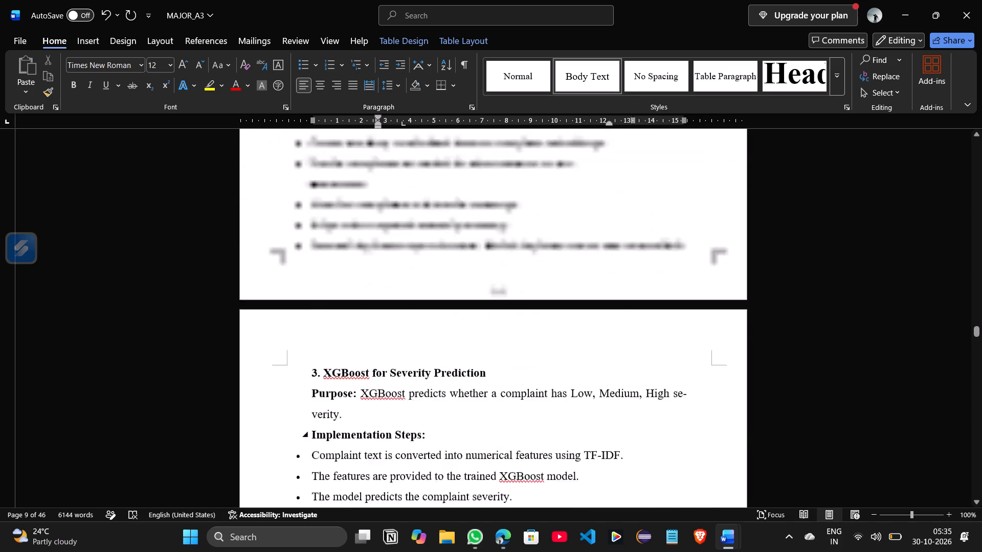
scroll(472, 368, down, 4)
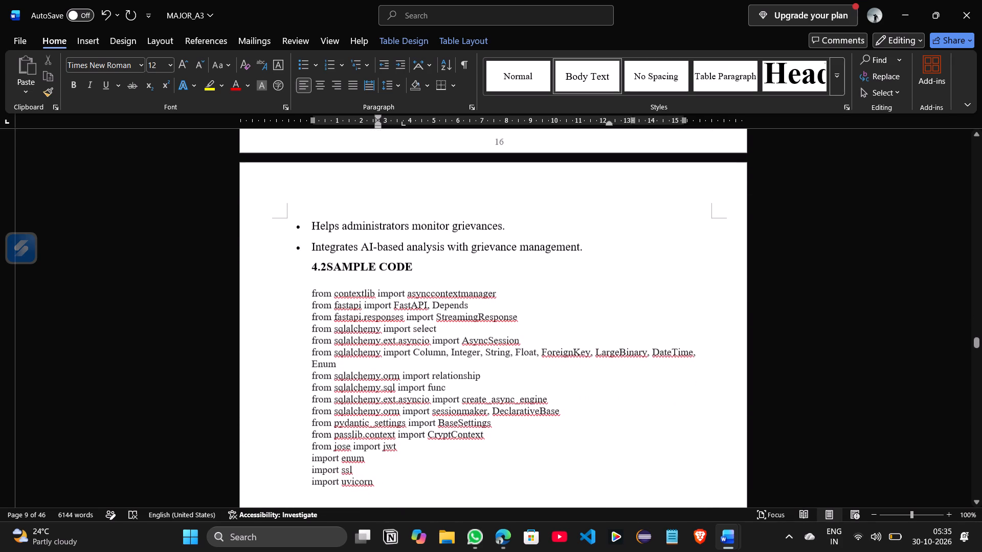
scroll(472, 368, down, 1)
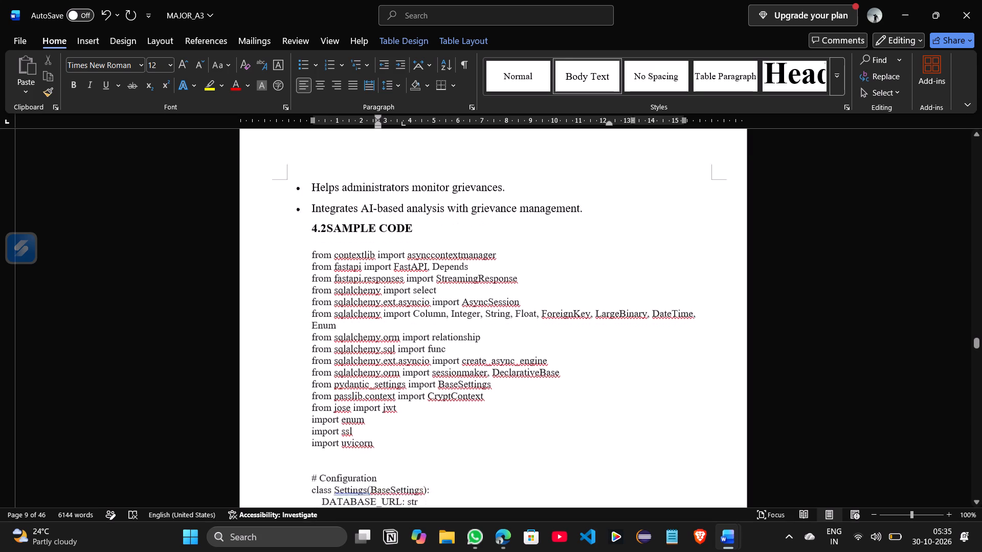
Align the first-line indent of the "Supports complaint submission and tracking." bullet with the paragraph's left indent.
click(293, 315)
scroll(293, 315, up, 1)
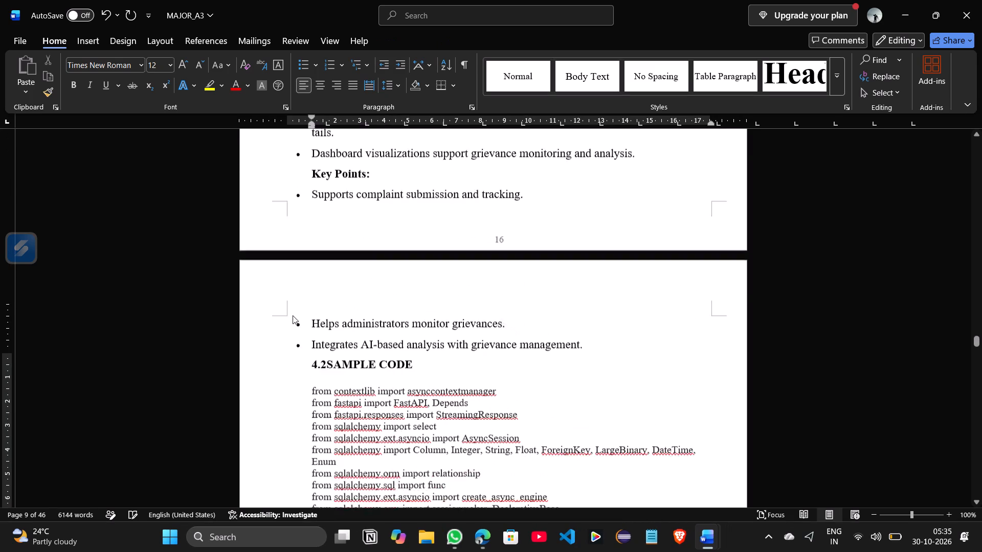
scroll(293, 315, up, 1)
click(309, 224)
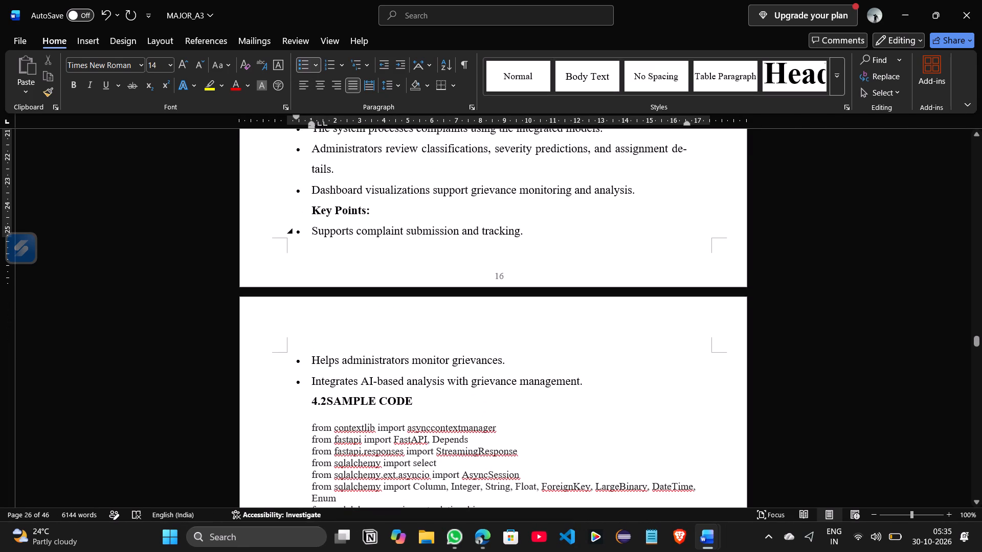
drag(294, 116, 309, 117)
Align the first-line indent of the Implementation chapter's text and bullet lists, down to "Integrates AI-based analysis", with their left indent.
scroll(309, 117, up, 2)
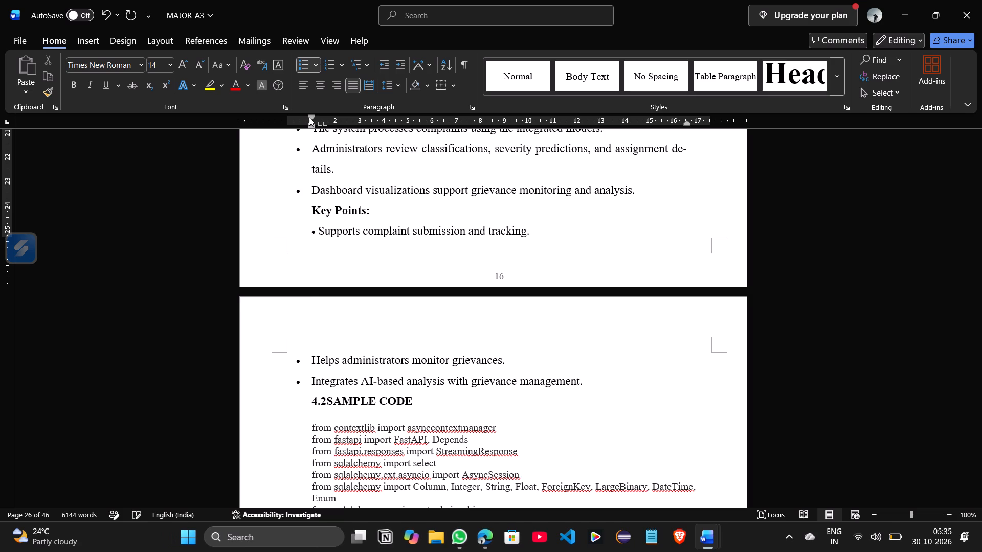
scroll(309, 117, up, 1)
scroll(315, 225, up, 8)
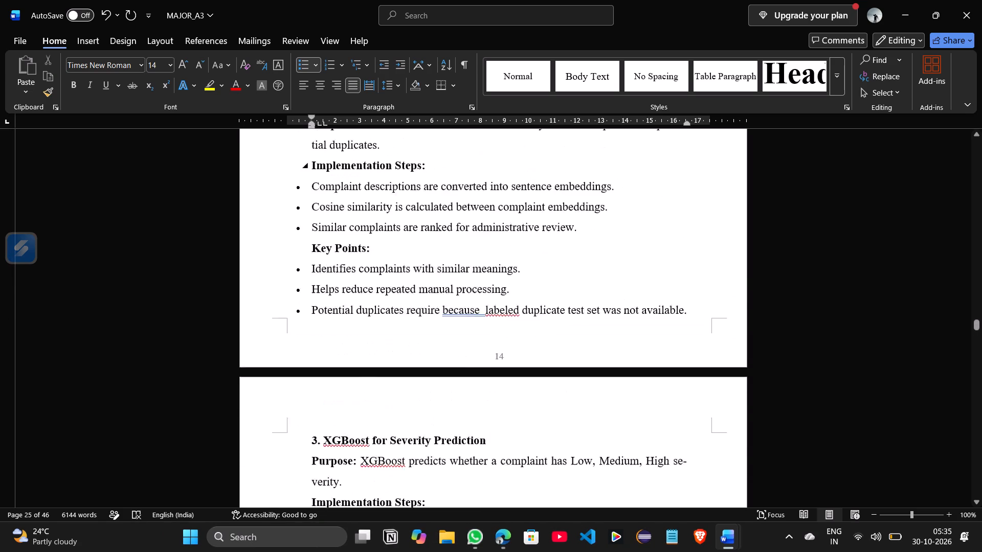
scroll(315, 225, up, 1)
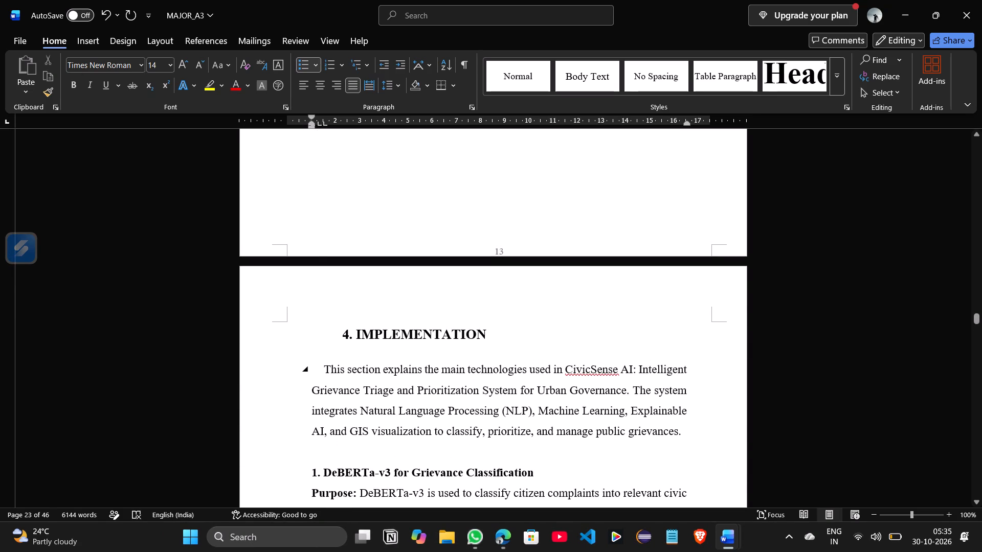
drag(333, 343, 406, 405)
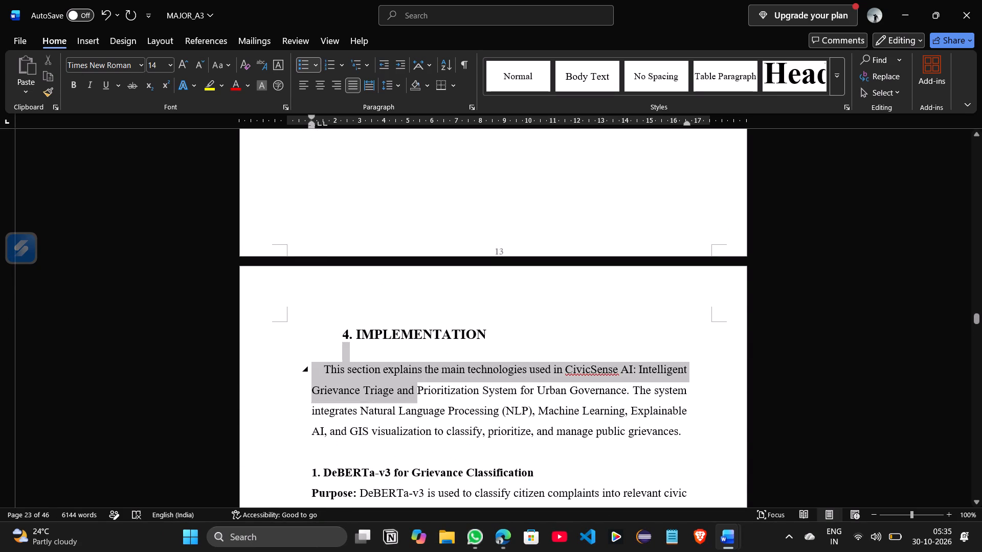
drag(406, 405, 420, 518)
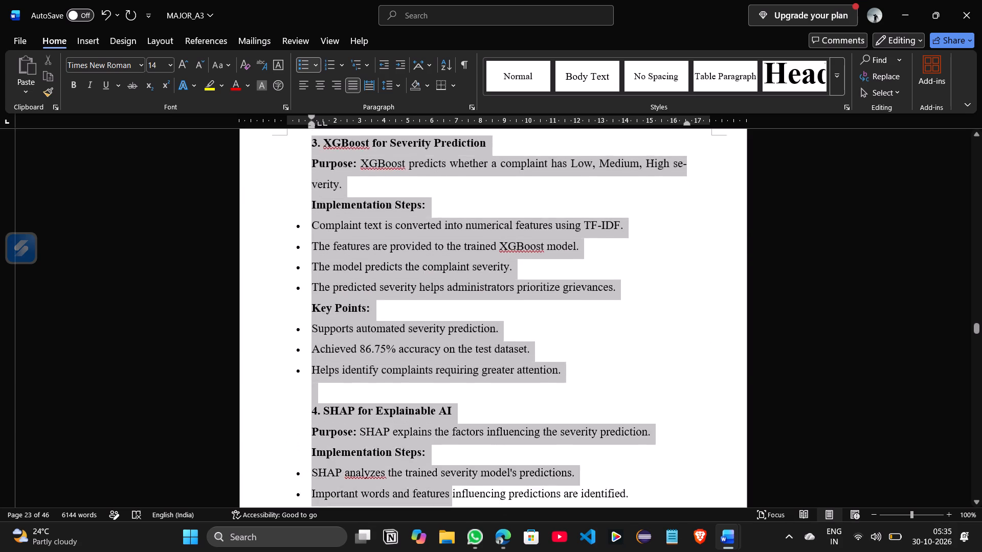
drag(420, 518, 427, 551)
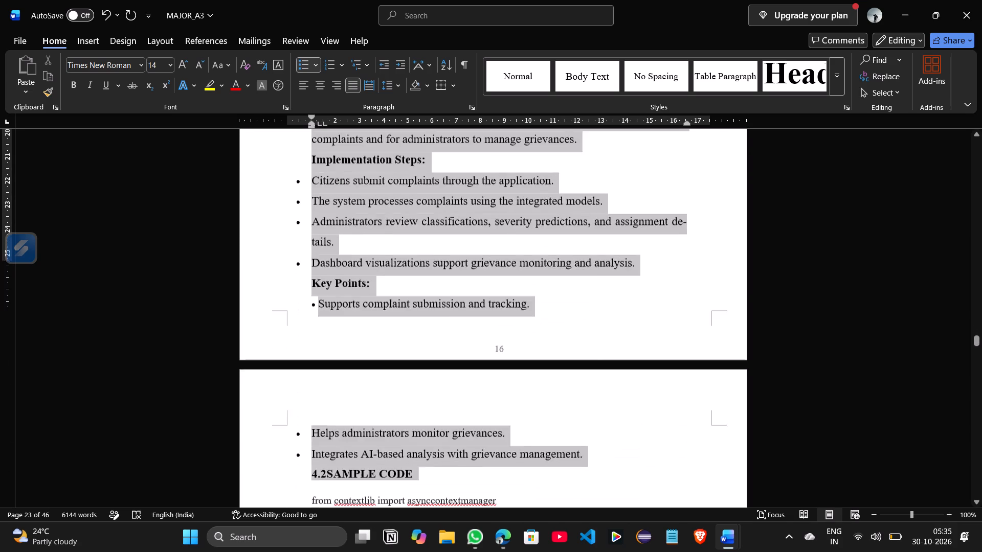
drag(427, 551, 406, 167)
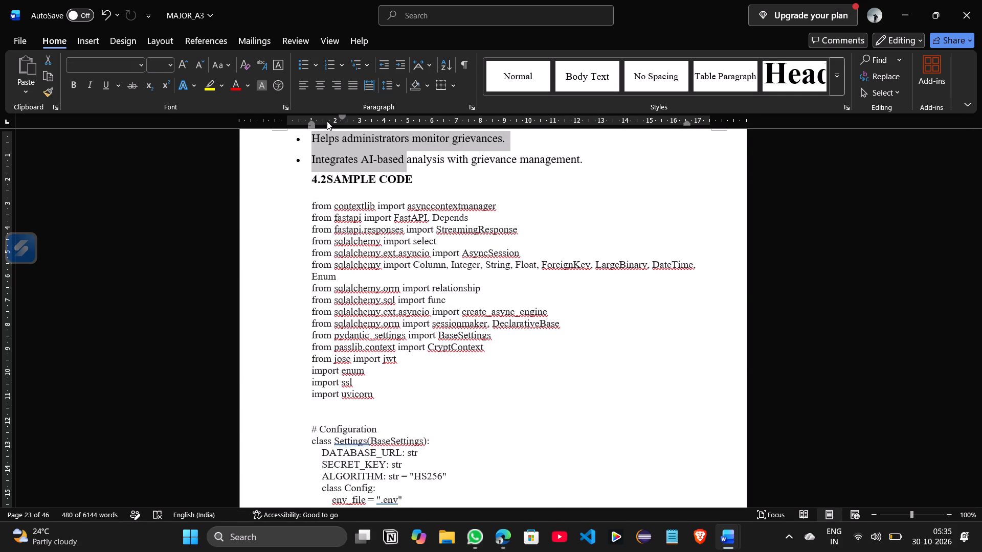
drag(341, 116, 322, 117)
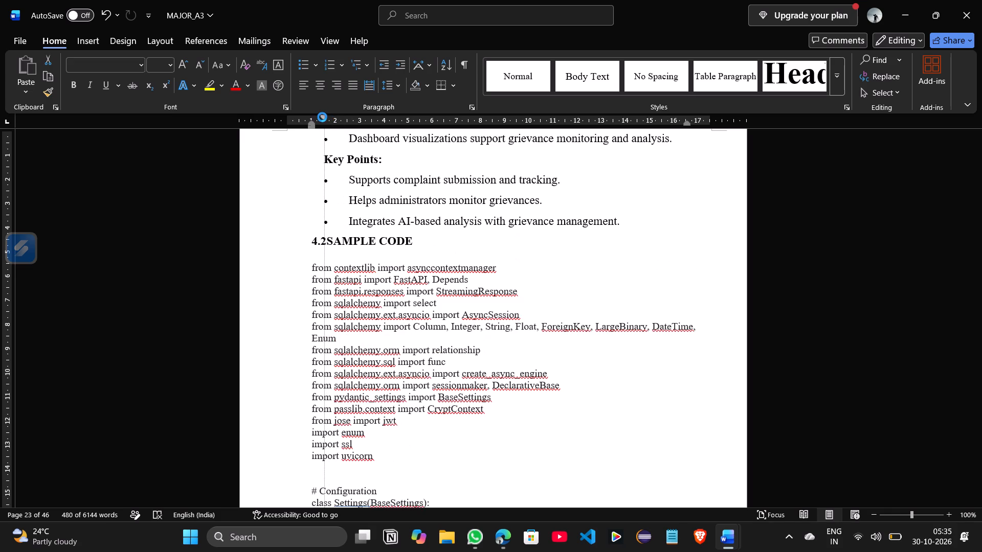
drag(322, 117, 313, 119)
Align the first-line indent of the large "4. IMPLEMENTATION" chapter title with its left indent.
scroll(378, 211, up, 3)
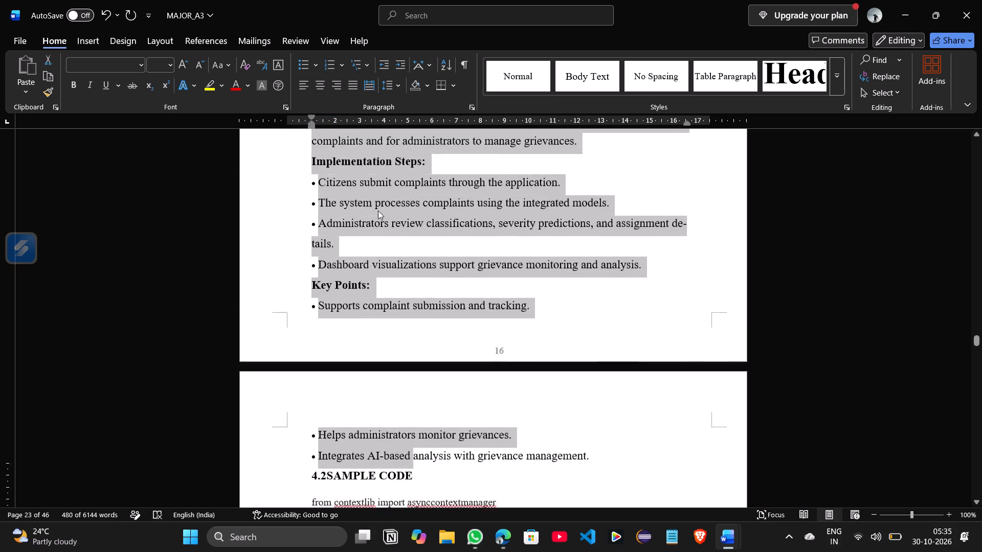
scroll(378, 211, up, 5)
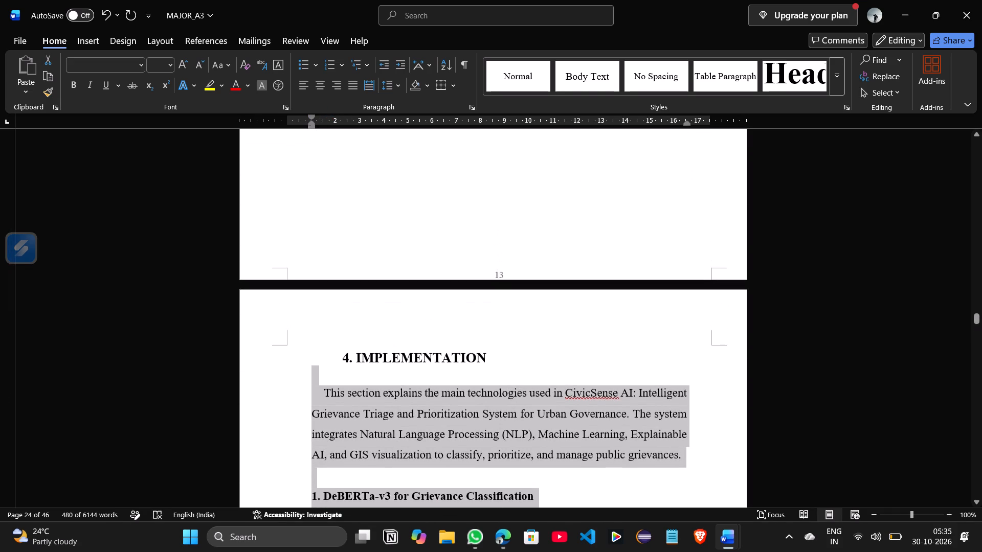
click(394, 241)
scroll(394, 241, up, 2)
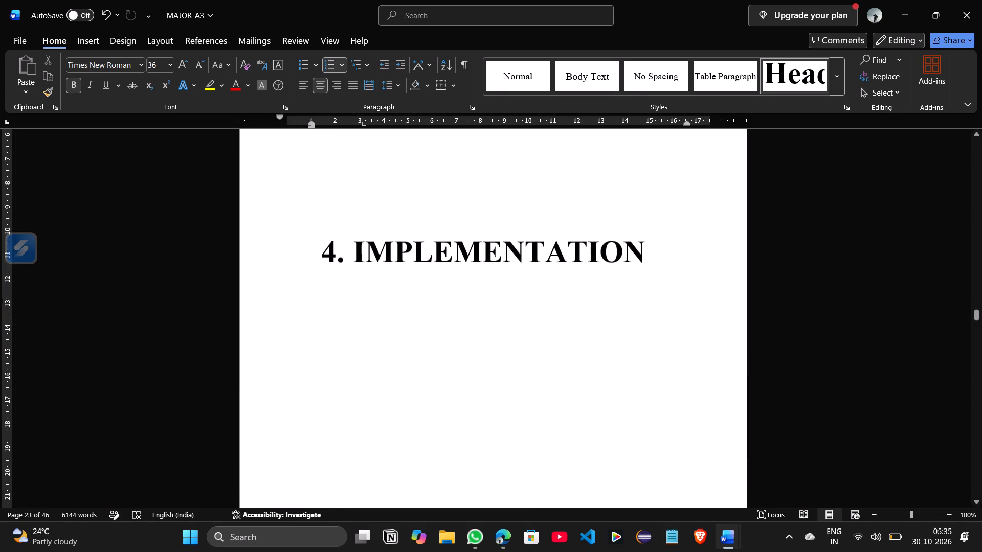
scroll(394, 241, up, 1)
click(355, 374)
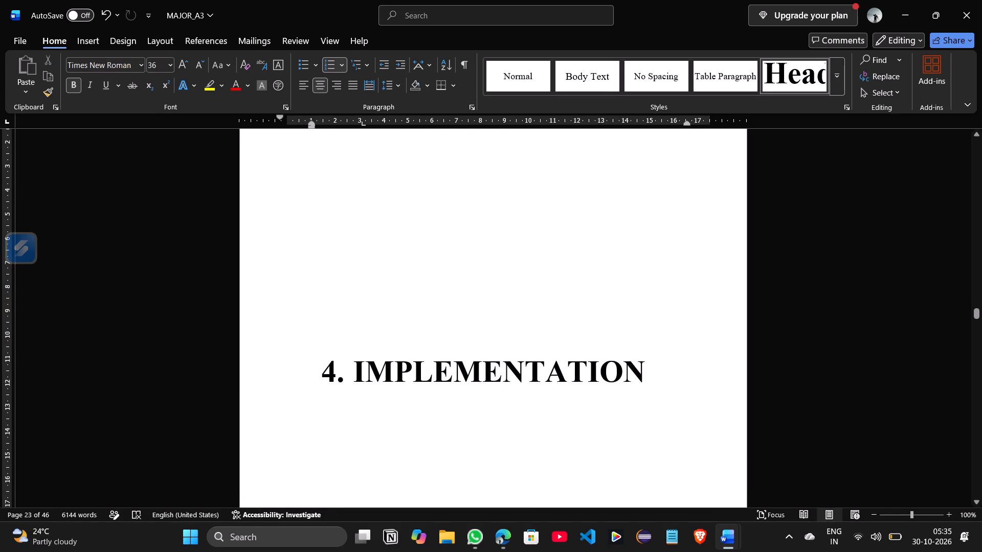
click(312, 122)
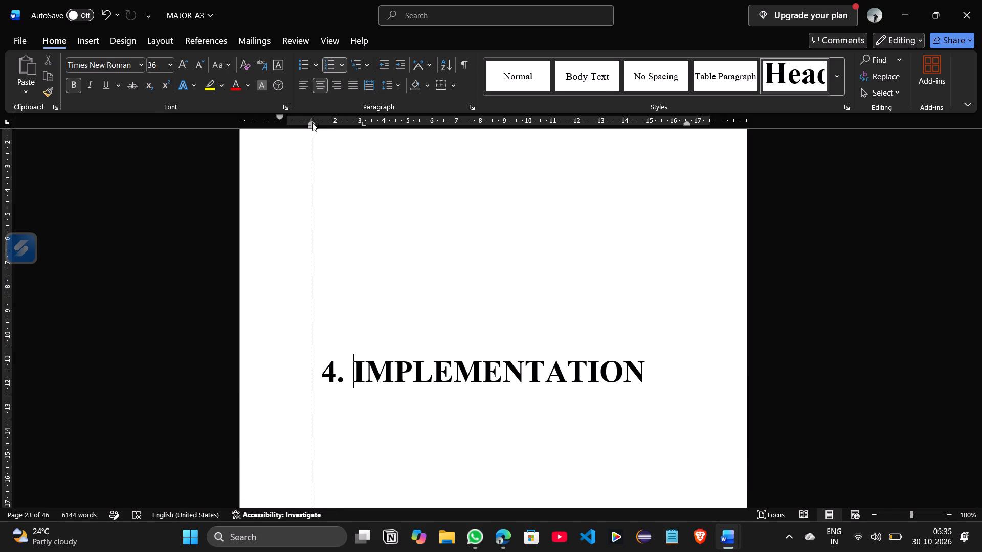
drag(280, 116, 297, 116)
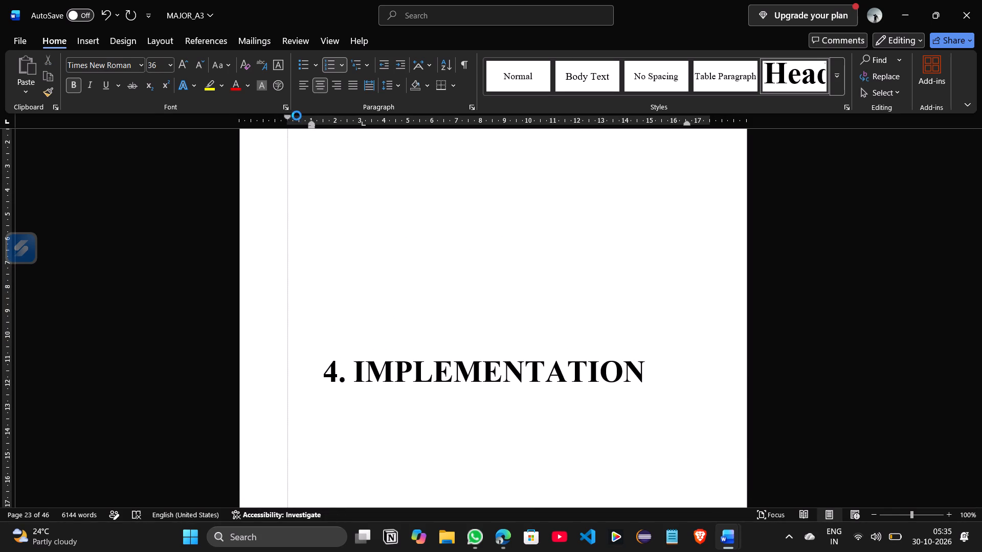
drag(297, 116, 311, 117)
Check the page layout from the architecture diagram and data description through implementation and sample code to the Figure 5.1 results chart.
scroll(399, 287, up, 2)
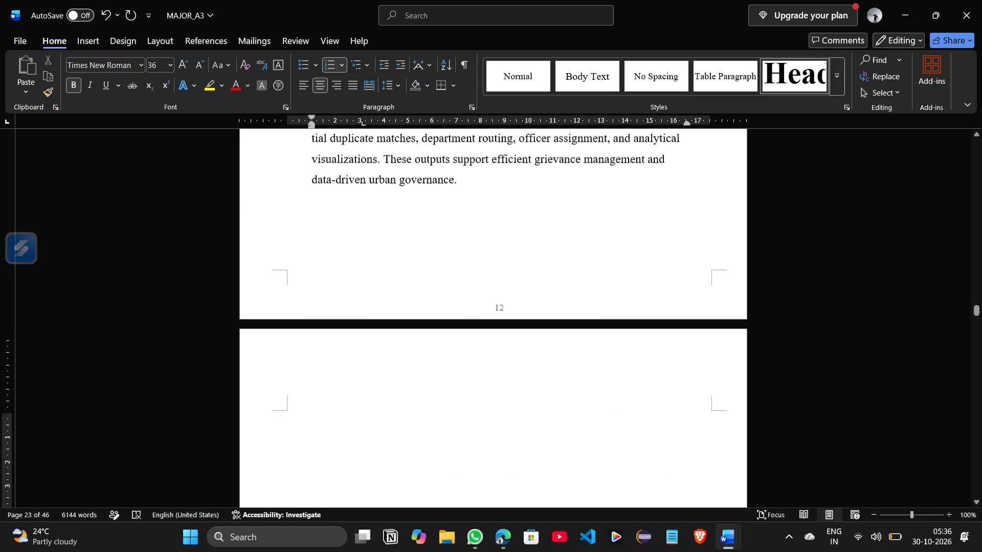
scroll(399, 287, up, 5)
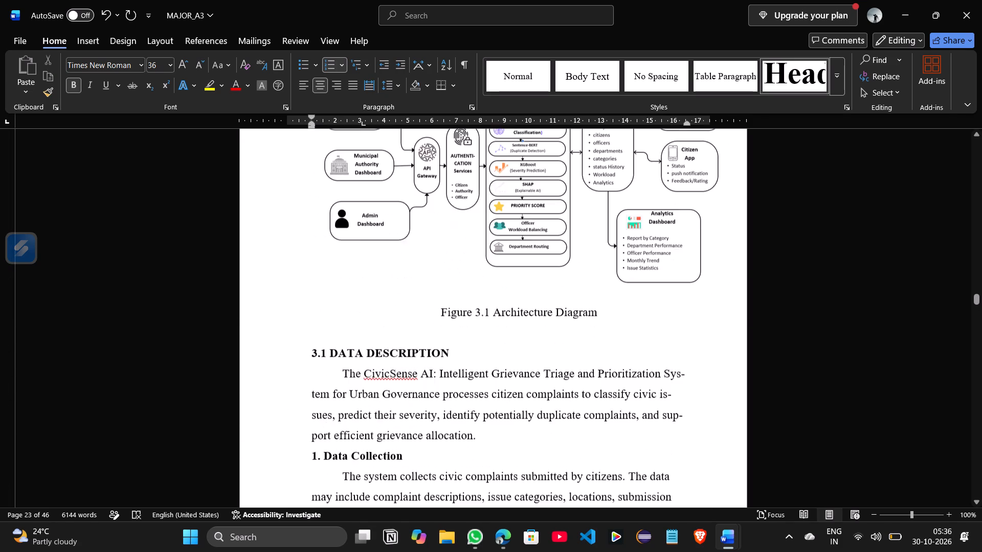
scroll(399, 287, up, 2)
scroll(399, 287, down, 3)
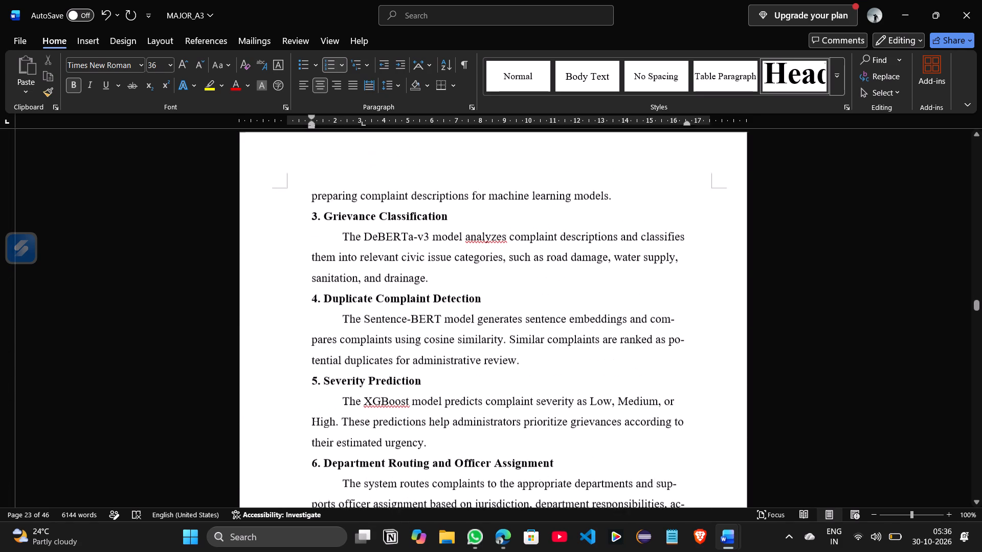
scroll(399, 287, down, 3)
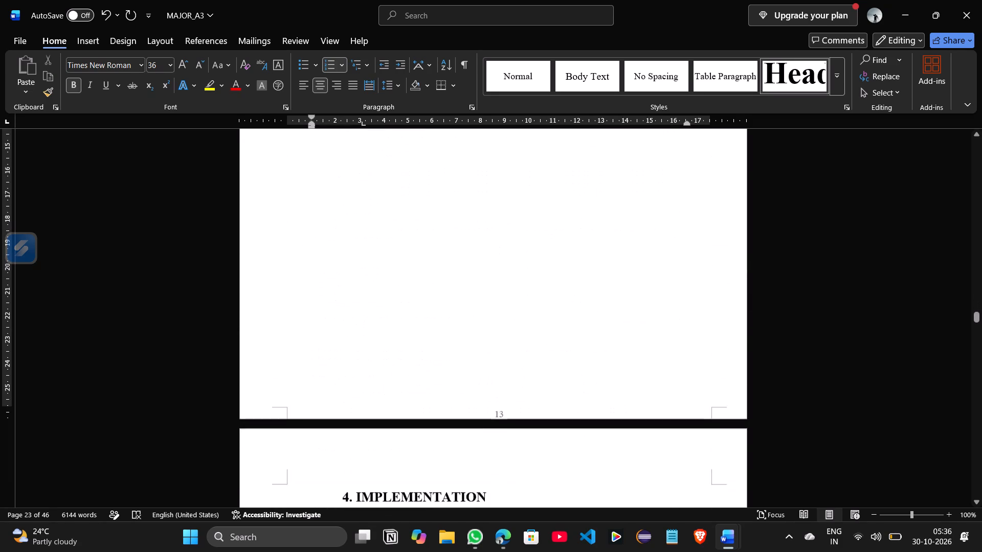
scroll(399, 287, down, 6)
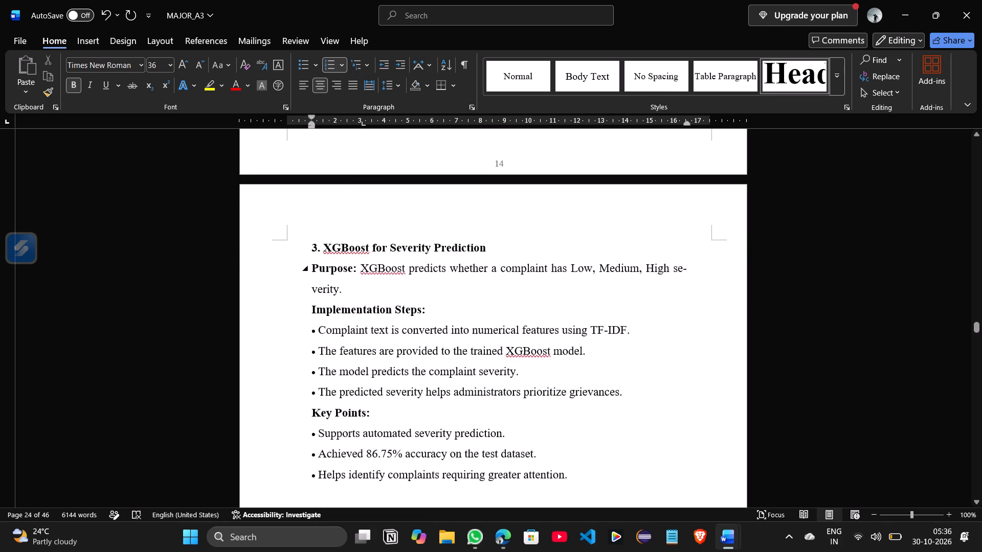
scroll(399, 287, down, 5)
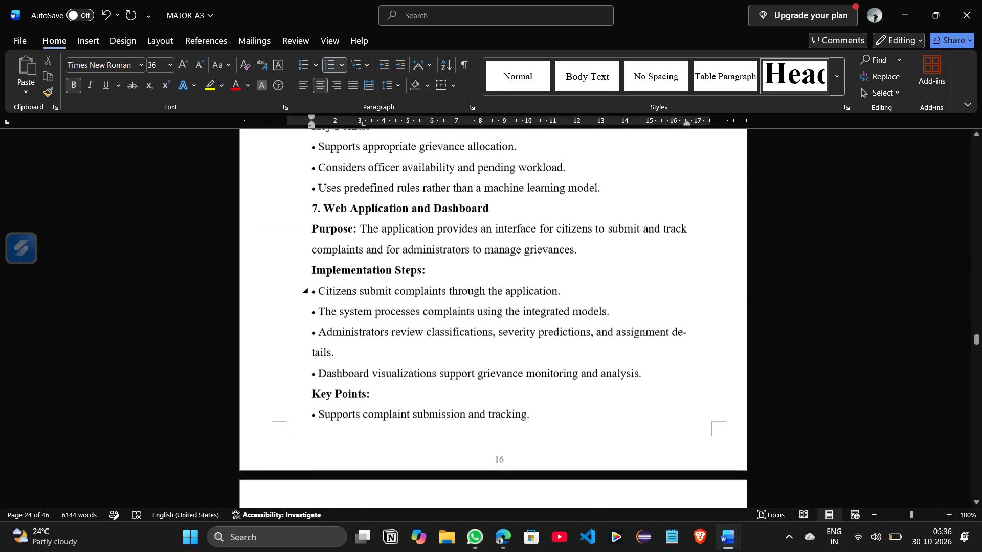
scroll(400, 280, down, 4)
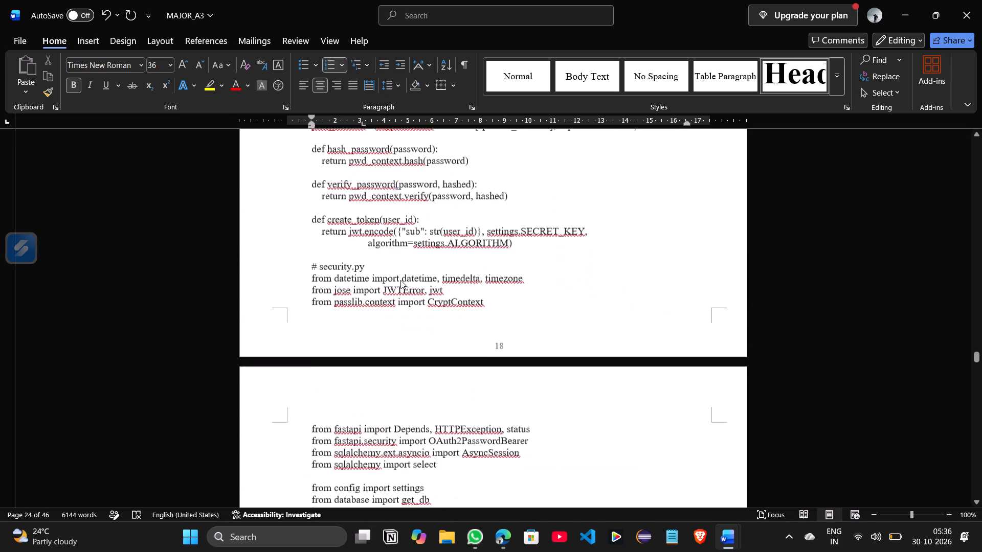
scroll(400, 280, down, 4)
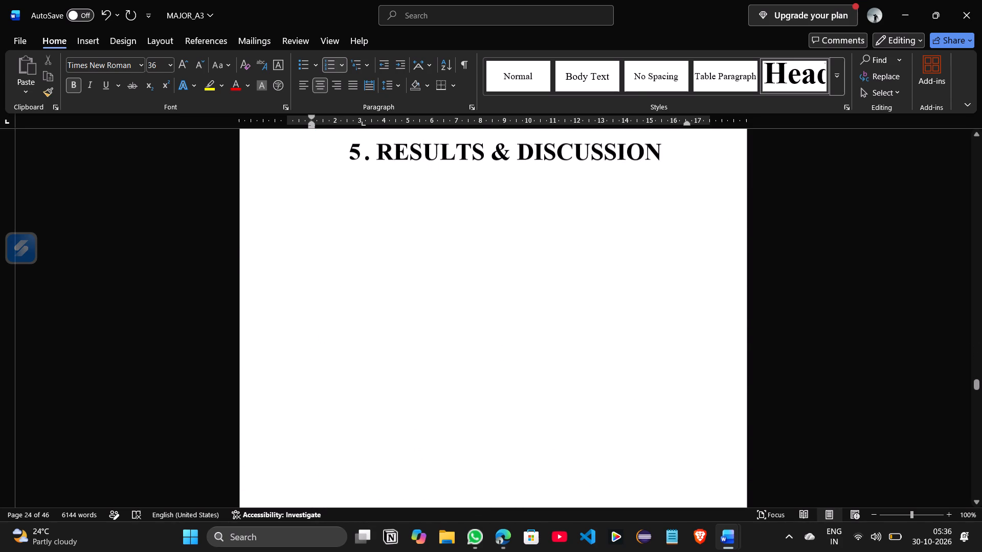
scroll(400, 280, down, 4)
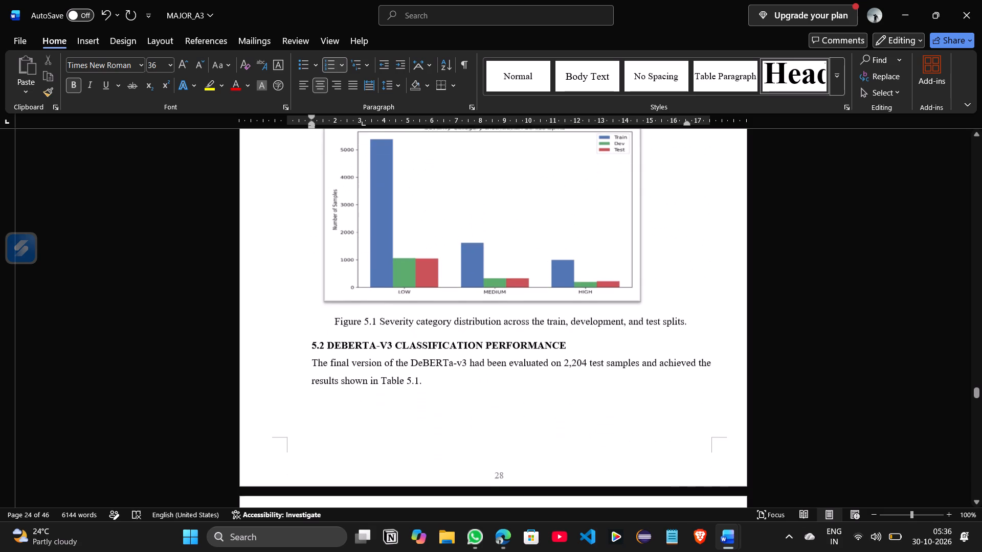
Copy the caption text "5.1 Severity category distribution across the train, development, and test splits." below the severity chart.
scroll(400, 280, up, 1)
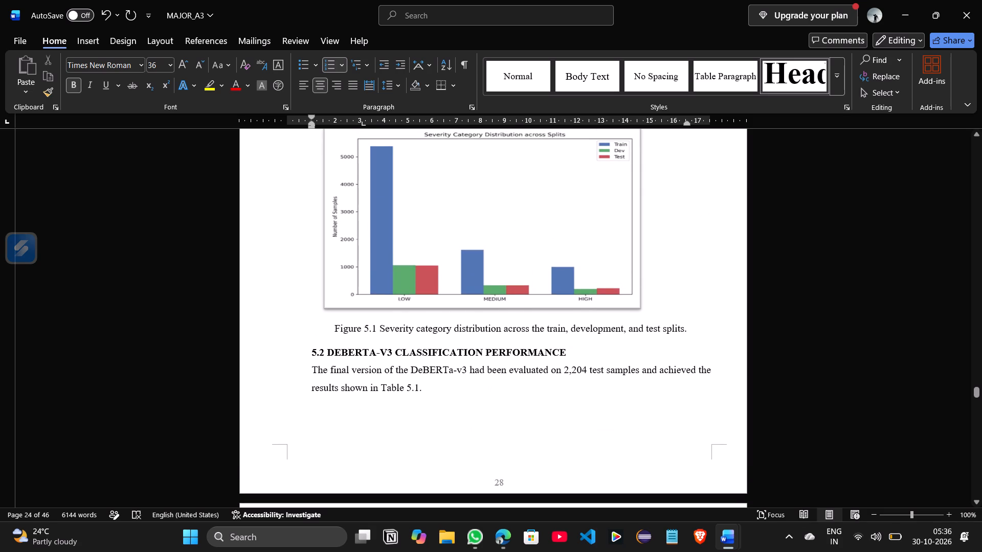
click(381, 328)
drag(364, 329, 651, 326)
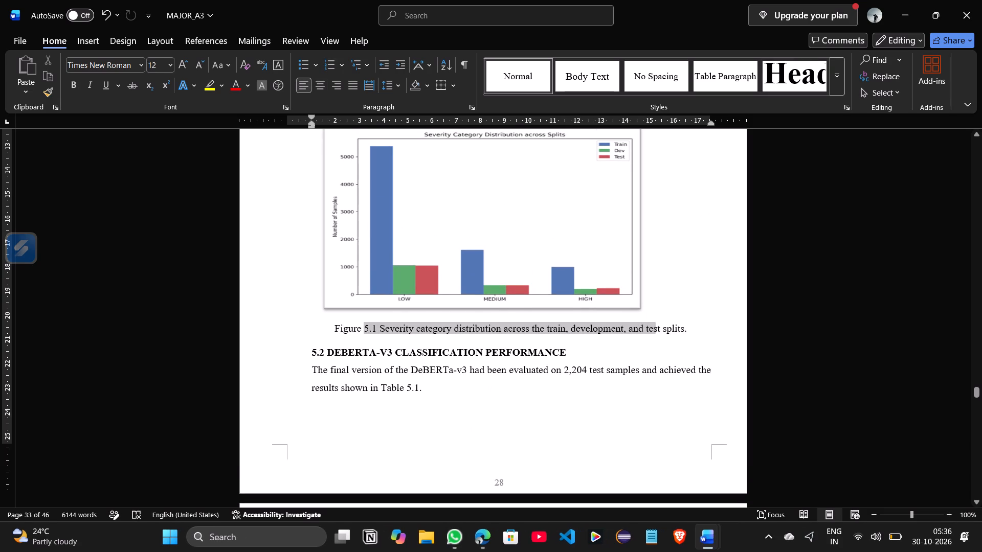
drag(651, 326, 707, 328)
drag(707, 328, 688, 328)
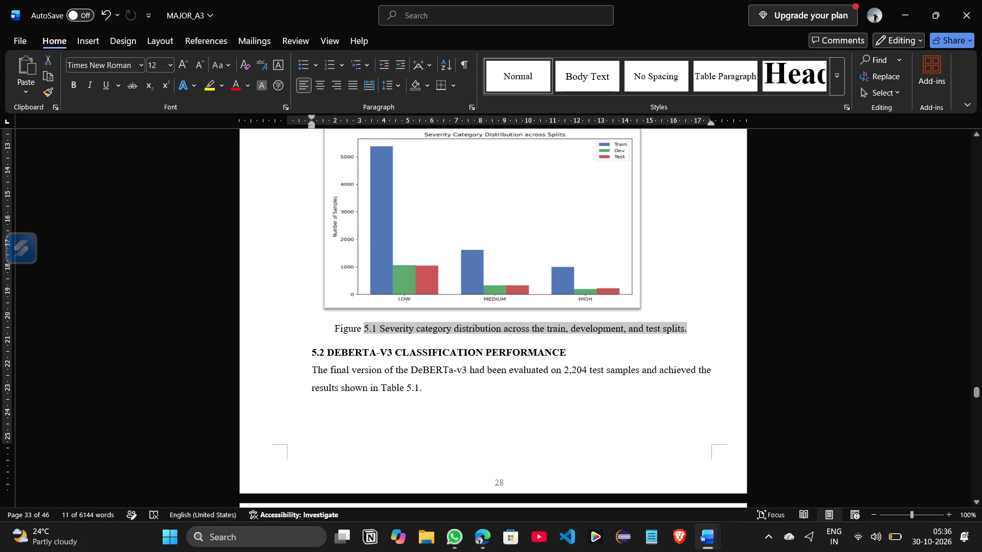
key(ctrl+c)
key(ctrl+c)
Examine the results chapter pages from section 5.2 and Table 5.1 to the severity Tables 5.2 and 5.3.
scroll(490, 405, down, 3)
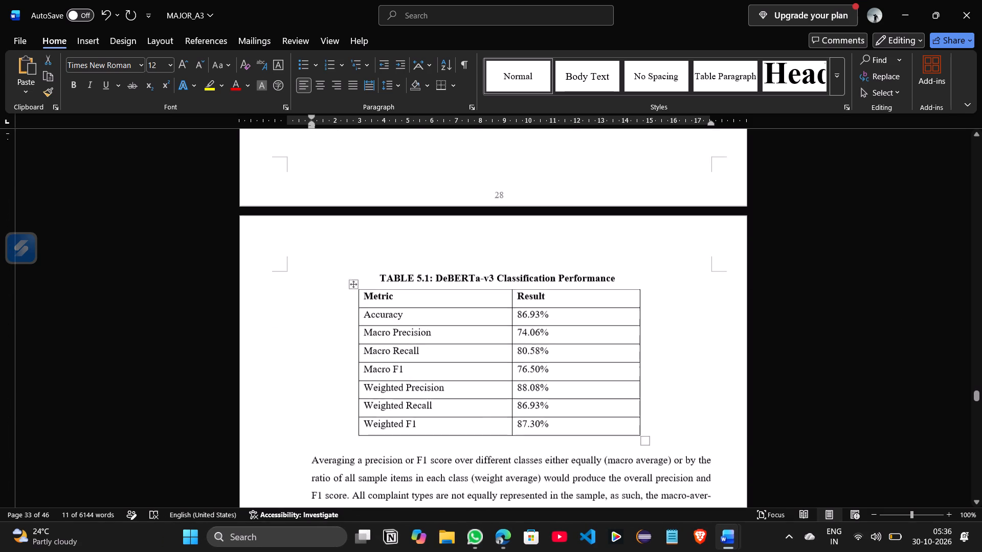
scroll(490, 405, down, 1)
scroll(490, 405, up, 1)
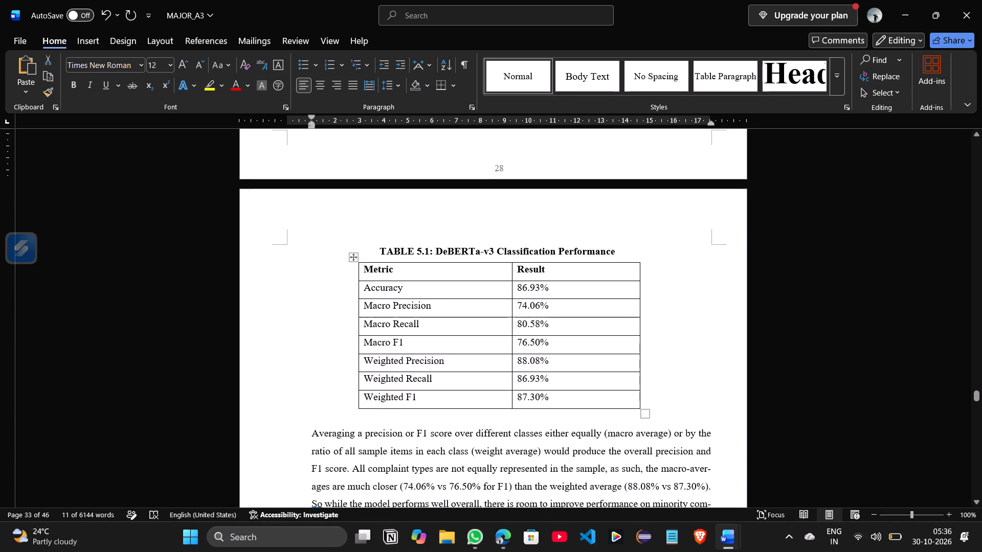
scroll(490, 405, down, 1)
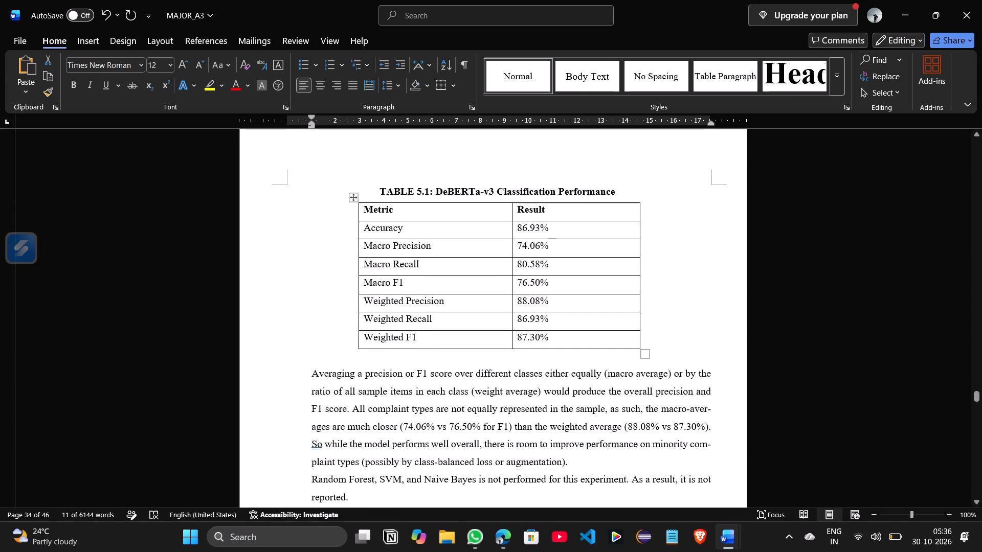
scroll(490, 405, down, 1)
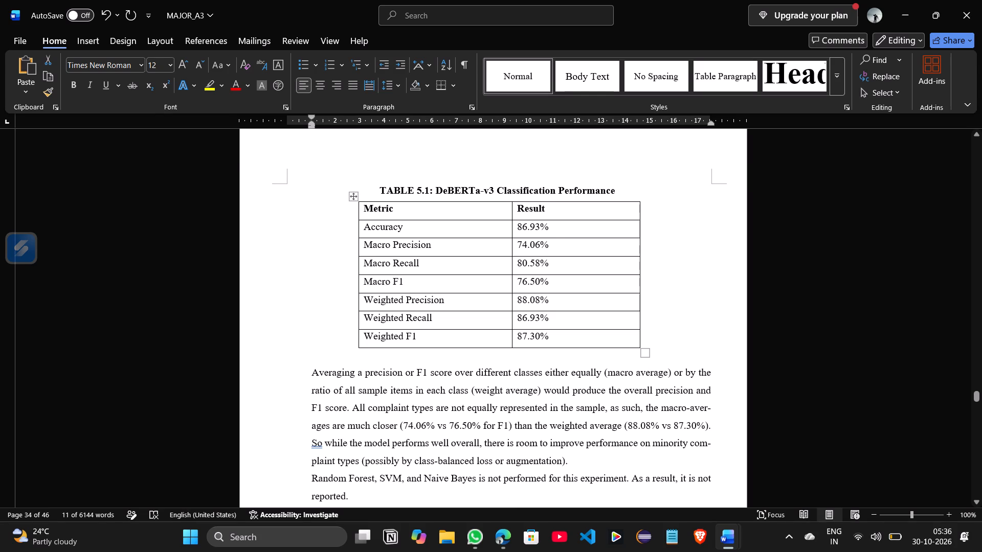
scroll(490, 405, down, 6)
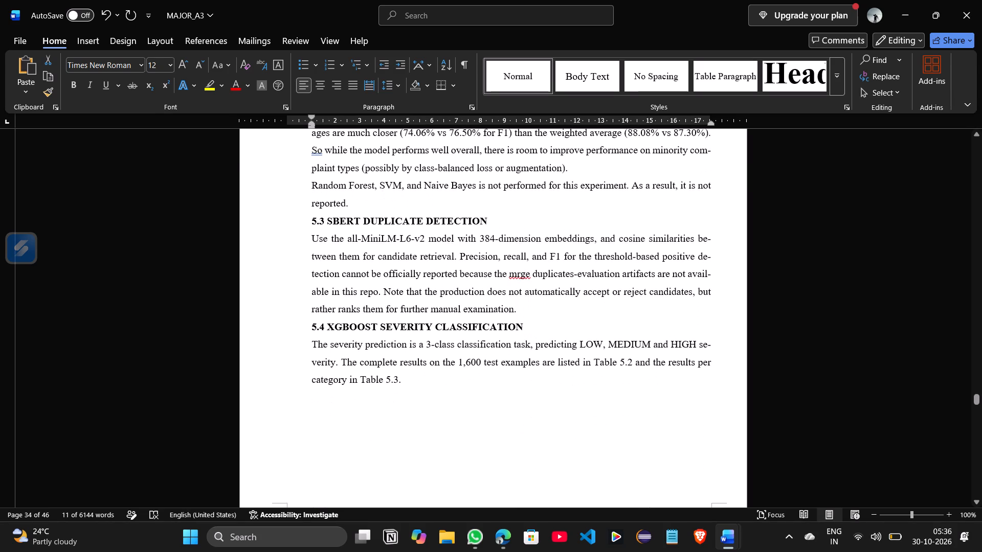
scroll(490, 405, down, 2)
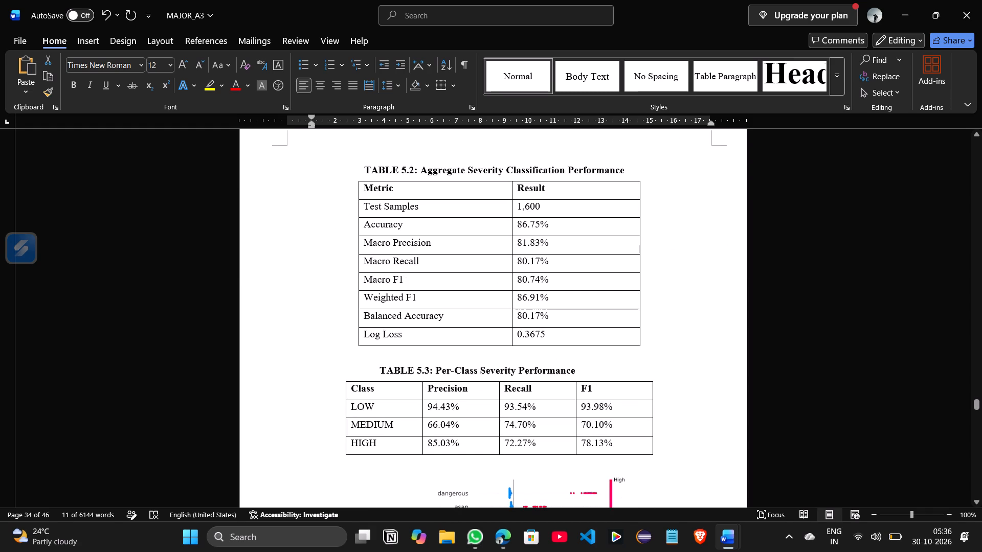
scroll(490, 405, up, 4)
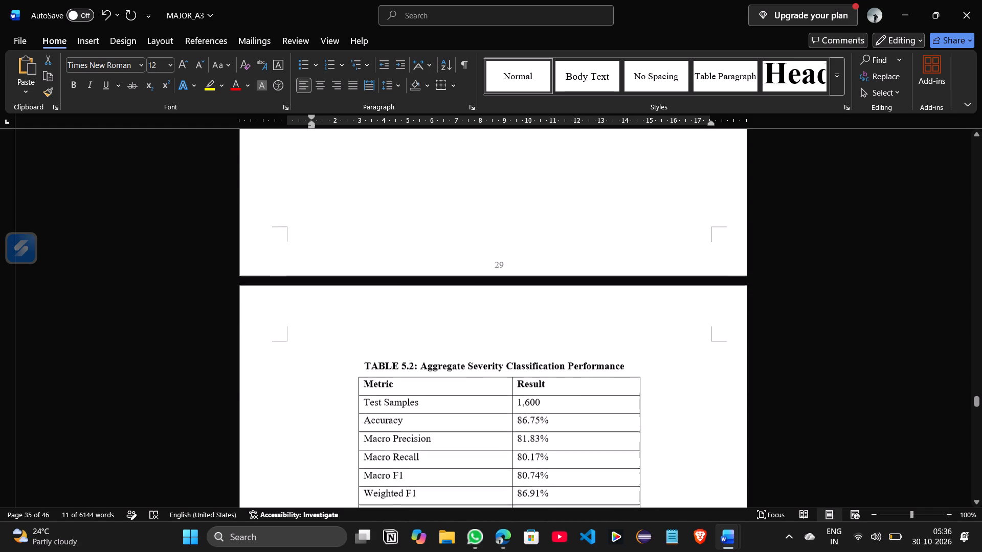
scroll(490, 405, up, 2)
scroll(490, 405, down, 1)
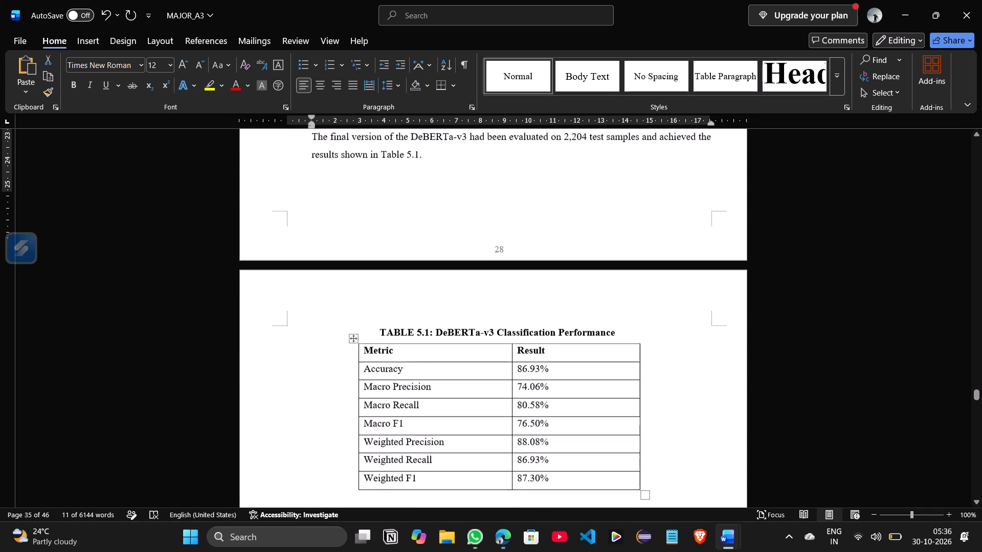
scroll(490, 405, down, 1)
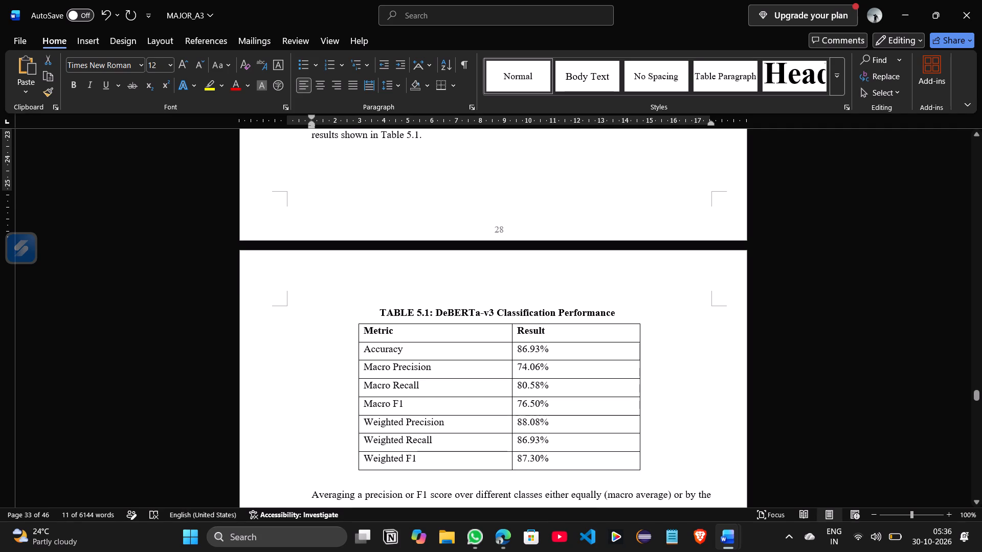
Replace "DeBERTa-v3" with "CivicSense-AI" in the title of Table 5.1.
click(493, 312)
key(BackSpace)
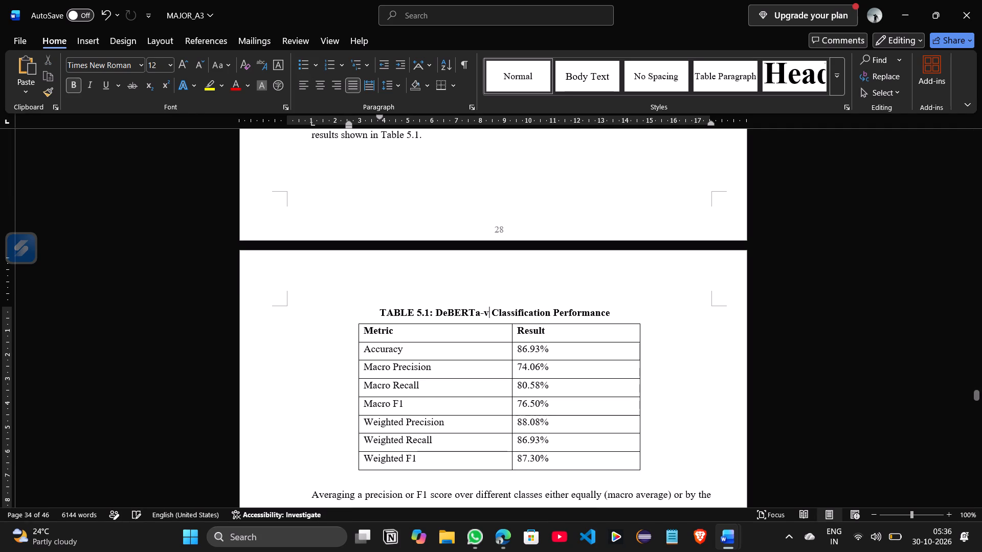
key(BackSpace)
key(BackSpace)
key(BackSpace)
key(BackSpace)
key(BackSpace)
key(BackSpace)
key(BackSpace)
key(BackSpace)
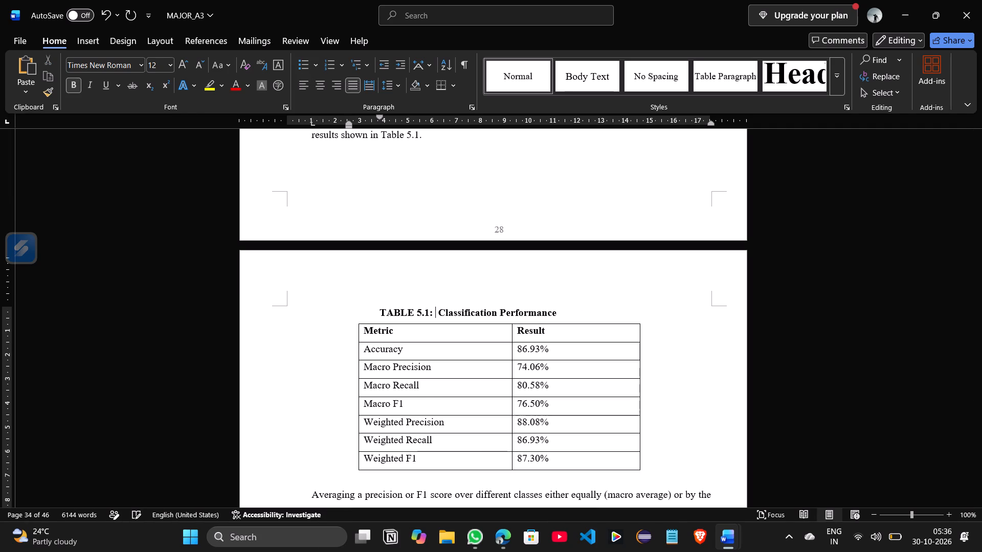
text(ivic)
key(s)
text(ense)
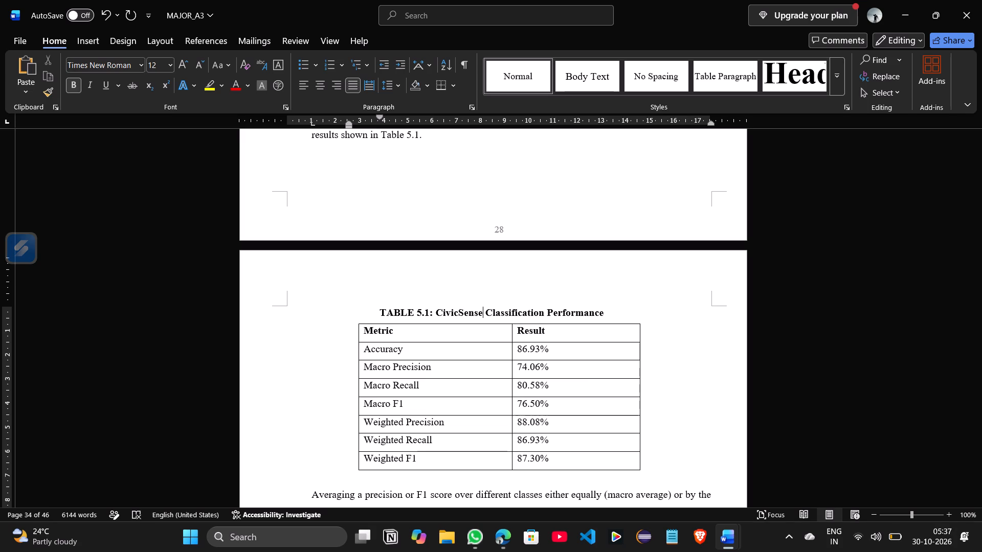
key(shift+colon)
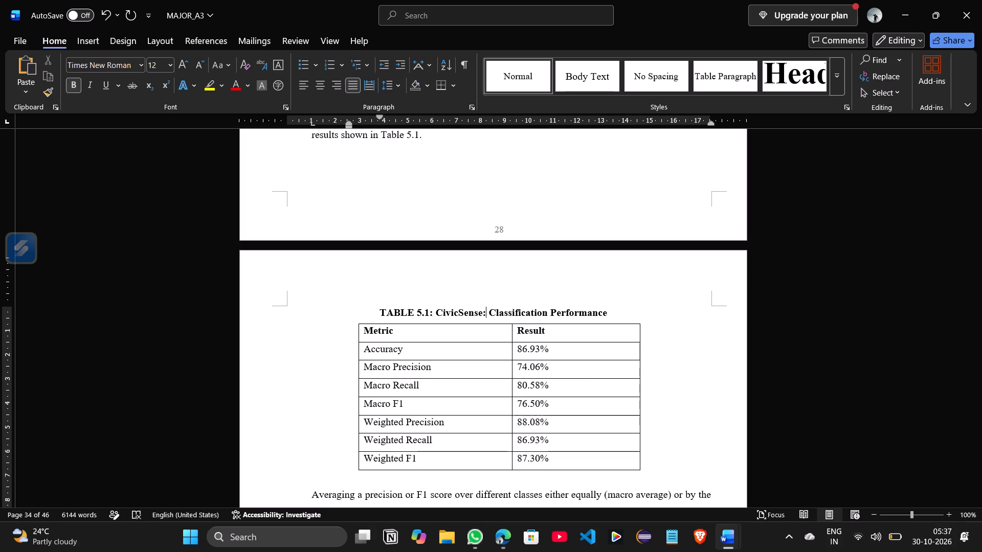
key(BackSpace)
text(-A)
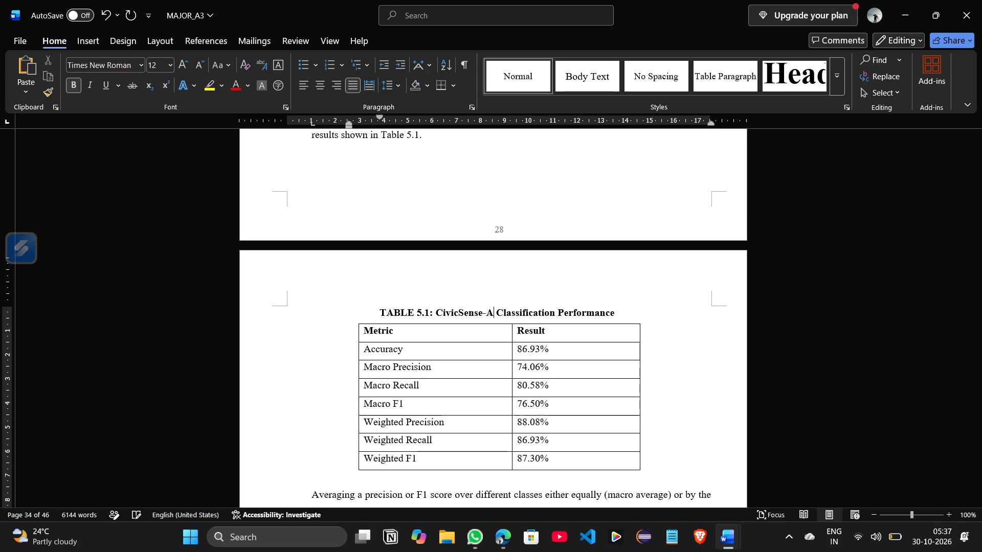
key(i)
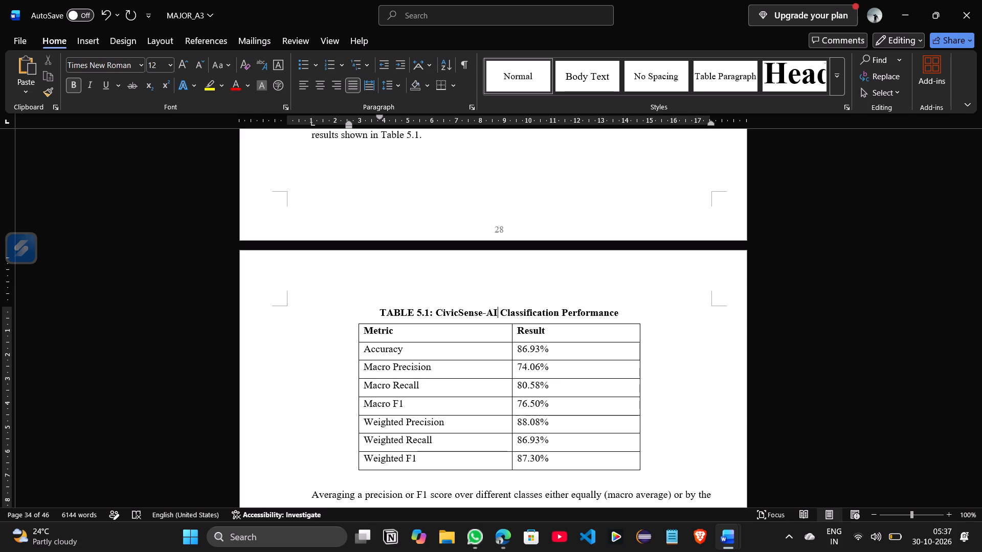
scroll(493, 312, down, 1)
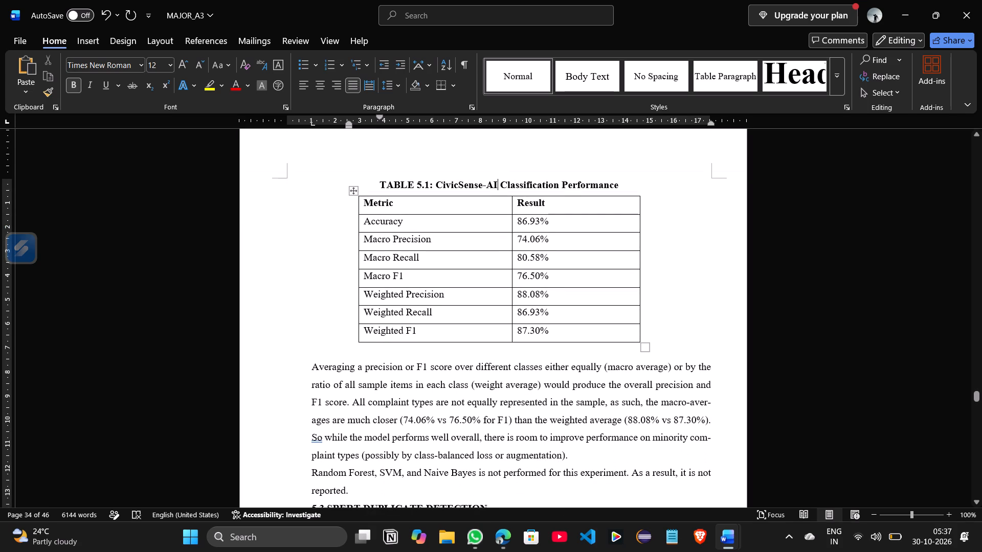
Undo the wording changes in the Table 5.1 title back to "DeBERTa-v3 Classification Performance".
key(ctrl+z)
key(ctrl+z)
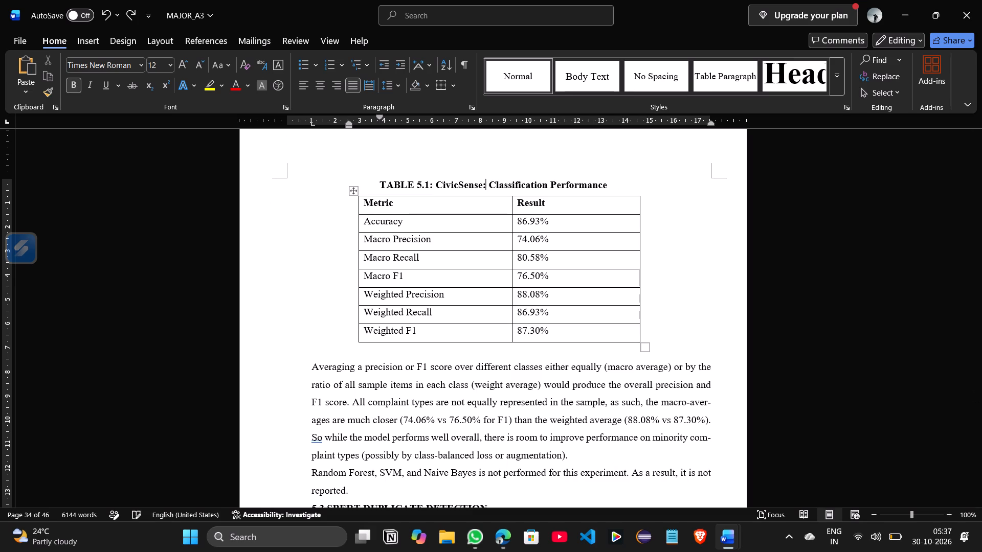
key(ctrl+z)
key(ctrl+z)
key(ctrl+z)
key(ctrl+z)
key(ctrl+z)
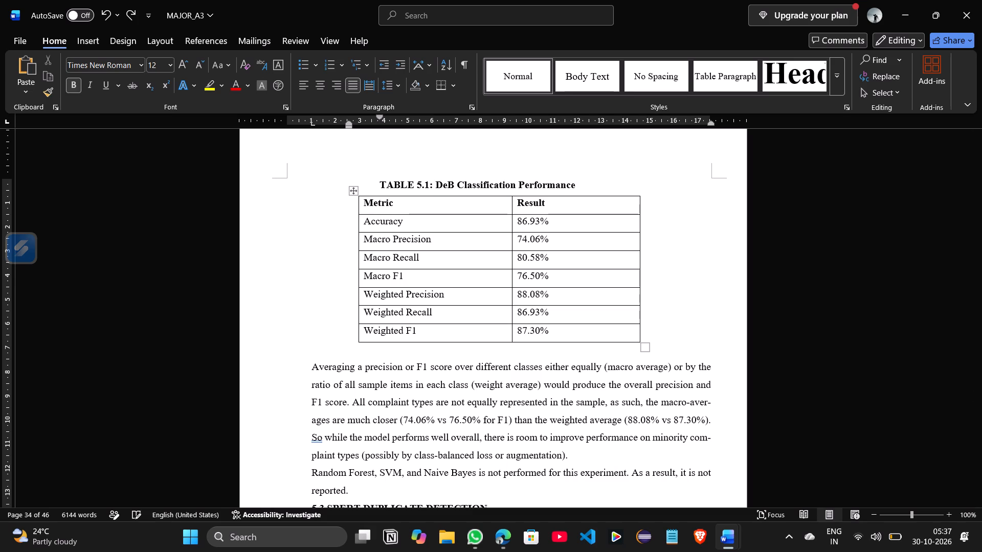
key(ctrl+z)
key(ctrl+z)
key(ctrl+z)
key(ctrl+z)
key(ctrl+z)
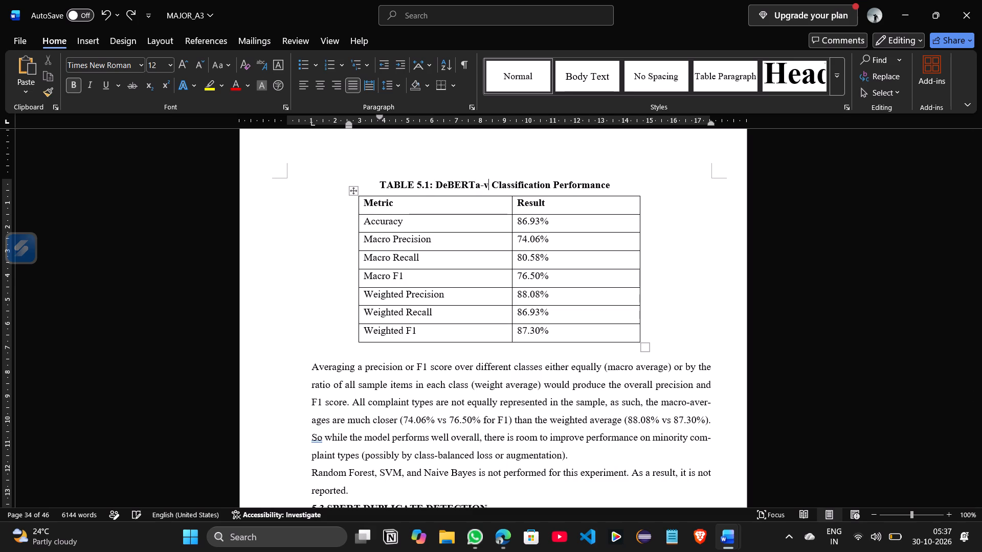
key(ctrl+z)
Review the titles and placement of Tables 5.1, 5.2 and 5.3 and the text of sections 5.3 and 5.4.
scroll(493, 312, down, 1)
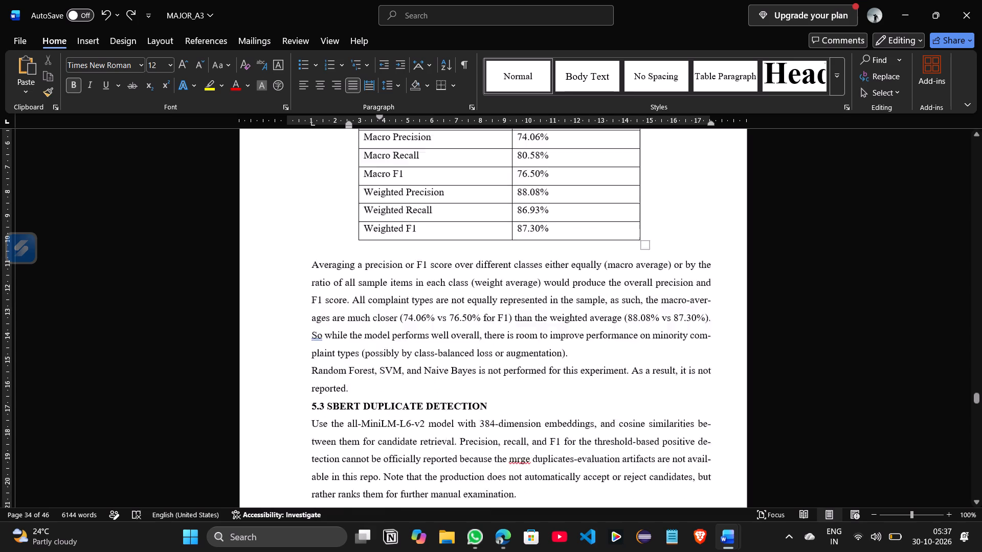
scroll(493, 312, down, 5)
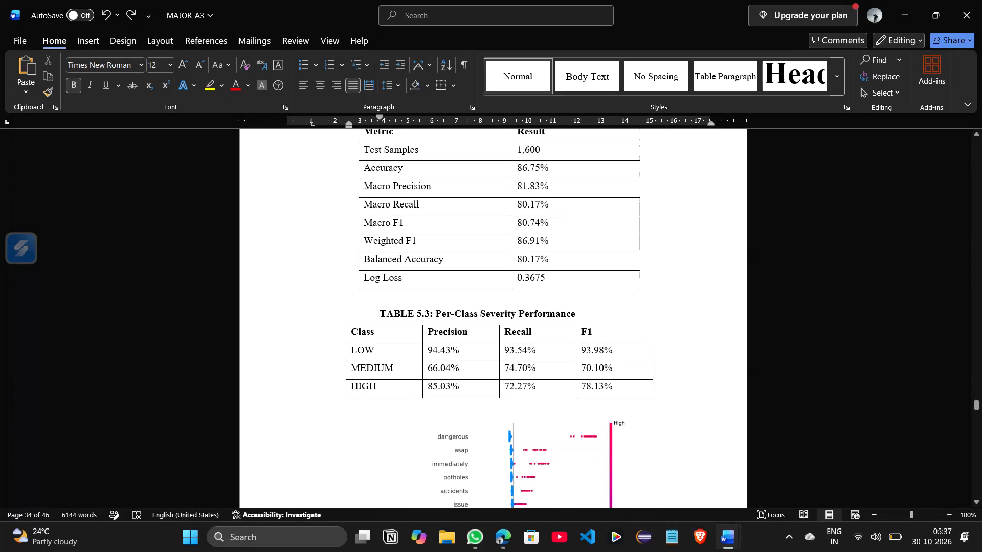
scroll(493, 312, down, 1)
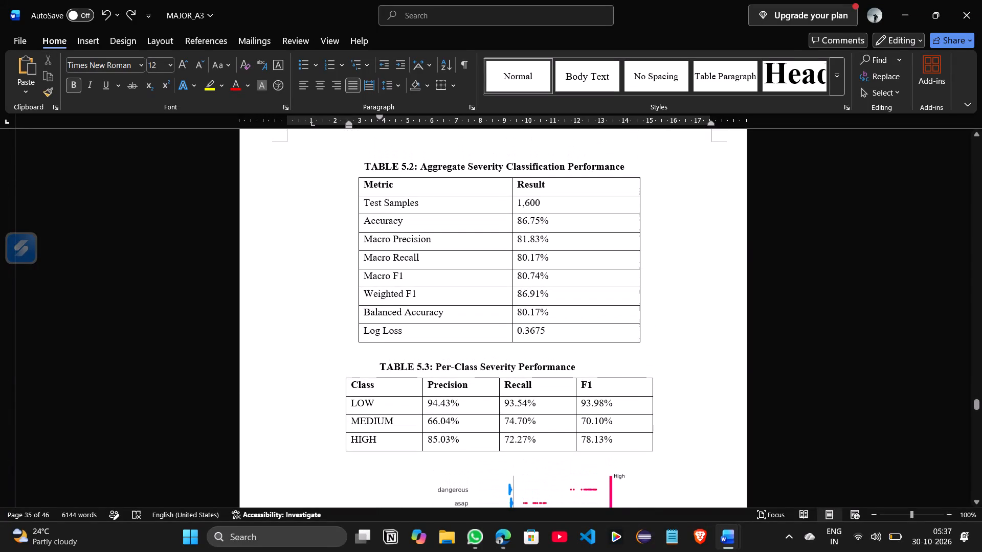
scroll(493, 312, down, 2)
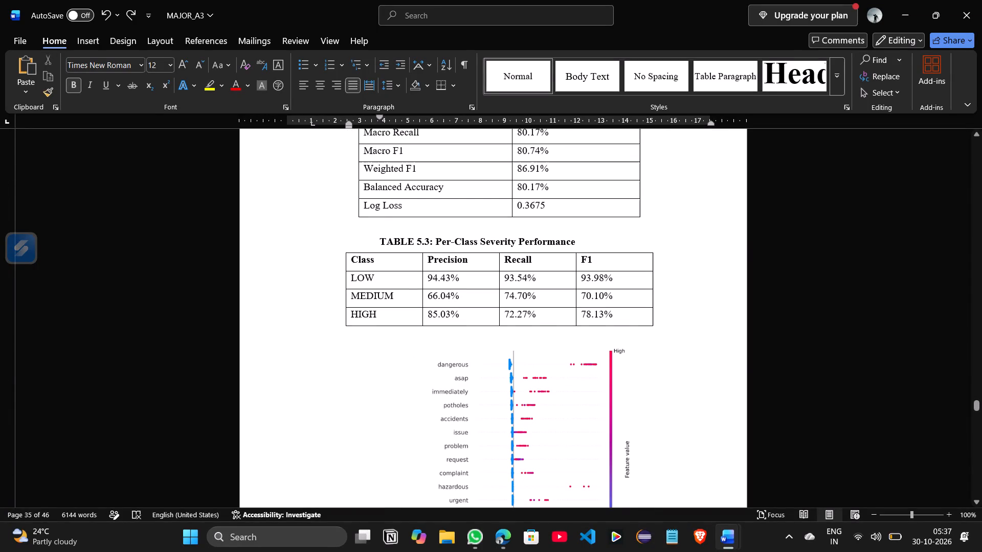
scroll(493, 312, down, 1)
scroll(493, 312, up, 4)
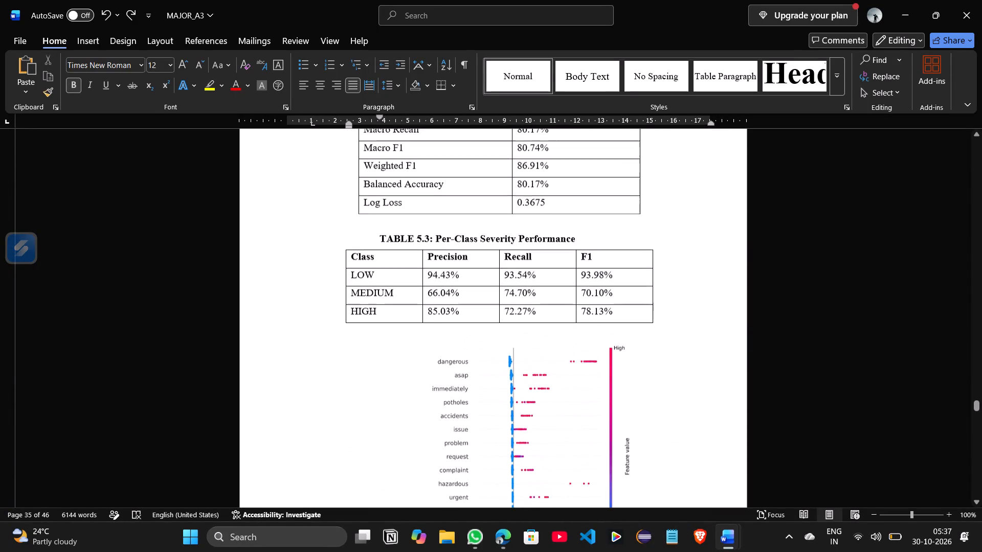
scroll(493, 312, up, 5)
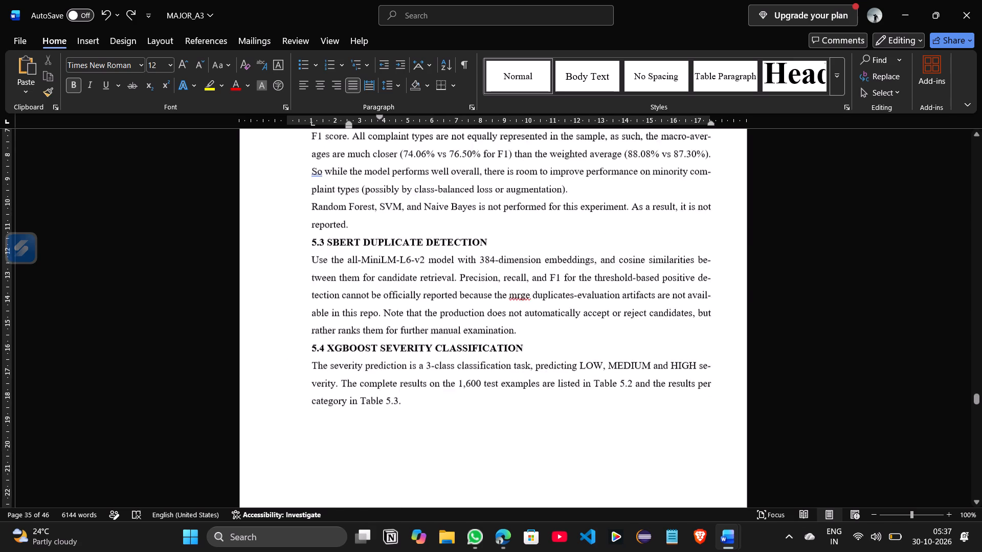
scroll(493, 312, up, 1)
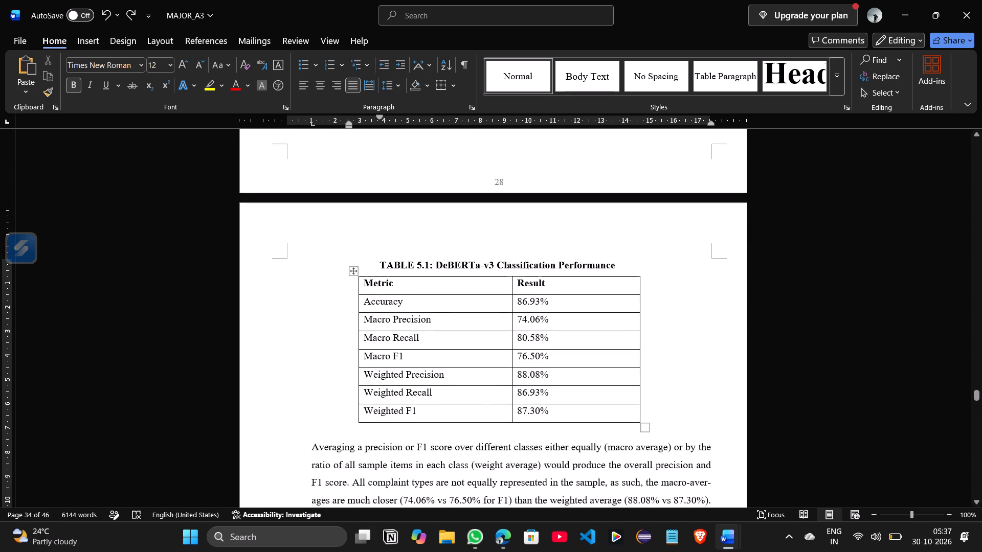
scroll(493, 312, down, 7)
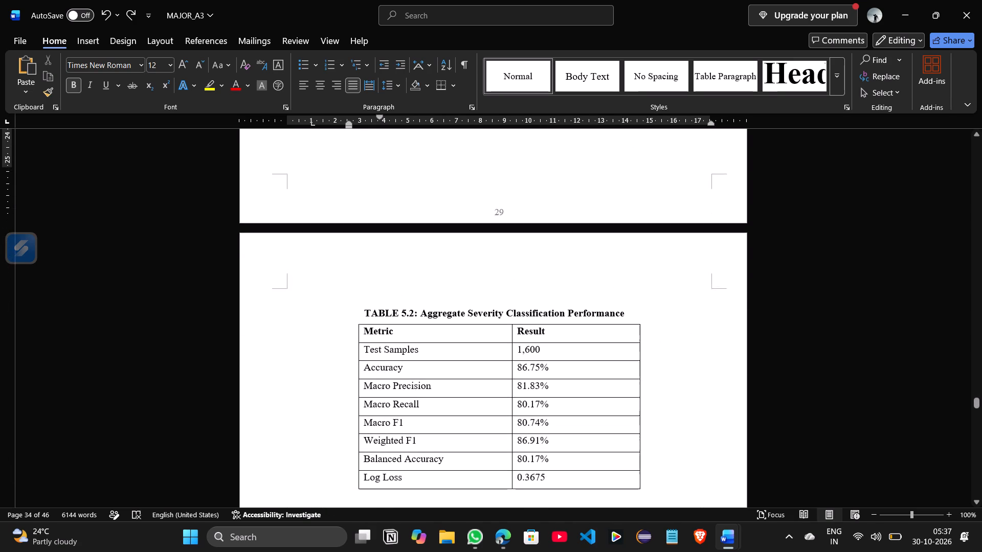
scroll(493, 312, down, 1)
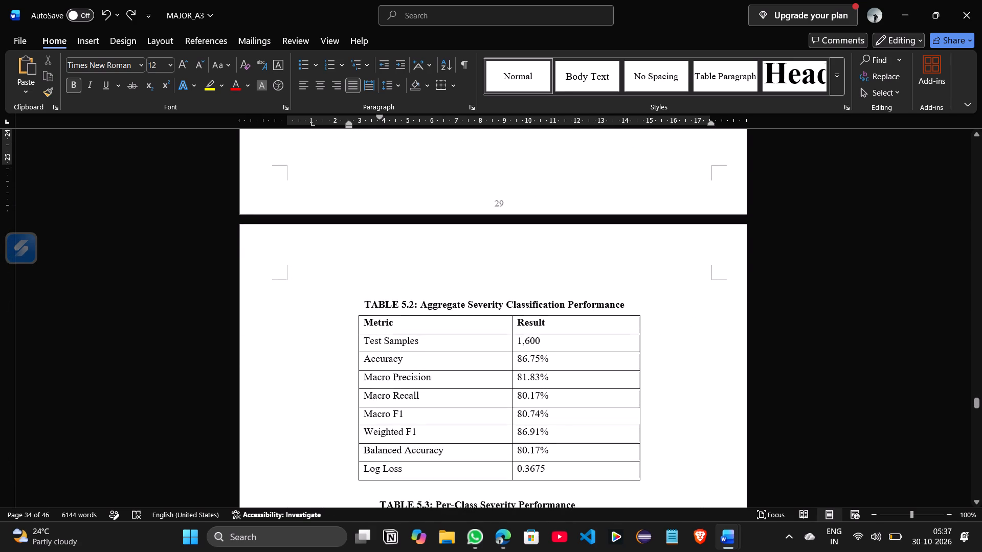
Copy the title text "Aggregate Severity Classification Performance" of Table 5.2.
drag(423, 306, 627, 298)
key(ctrl+c)
scroll(627, 298, down, 1)
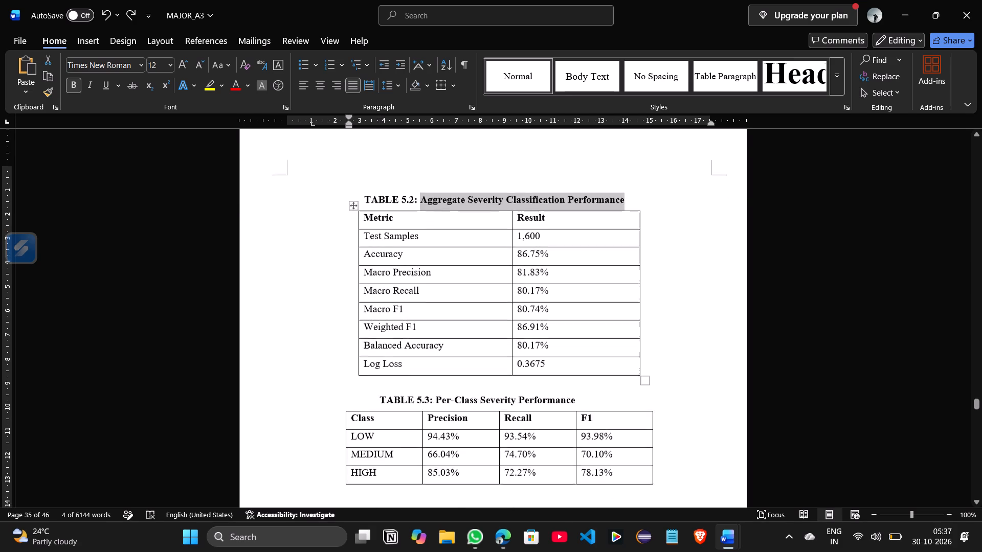
scroll(627, 298, down, 1)
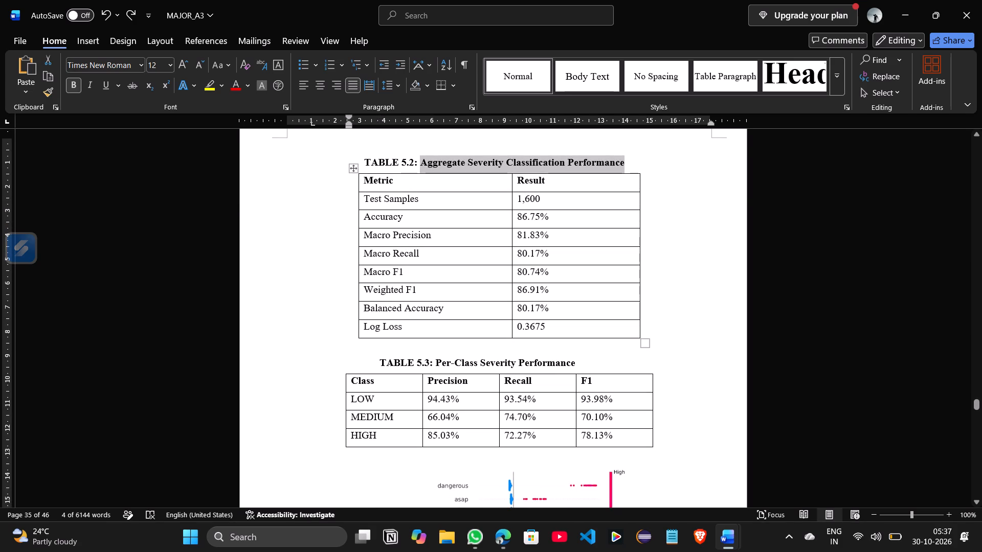
click(579, 362)
Review the Table of Contents, List of Figures and List of Tables entries against the report's current chapters, figures and tables.
scroll(579, 362, up, 8)
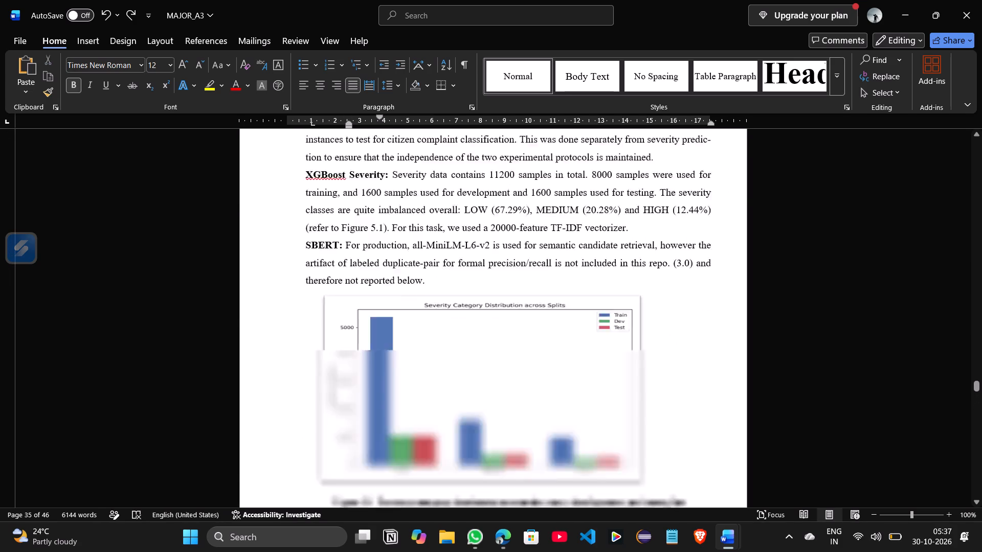
scroll(579, 362, up, 20)
scroll(579, 362, up, 13)
scroll(579, 362, down, 14)
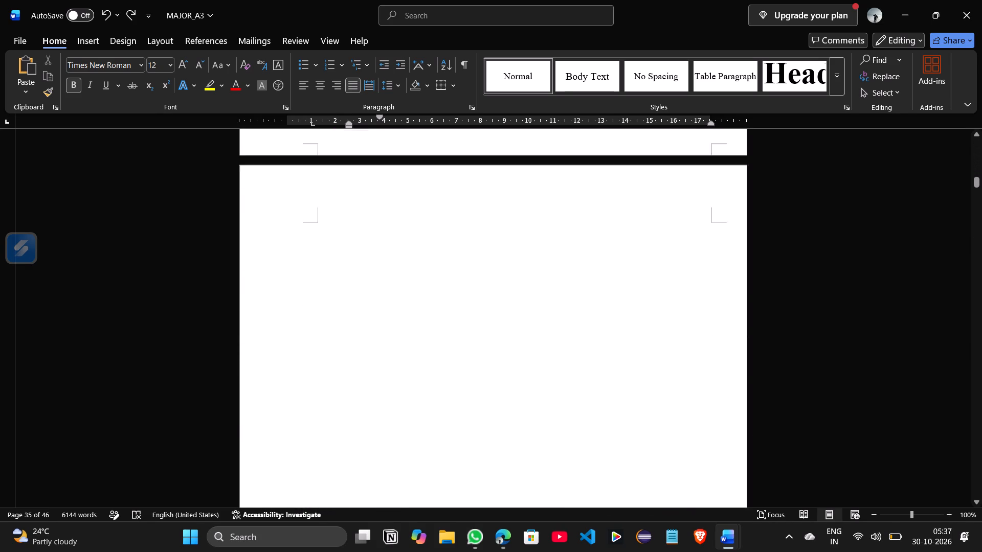
scroll(579, 362, down, 4)
scroll(579, 362, up, 2)
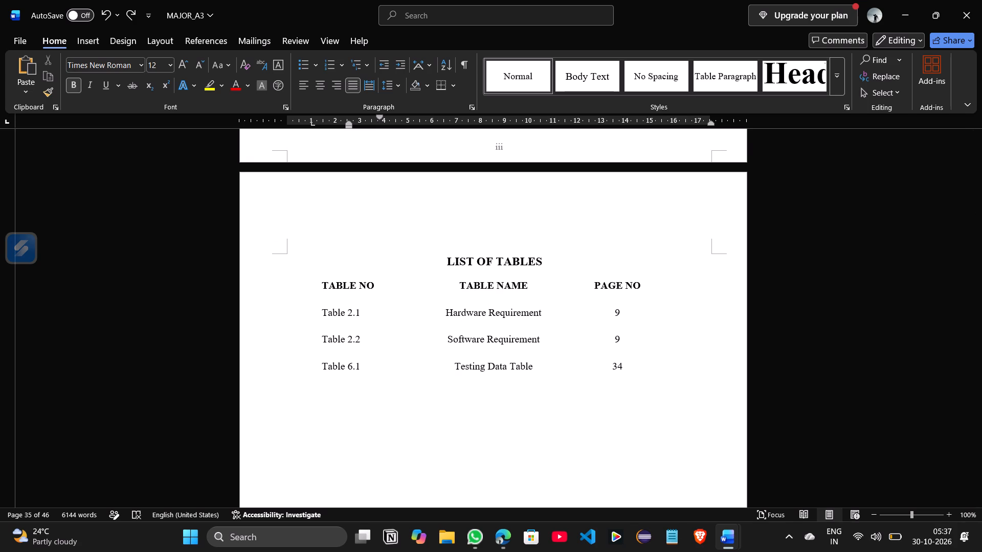
scroll(579, 362, up, 1)
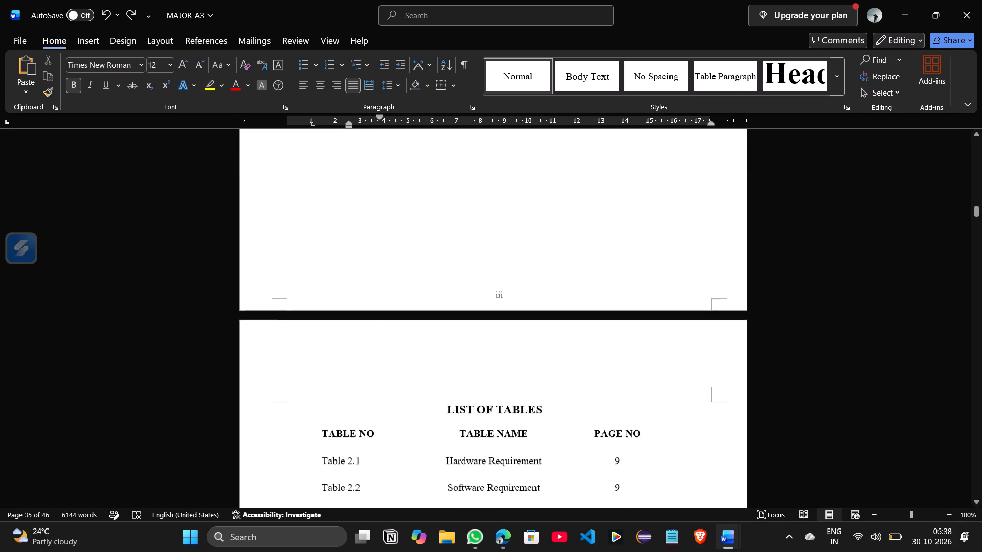
scroll(579, 362, up, 4)
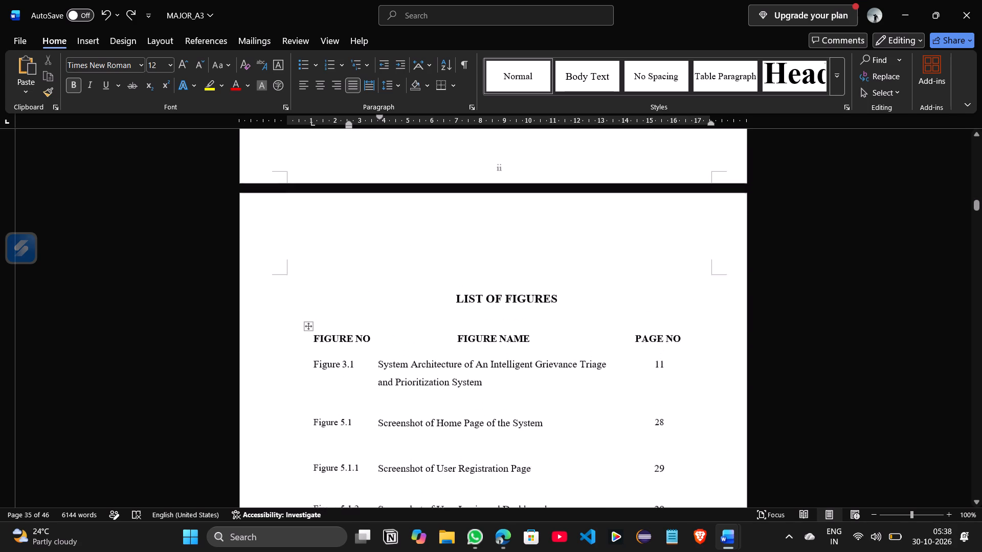
scroll(579, 362, up, 2)
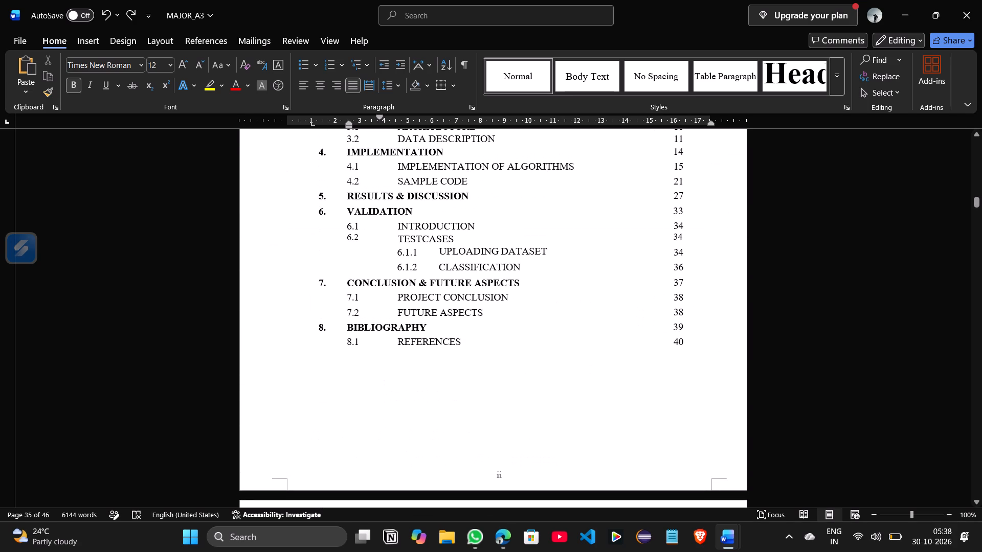
scroll(579, 362, up, 2)
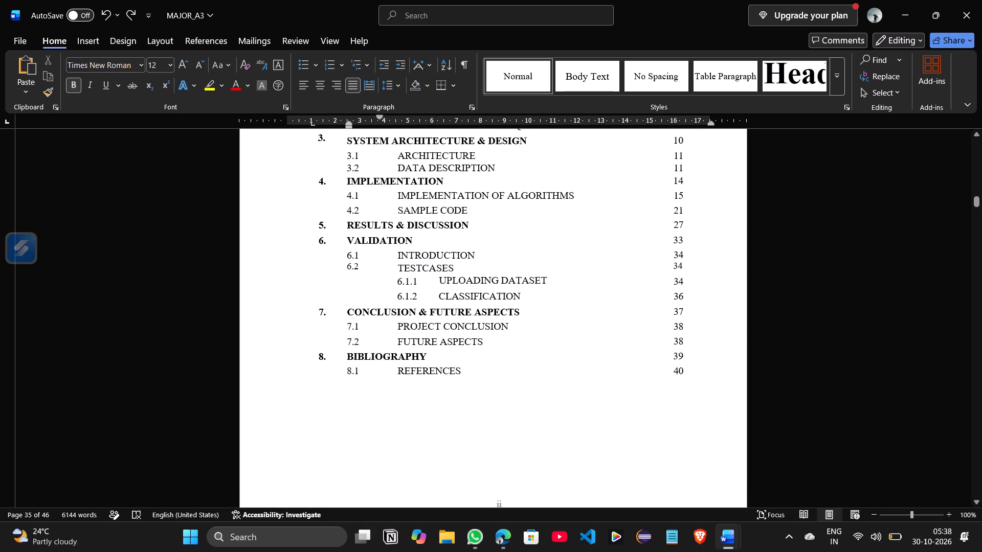
scroll(579, 362, up, 2)
scroll(482, 411, down, 1)
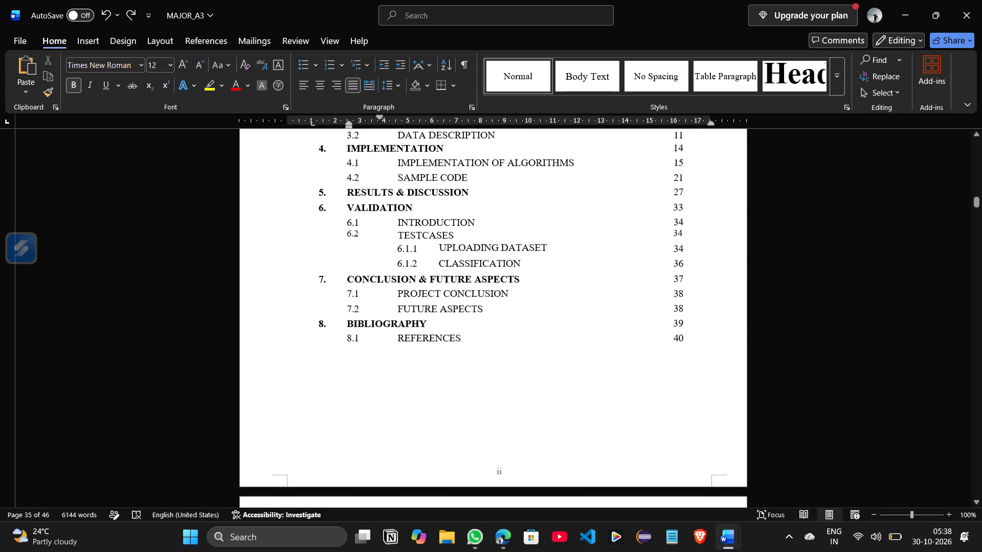
scroll(482, 411, down, 1)
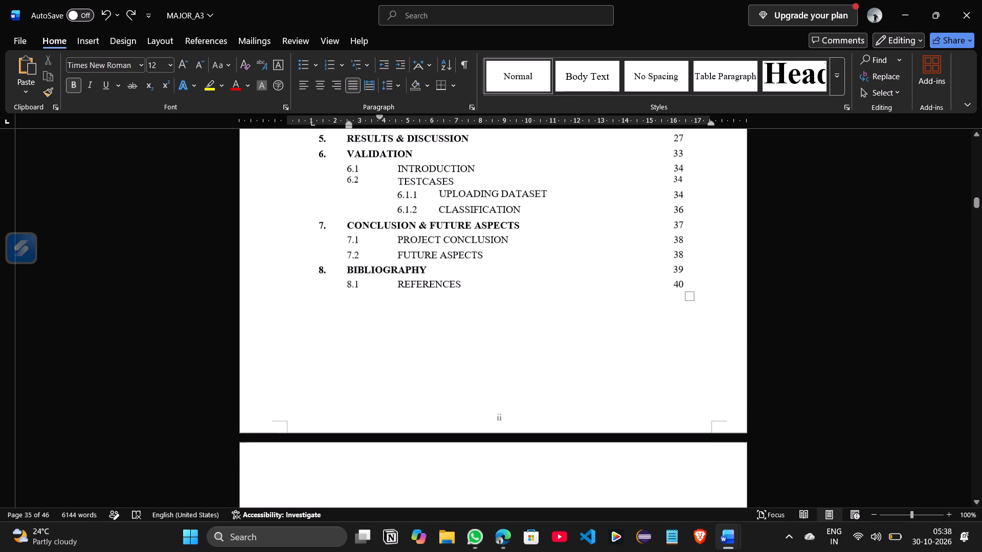
scroll(461, 347, up, 1)
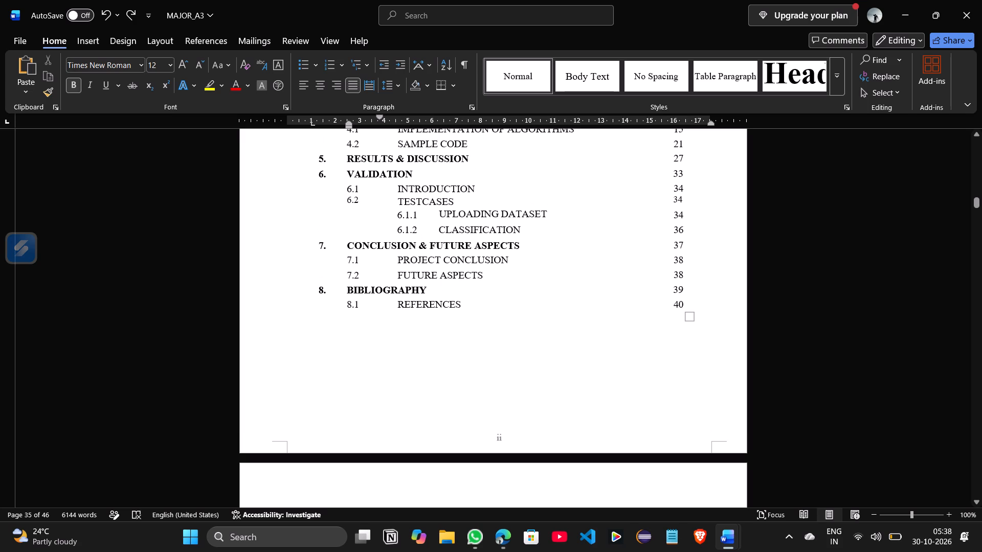
scroll(464, 399, down, 4)
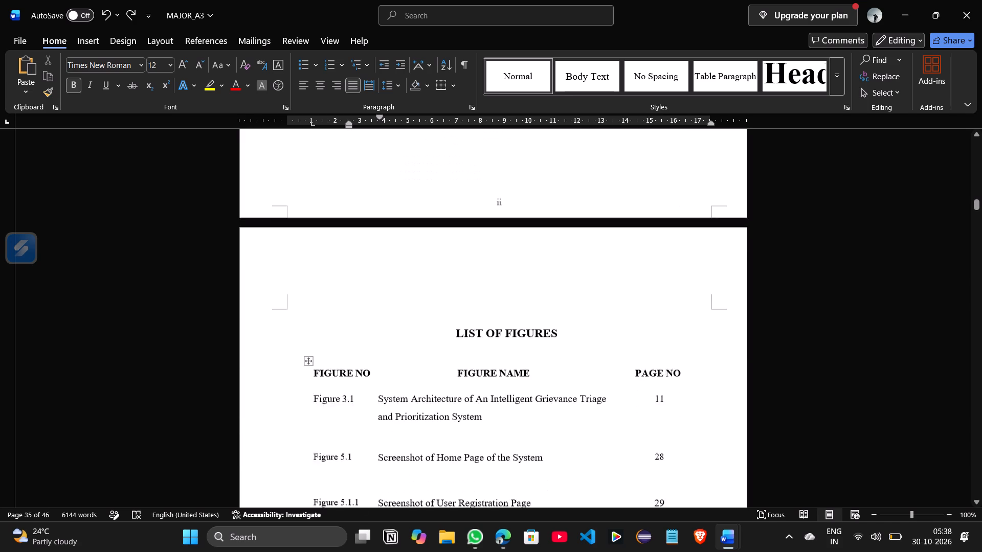
scroll(464, 399, down, 7)
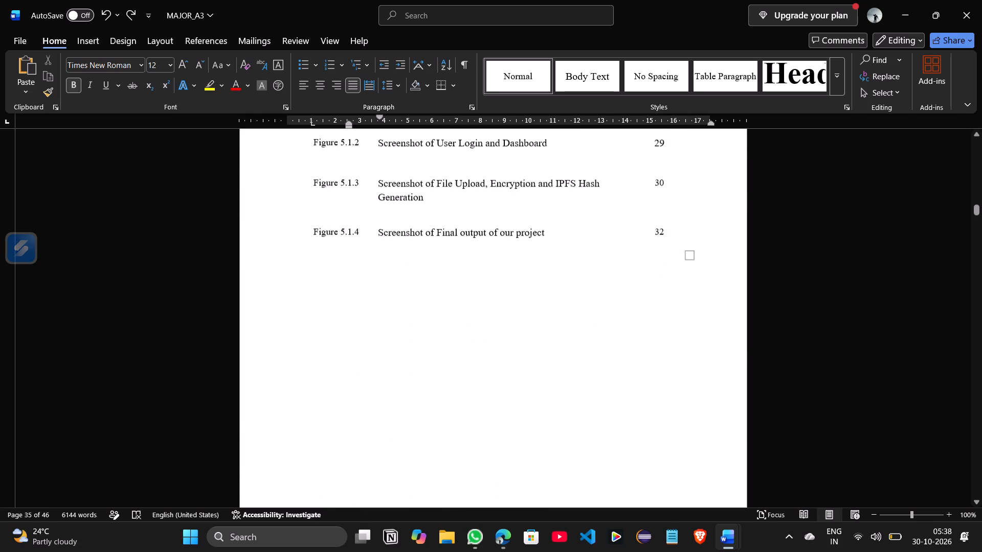
scroll(464, 399, down, 2)
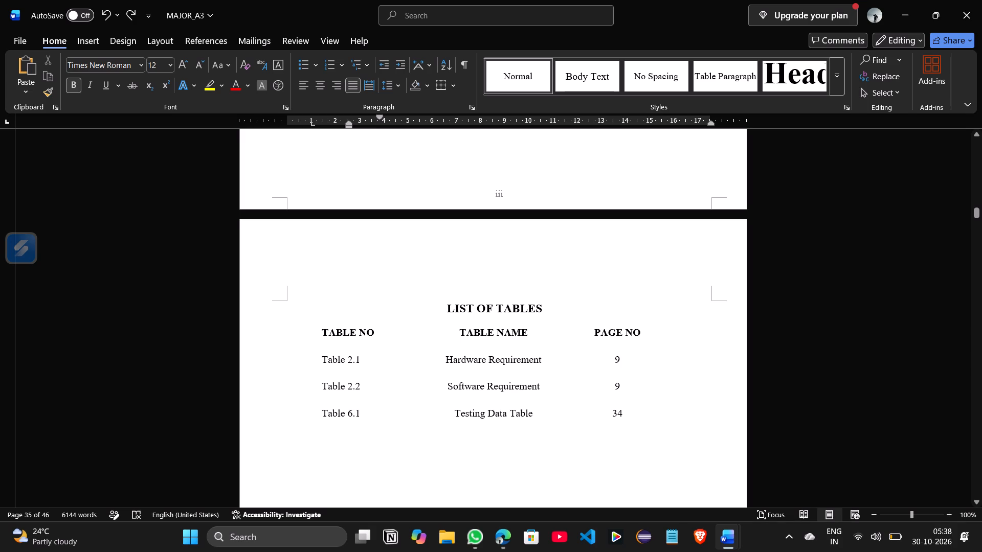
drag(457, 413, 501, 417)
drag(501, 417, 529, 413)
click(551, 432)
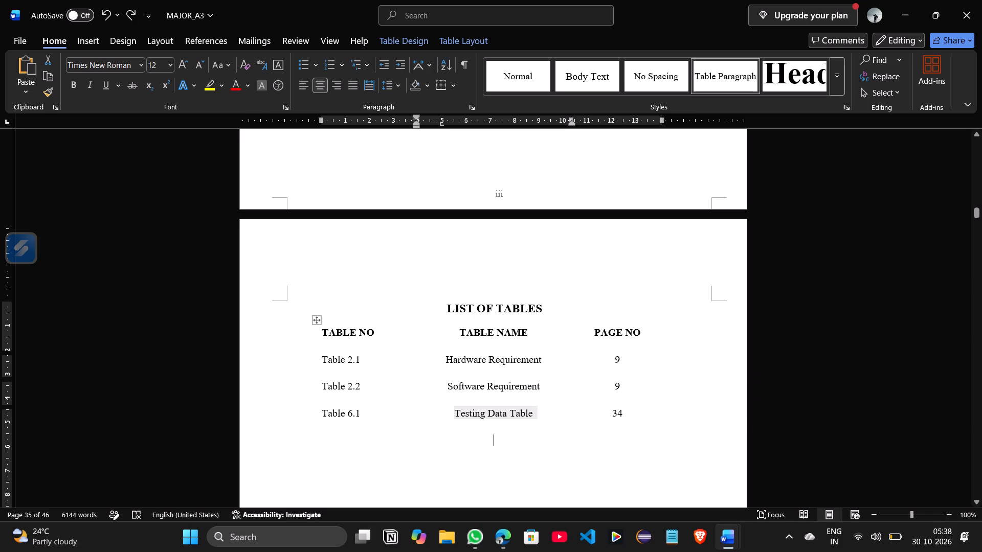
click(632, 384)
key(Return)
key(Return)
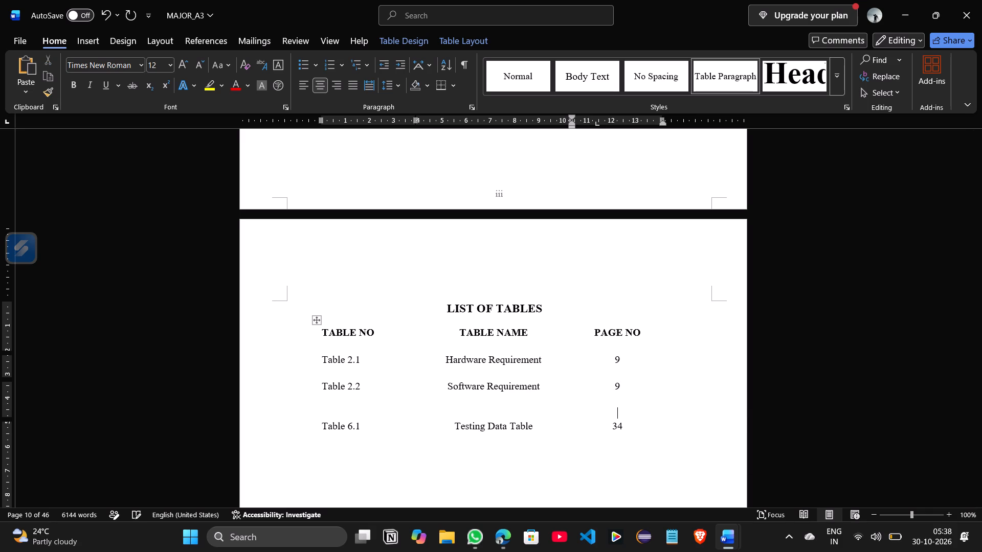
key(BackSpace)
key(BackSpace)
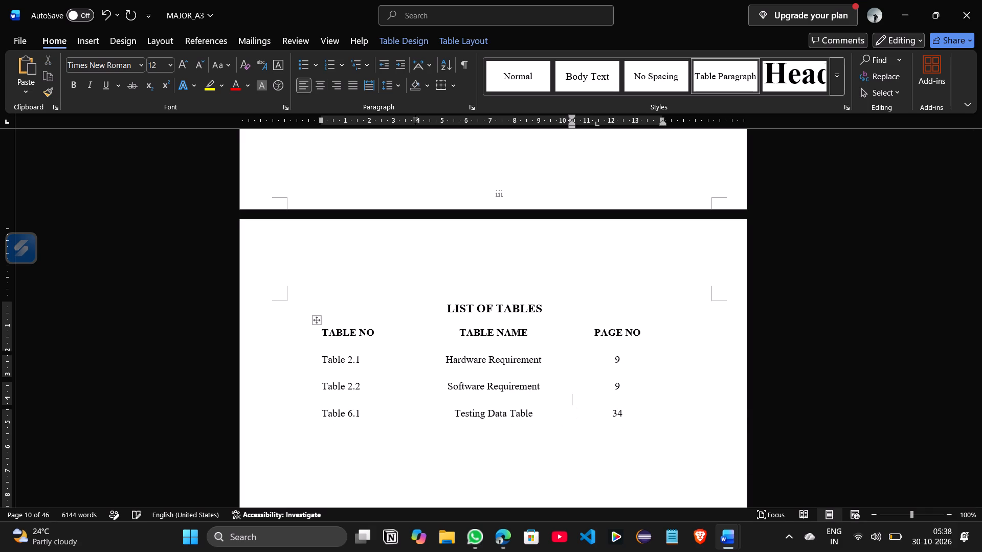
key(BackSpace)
Delete the surplus blank lines below "Testing Data Table" in the TABLE NAME column of the List of Tables.
drag(319, 333, 324, 330)
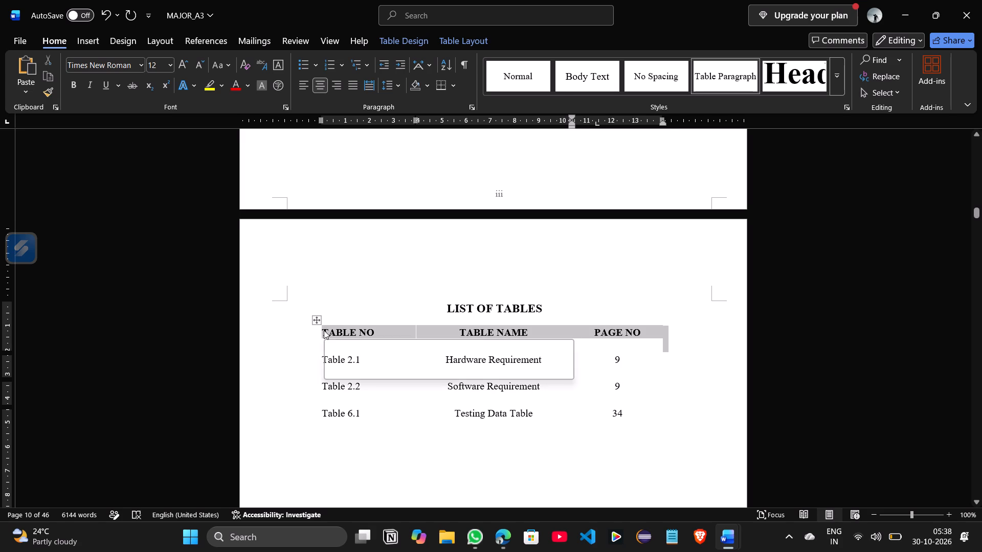
click(353, 319)
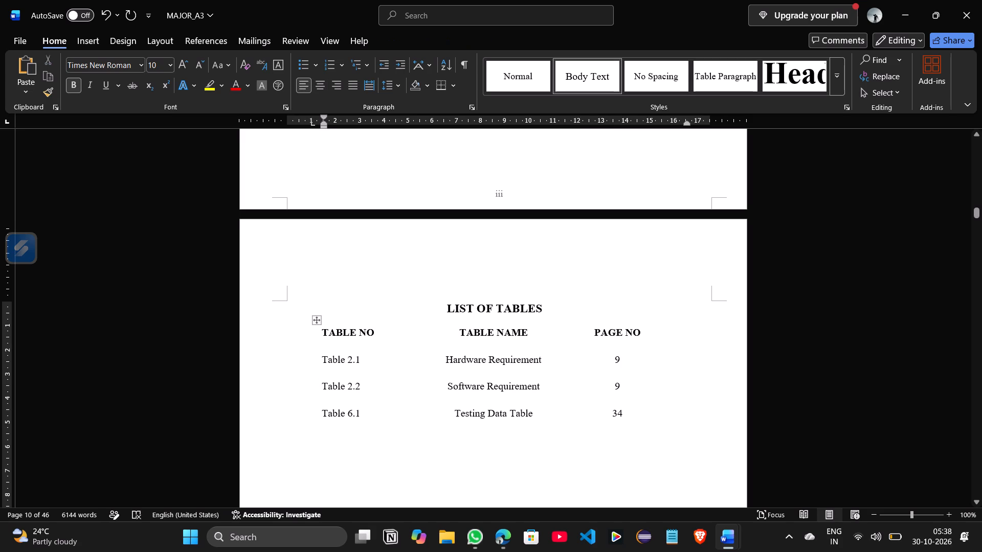
drag(324, 331, 627, 407)
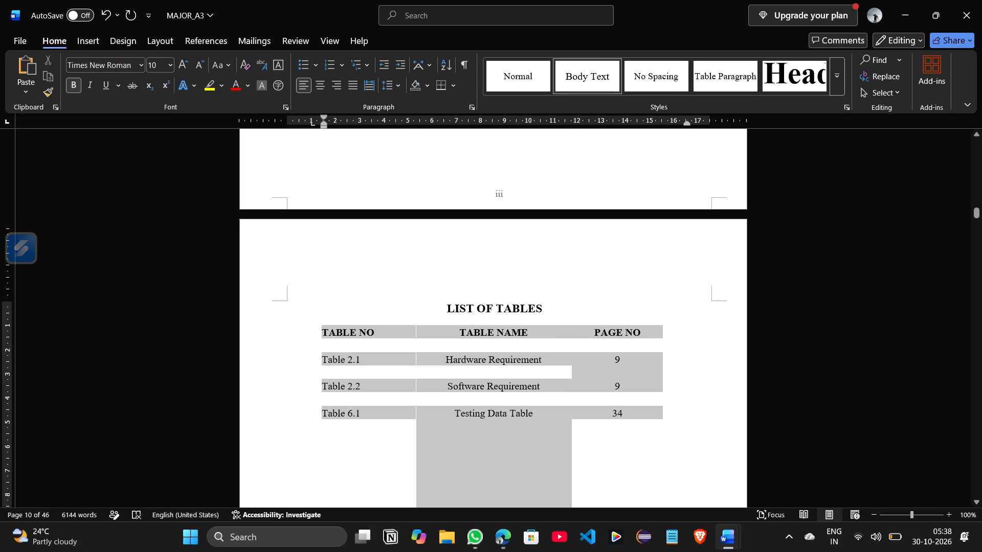
drag(627, 407, 631, 410)
scroll(631, 410, down, 1)
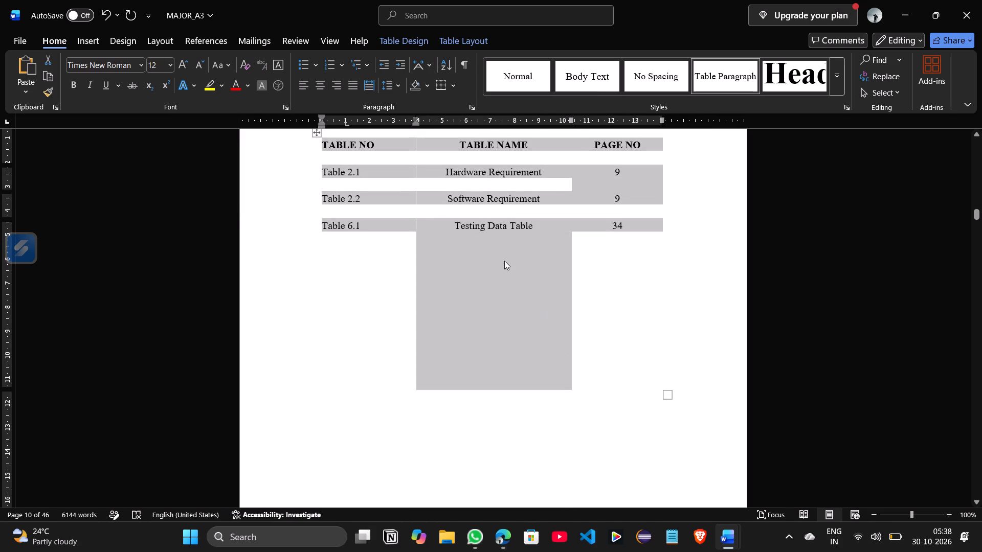
click(486, 247)
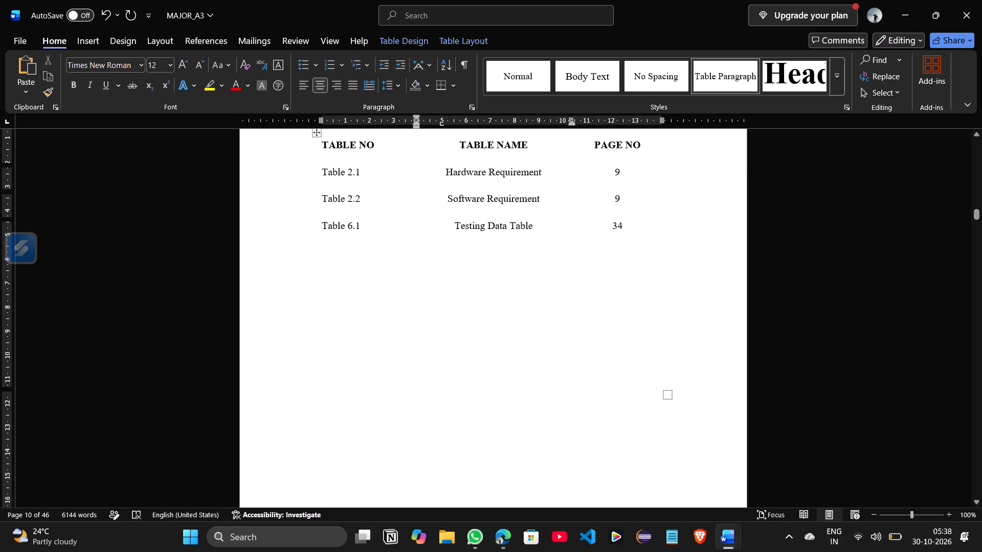
click(476, 389)
click(477, 353)
key(BackSpace)
key(BackSpace)
key(BackSpace)
key(BackSpace)
key(BackSpace)
key(BackSpace)
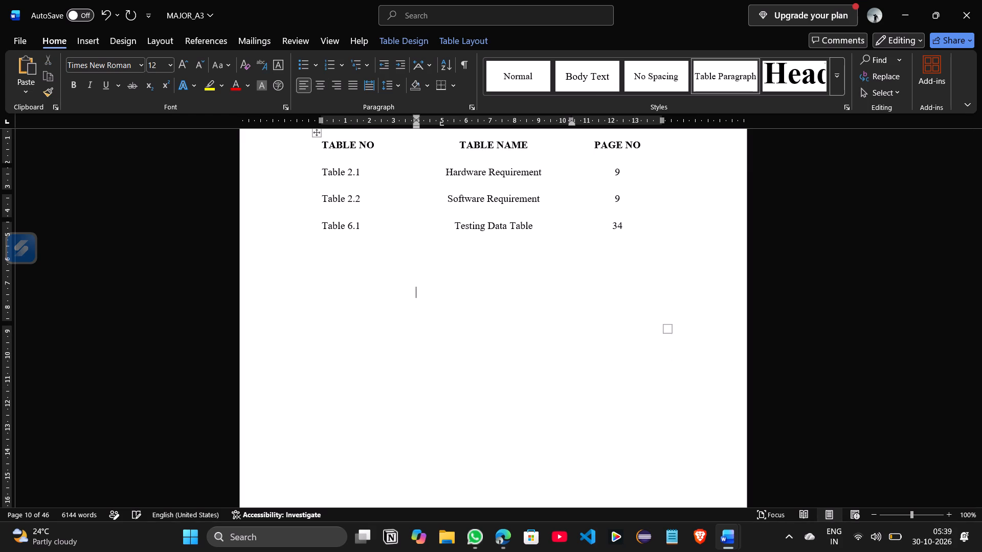
key(BackSpace)
key(BackSpace)
key(BackSpace)
key(BackSpace)
Widen the TABLE NO column of the List of Tables to about 4.4 cm by shifting its outer border outward.
scroll(477, 353, down, 3)
scroll(477, 353, up, 3)
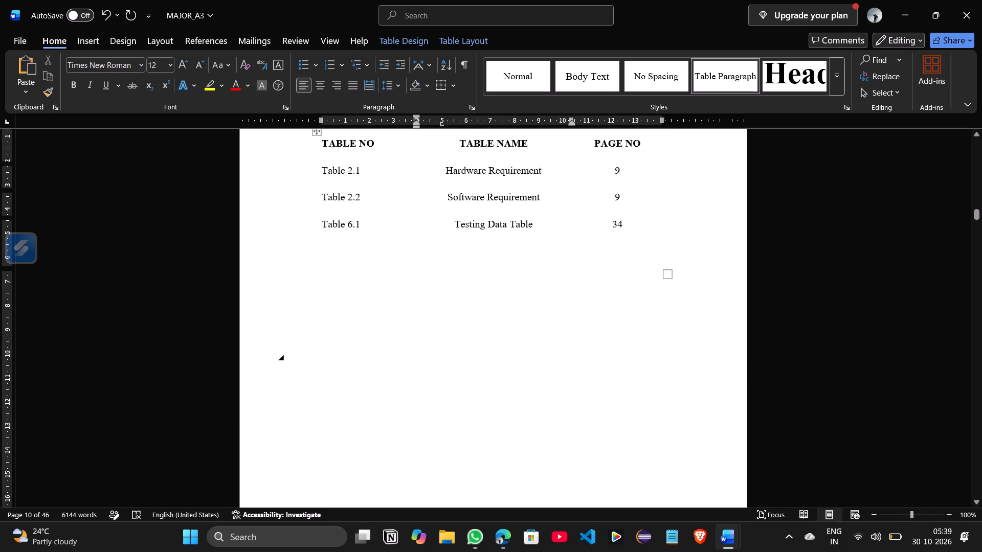
scroll(470, 355, up, 1)
drag(320, 264, 329, 293)
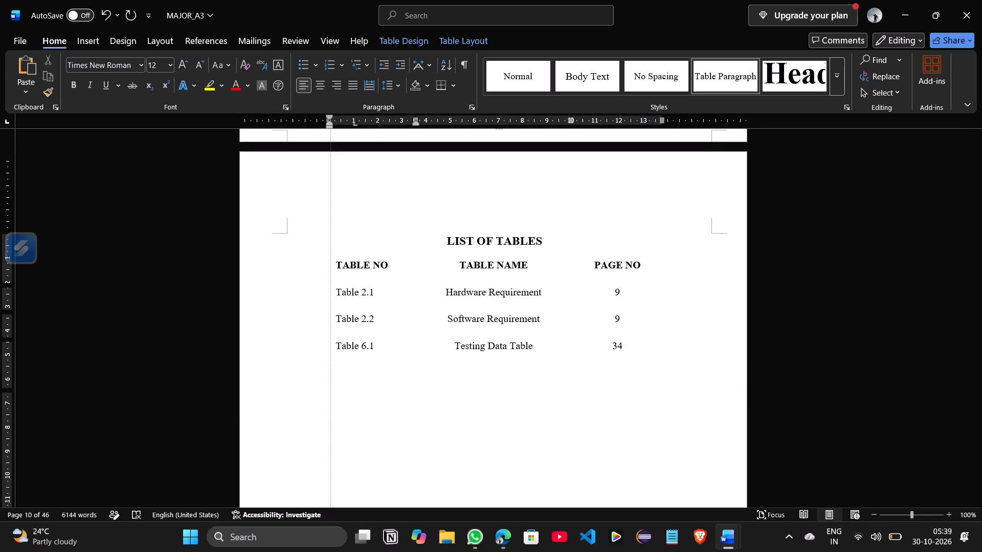
drag(329, 293, 314, 292)
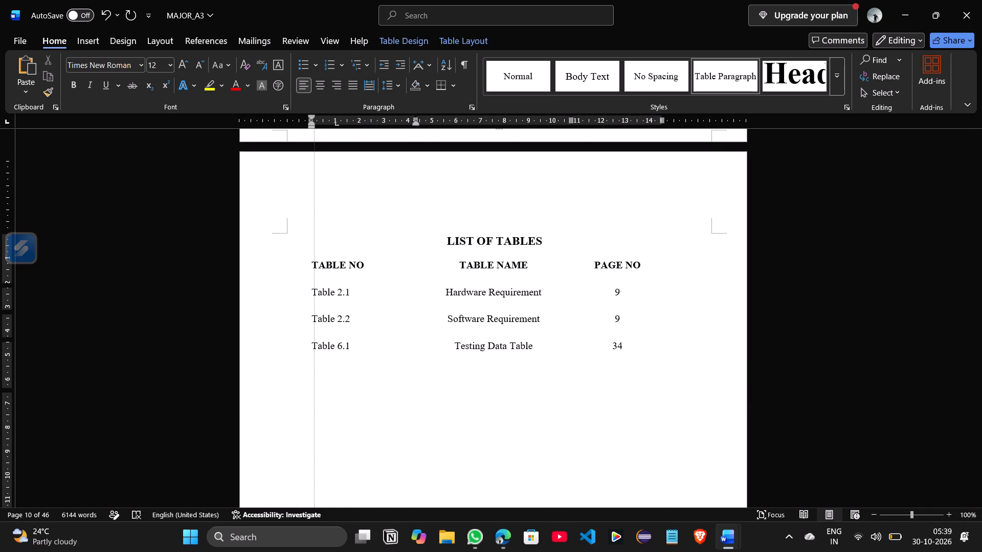
drag(314, 292, 335, 291)
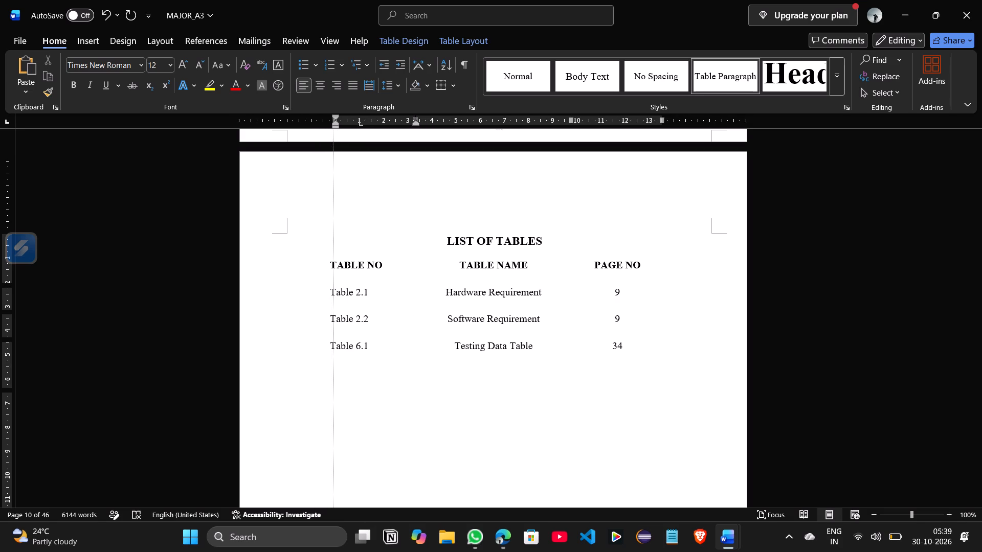
drag(335, 291, 308, 291)
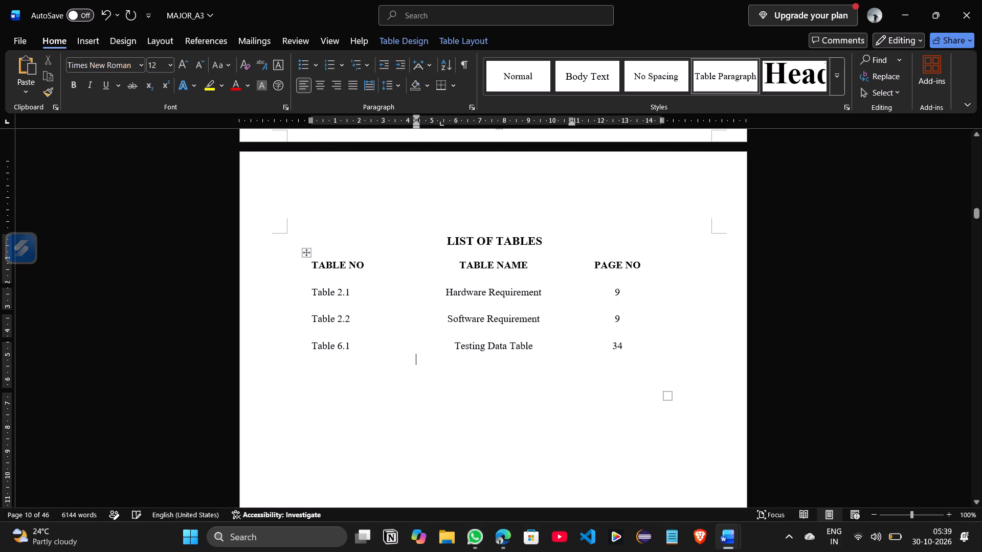
Shift the whole List of Tables table inward from the page margin by about 0.5 cm.
scroll(371, 297, up, 9)
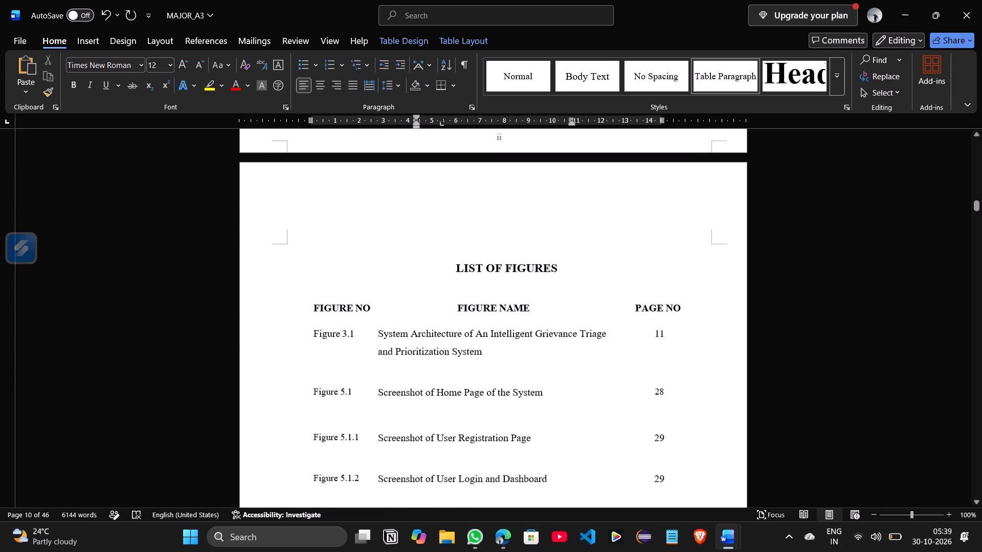
scroll(371, 297, down, 5)
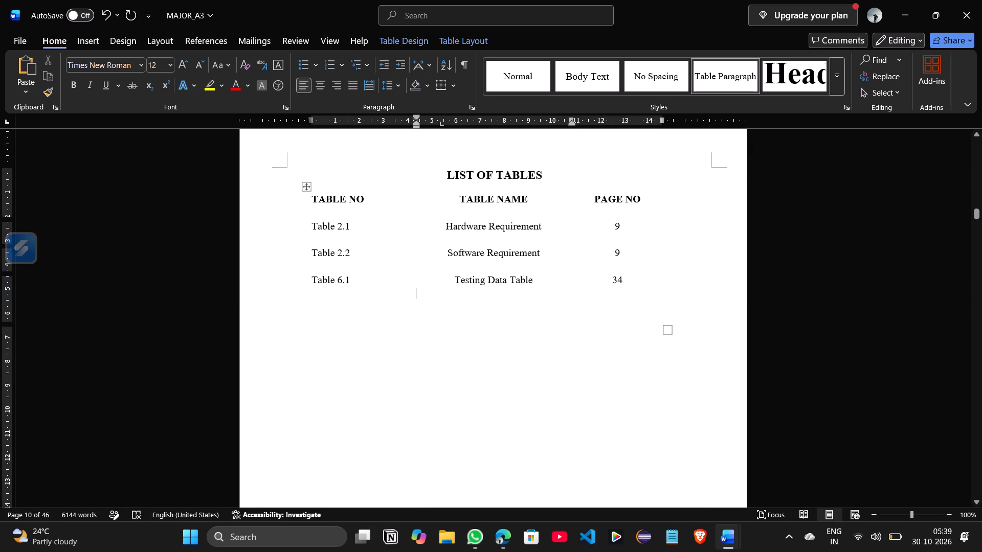
drag(305, 186, 318, 185)
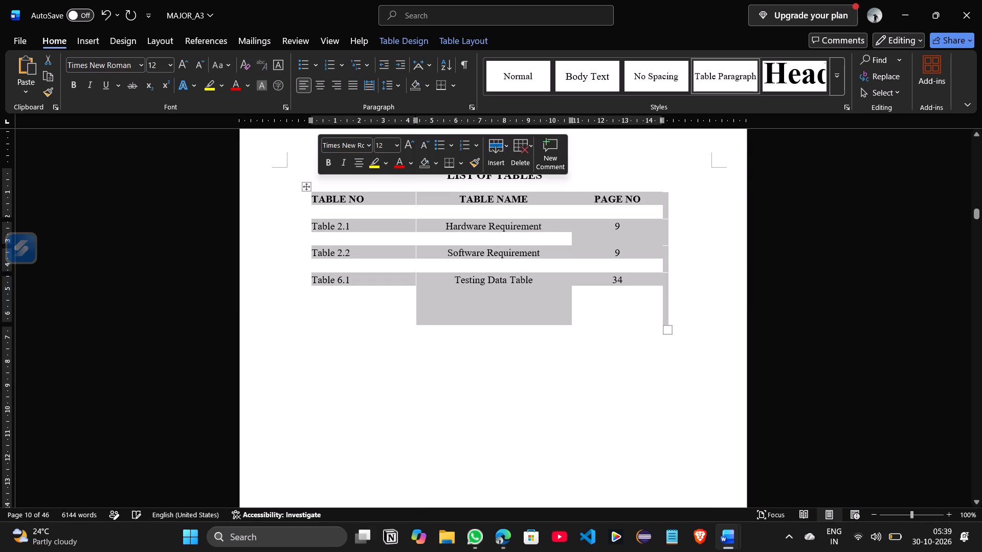
click(308, 119)
click(308, 119)
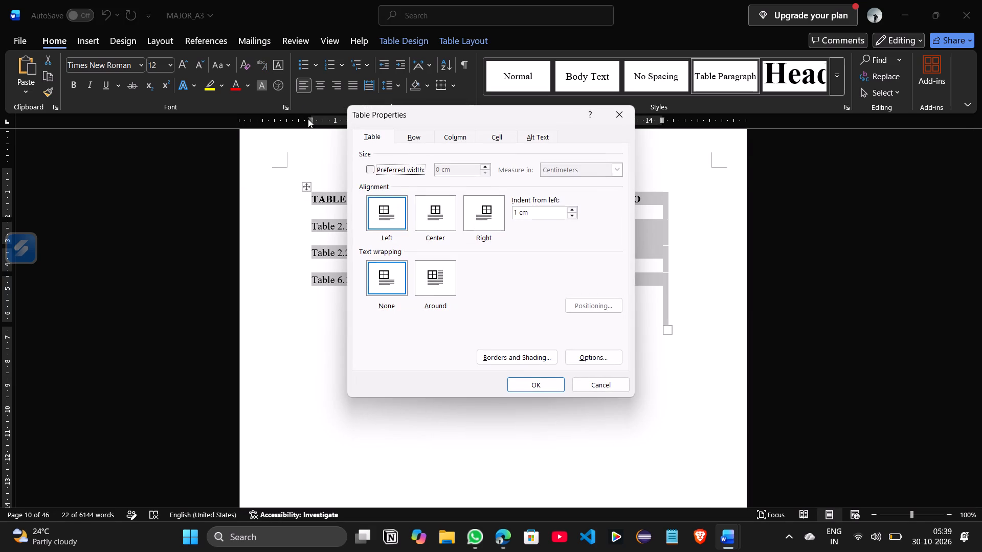
click(618, 117)
drag(309, 119, 325, 120)
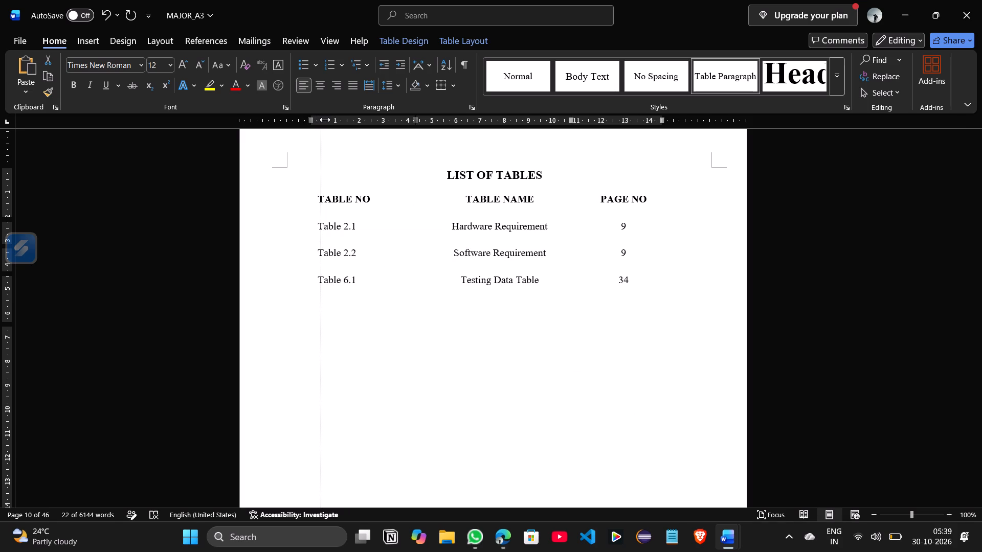
drag(325, 120, 325, 120)
click(621, 371)
Delete the remaining blank lines below "Testing Data Table" in the TABLE NAME column of the List of Tables.
scroll(621, 371, up, 1)
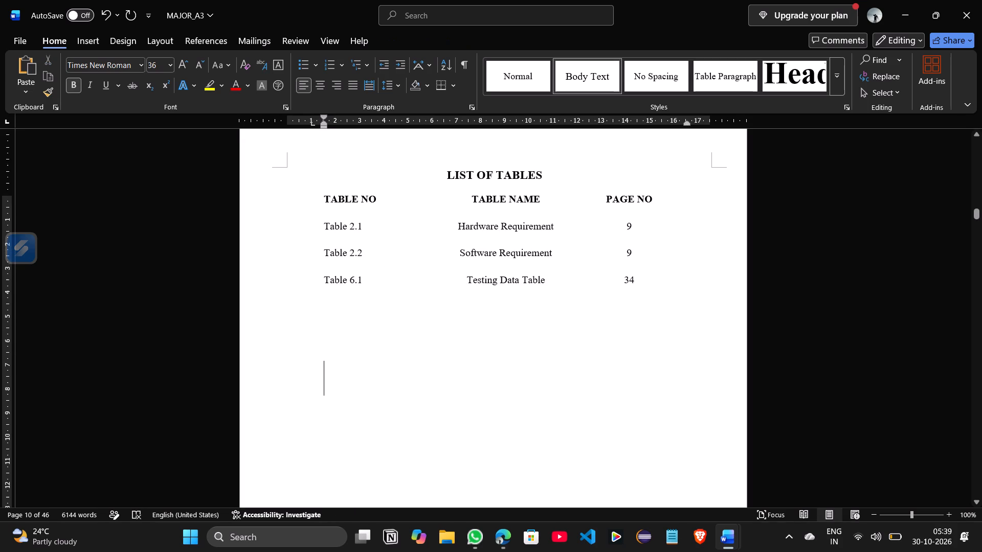
scroll(621, 371, up, 1)
click(510, 376)
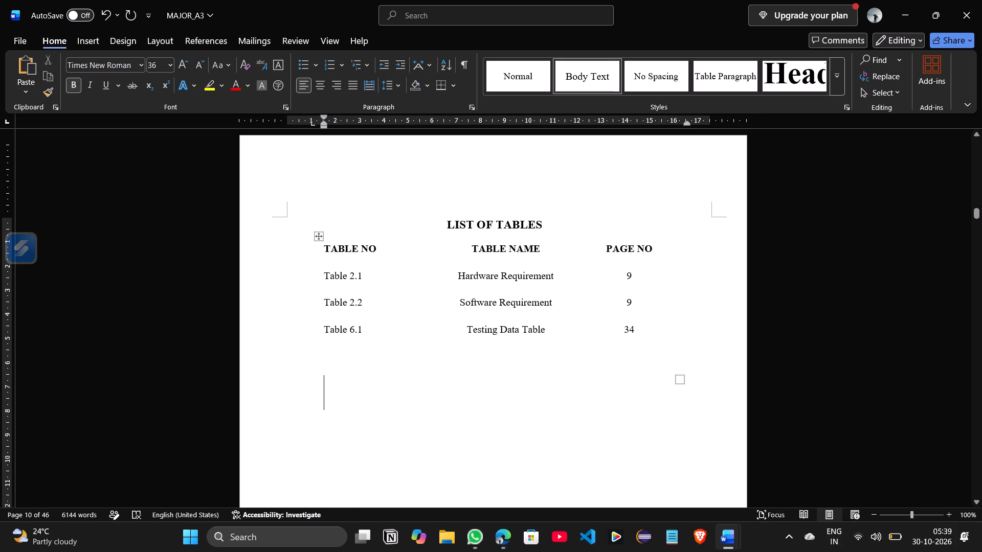
click(499, 366)
key(BackSpace)
key(BackSpace)
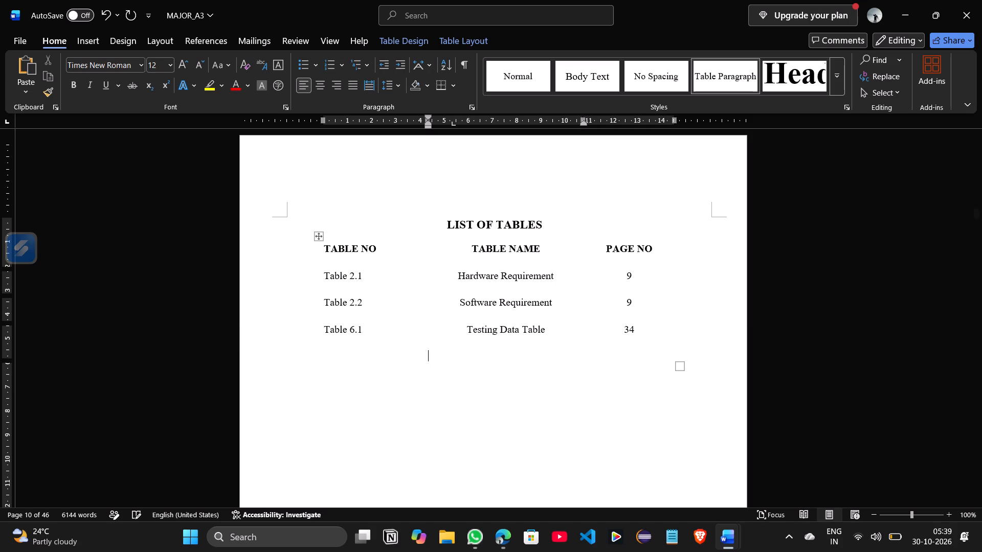
key(BackSpace)
Remove the indent and surplus blank paragraph directly beneath the List of Tables table.
scroll(493, 365, down, 4)
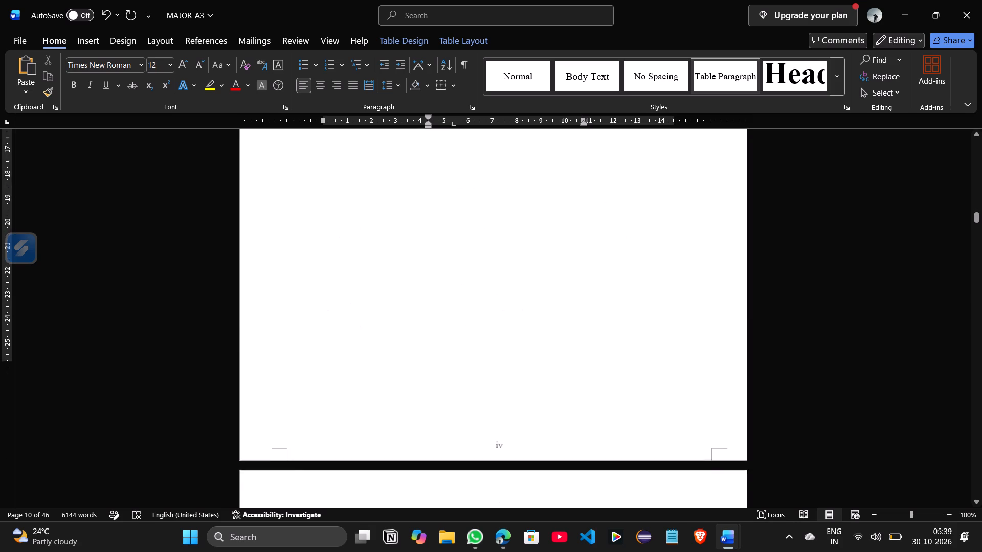
scroll(493, 365, down, 1)
scroll(493, 365, up, 2)
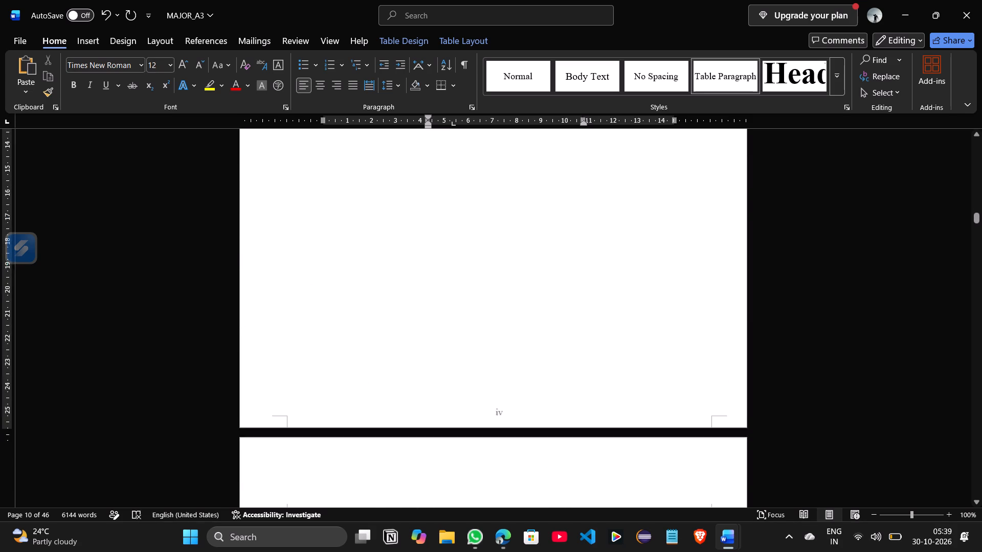
scroll(493, 365, up, 2)
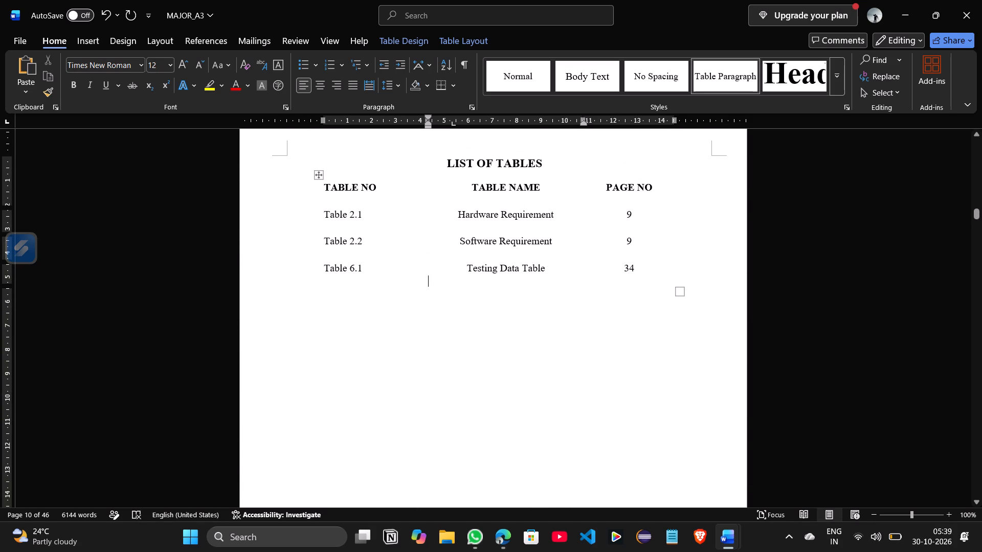
click(308, 378)
key(BackSpace)
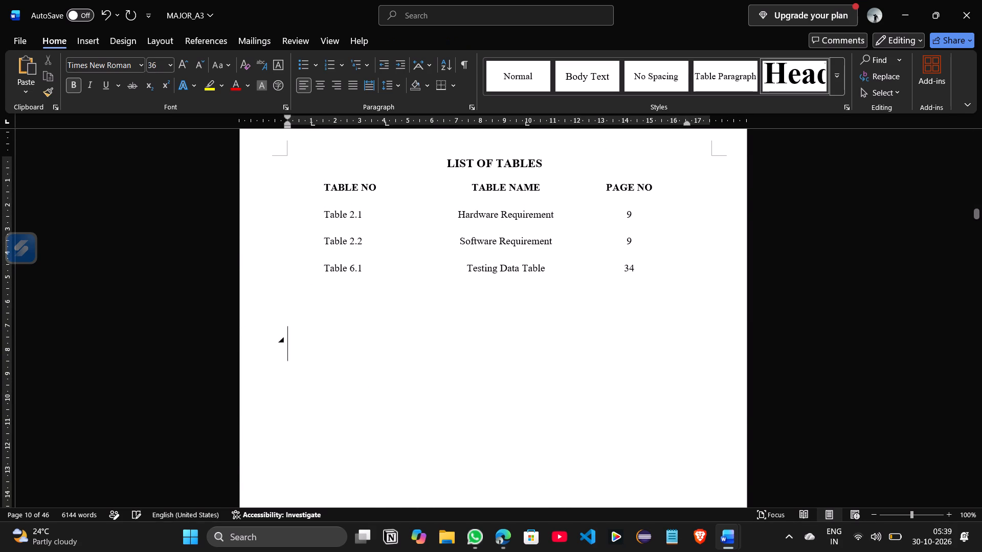
key(BackSpace)
Check the page layout from the List of Tables to the "1.INTRODUCTION" chapter title page.
scroll(308, 378, up, 5)
scroll(308, 378, down, 6)
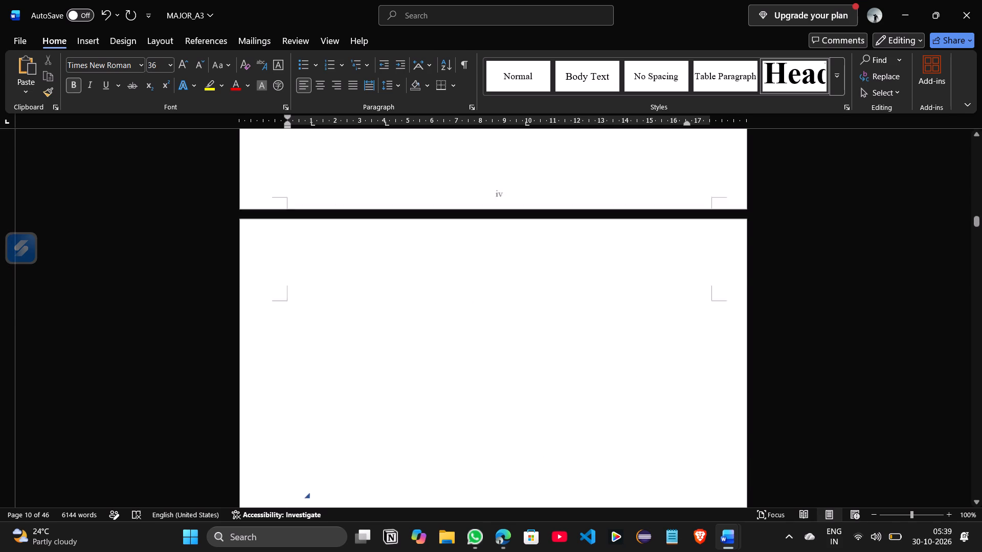
scroll(308, 378, up, 3)
scroll(308, 378, down, 4)
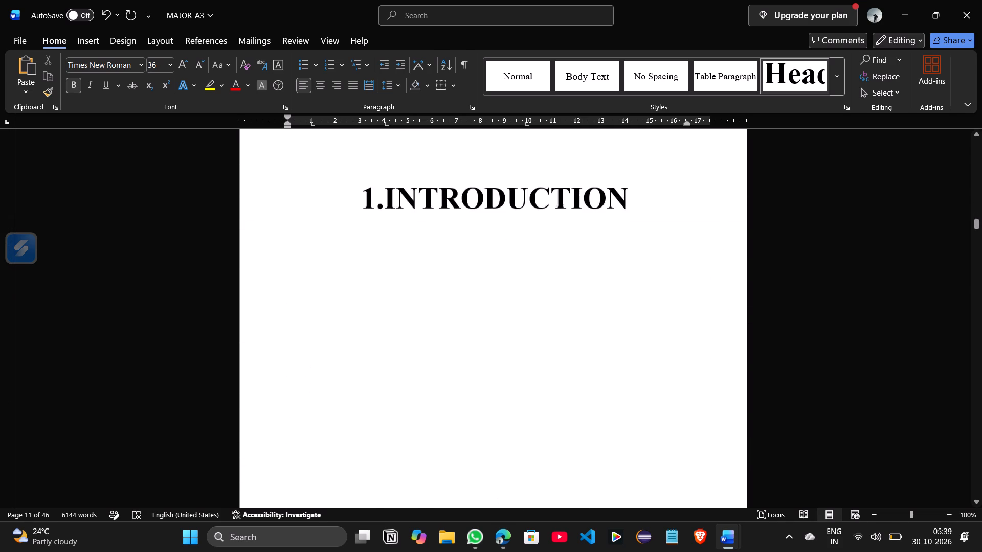
scroll(308, 378, up, 4)
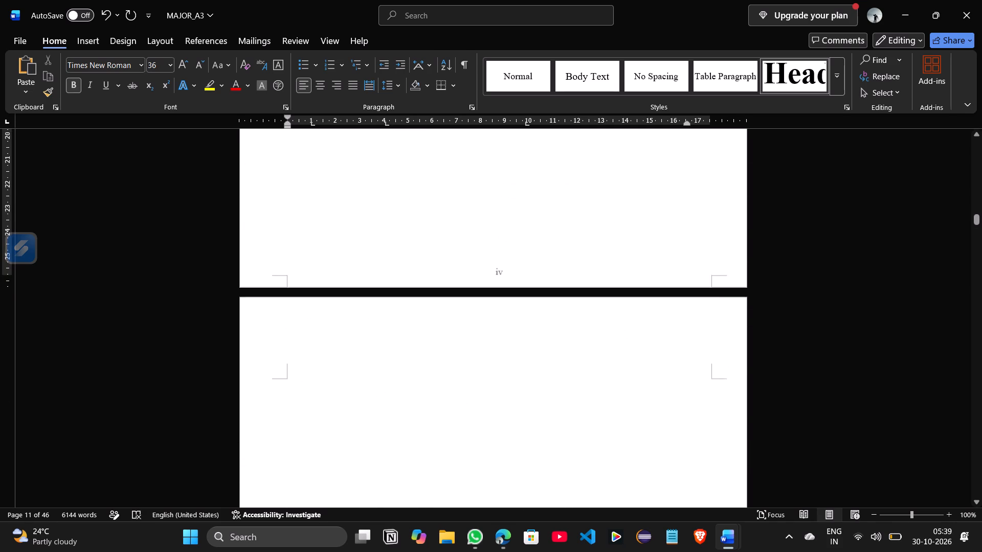
scroll(308, 378, up, 3)
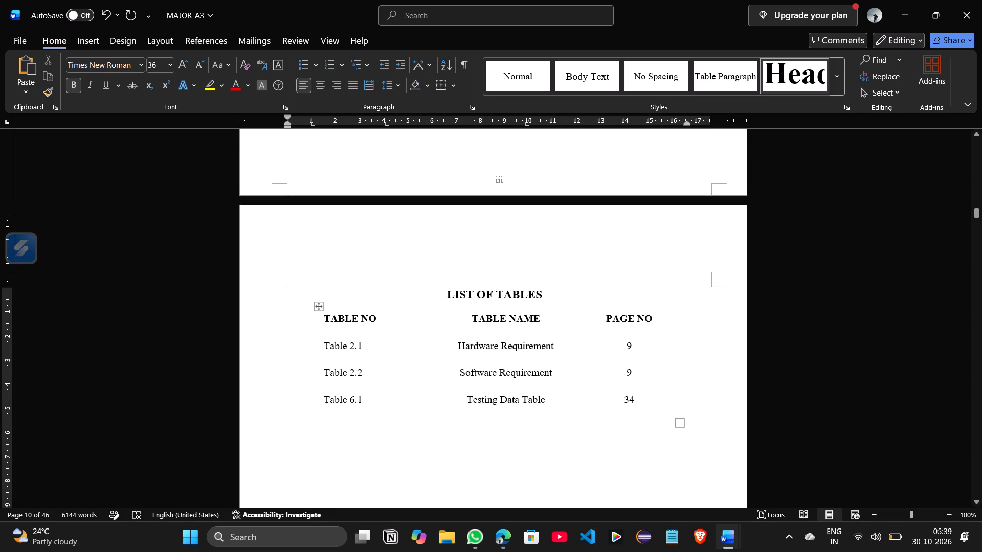
Add a new row beneath the Table 6.1 entry in the List of Tables.
click(417, 396)
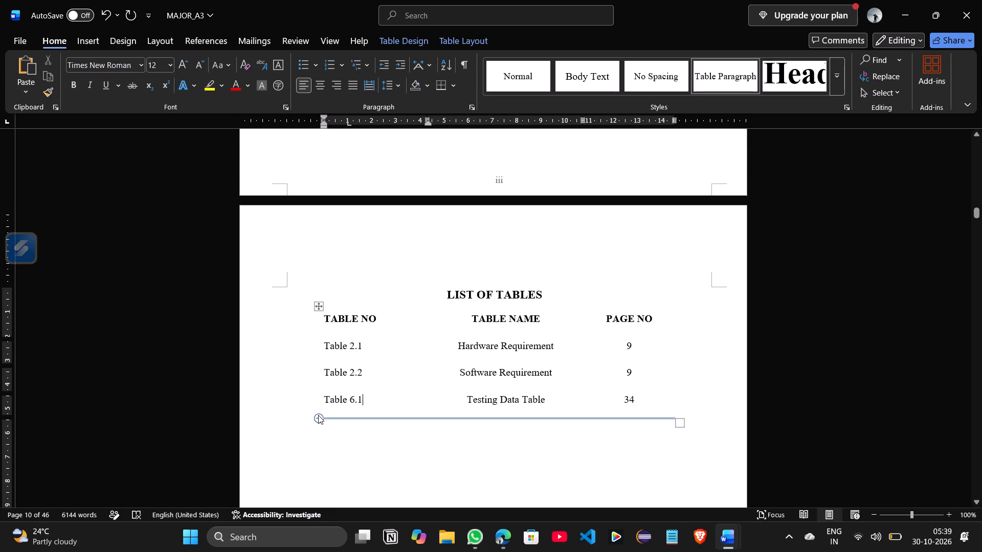
click(334, 409)
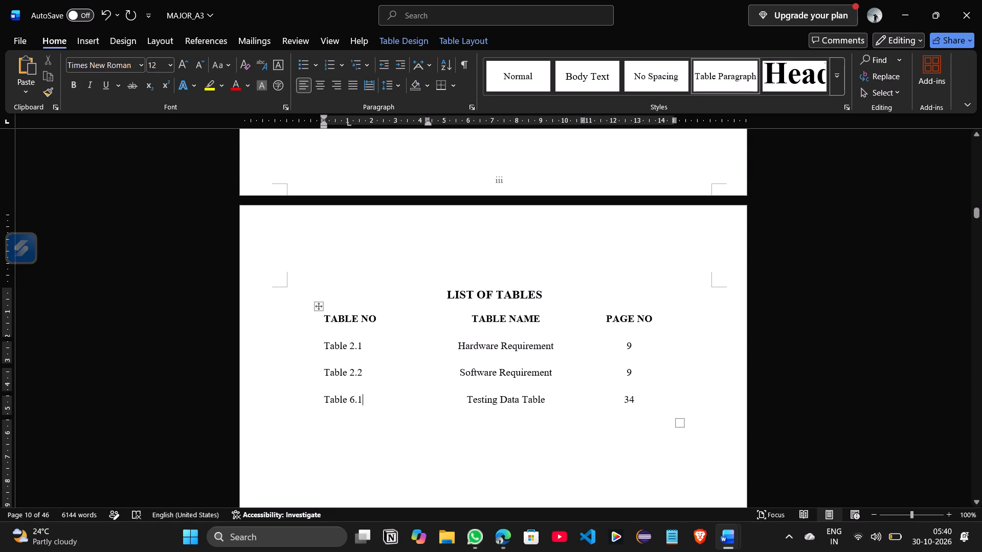
click(365, 403)
click(318, 419)
Enter "Table 5.1" as the TABLE NO of the new last row.
click(346, 422)
key(t)
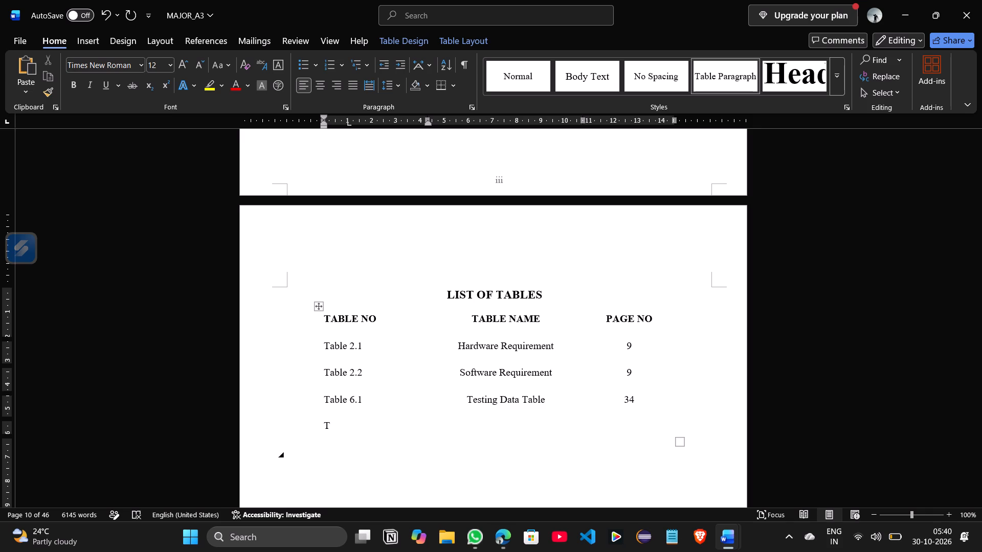
key(b)
key(BackSpace)
text(able)
key(space)
key(5)
text(.1)
Paste the copied title "Aggregate Severity Classification Performance" as the Table 5.1 entry's TABLE NAME and remove its bold formatting.
click(505, 429)
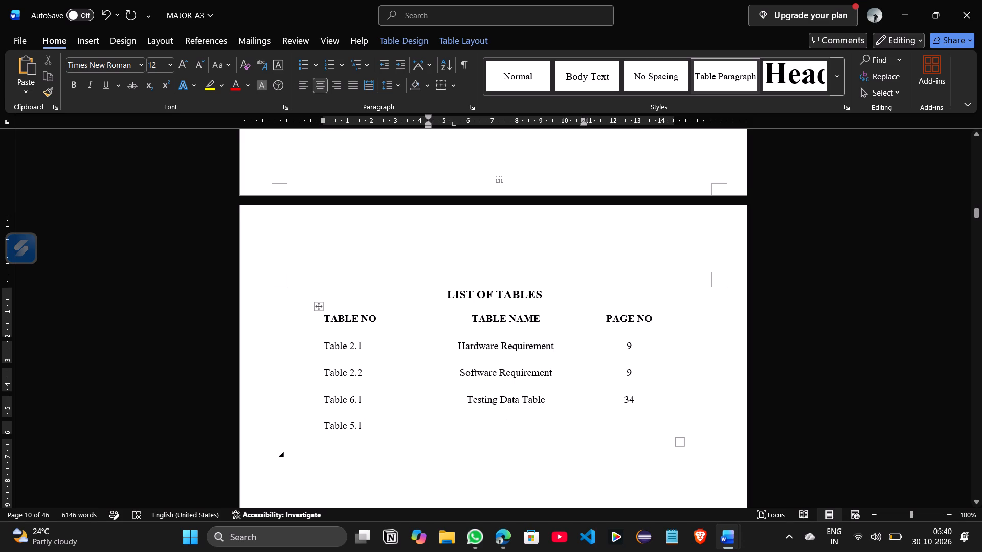
key(ctrl+v)
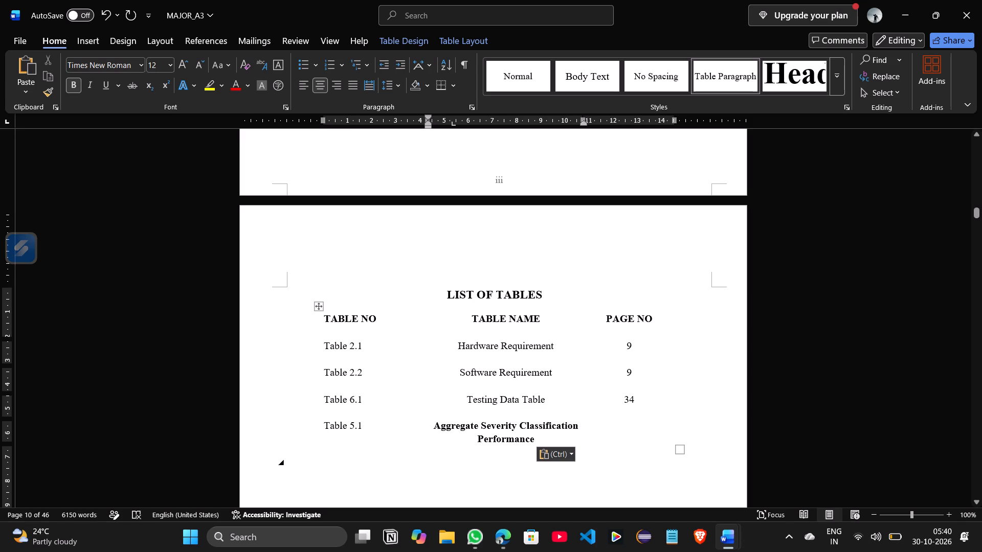
drag(434, 428, 563, 442)
click(75, 83)
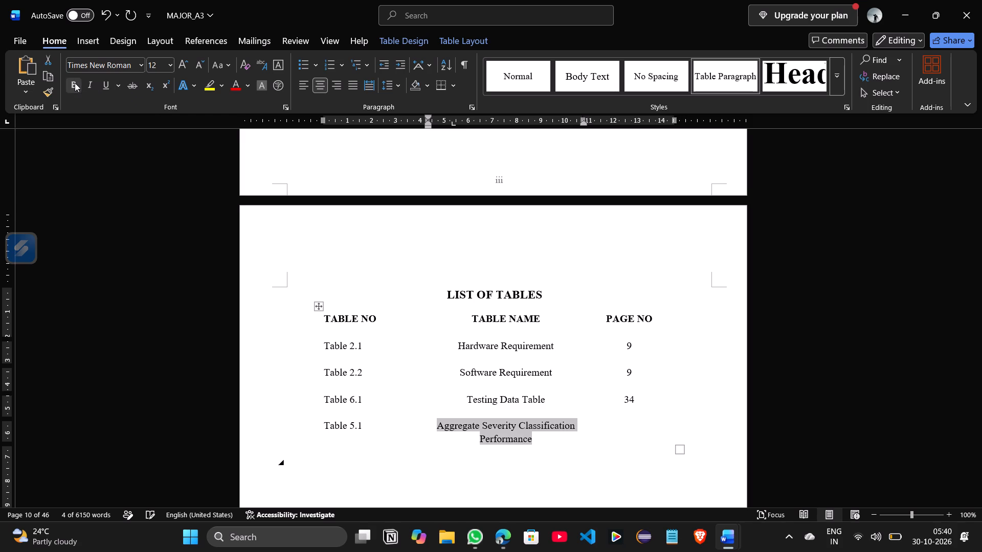
click(486, 396)
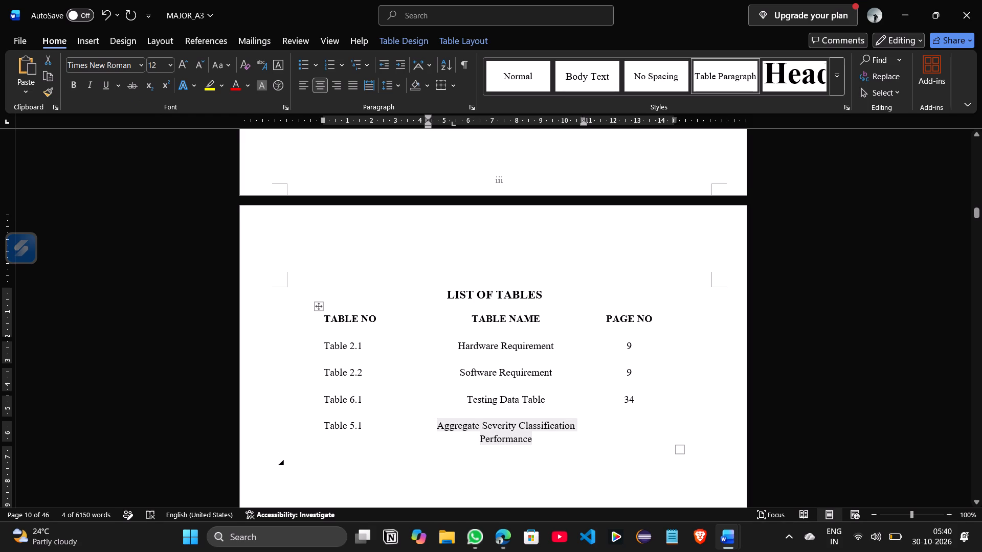
drag(436, 425, 471, 433)
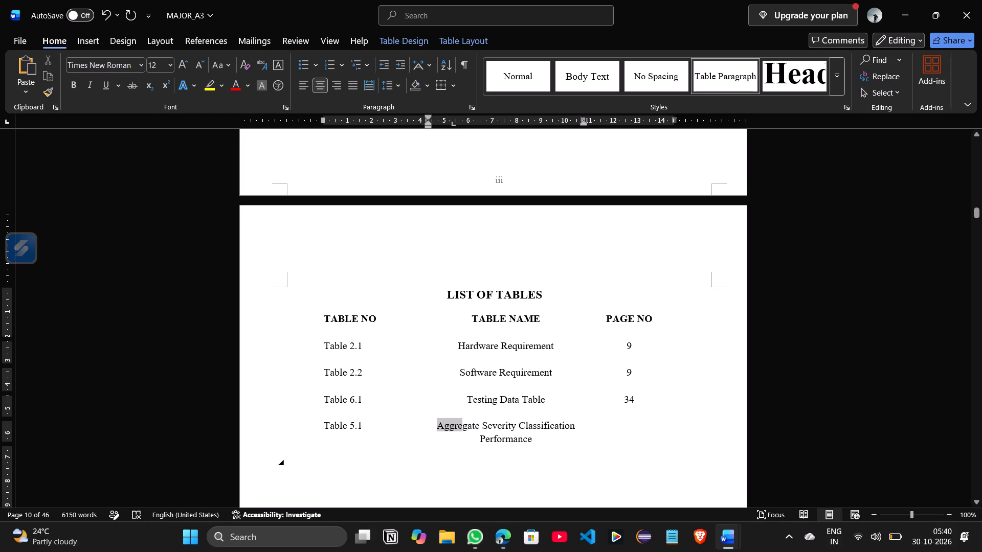
drag(471, 433, 525, 442)
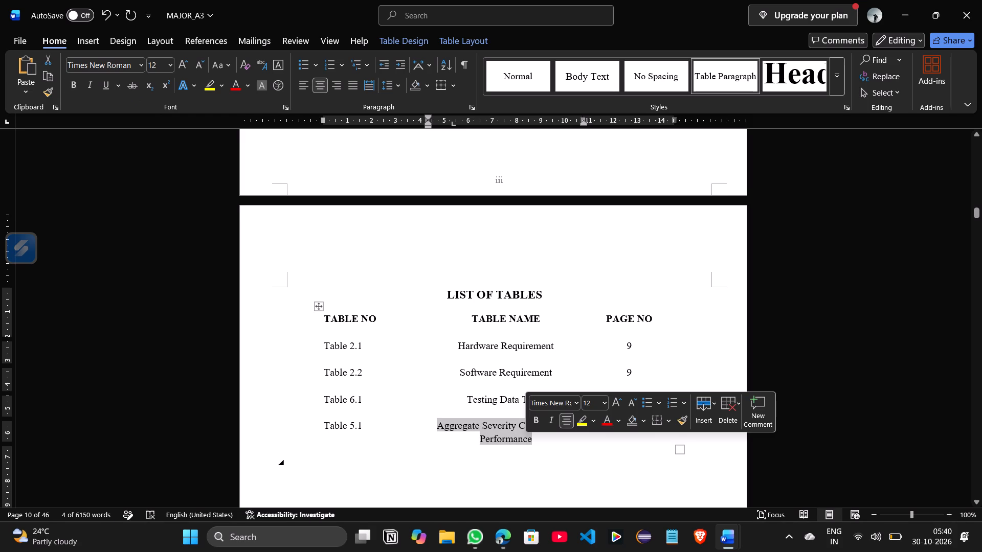
Enter 35 as the PAGE NO of the Table 5.1 entry.
click(642, 436)
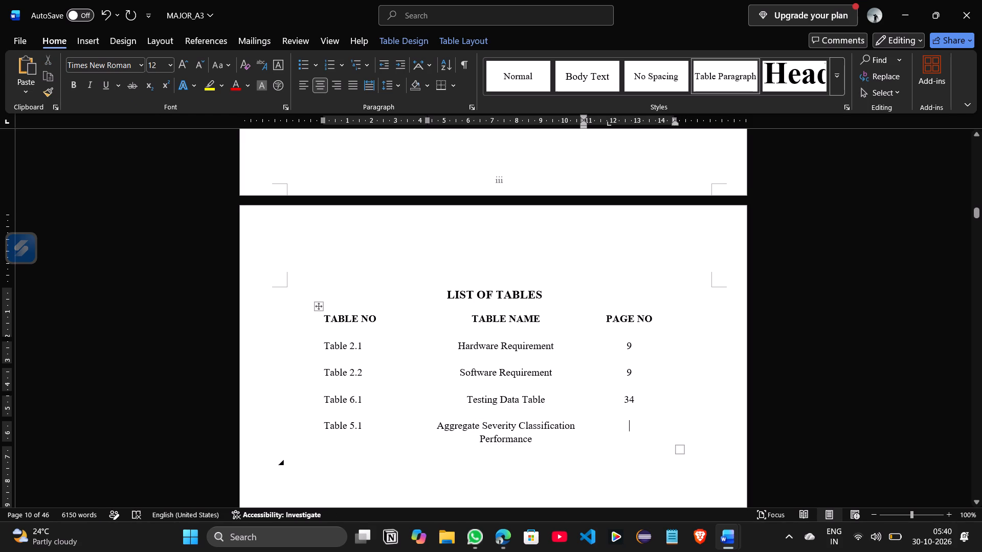
text(35)
scroll(636, 432, down, 1)
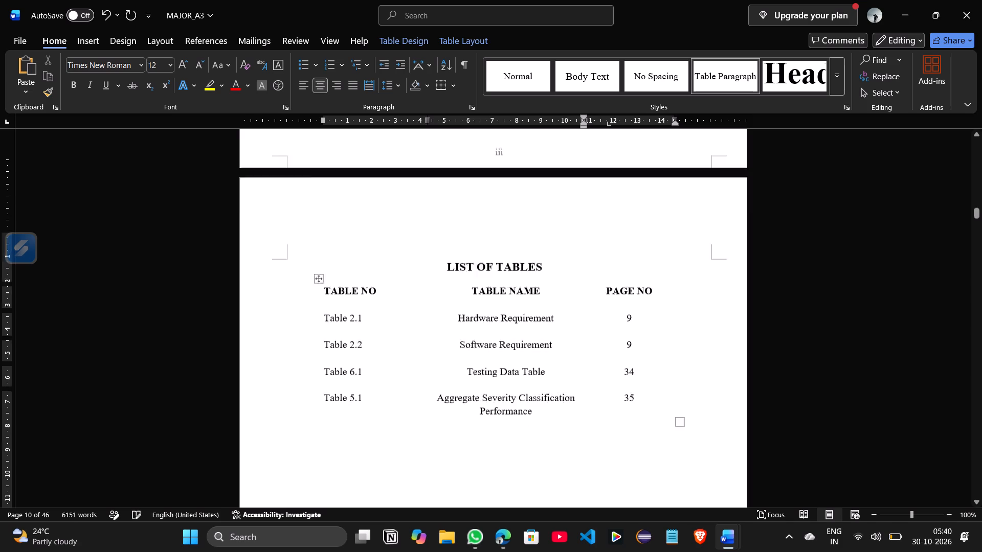
Add a row below the Table 5.1 entry in the List of Tables with TABLE NO "Table 5.2".
scroll(636, 432, down, 1)
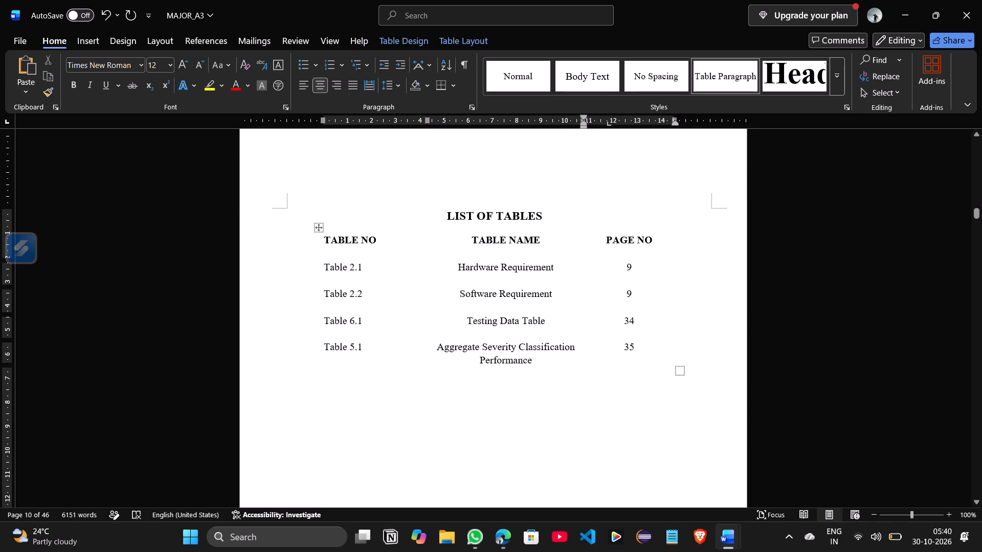
click(332, 350)
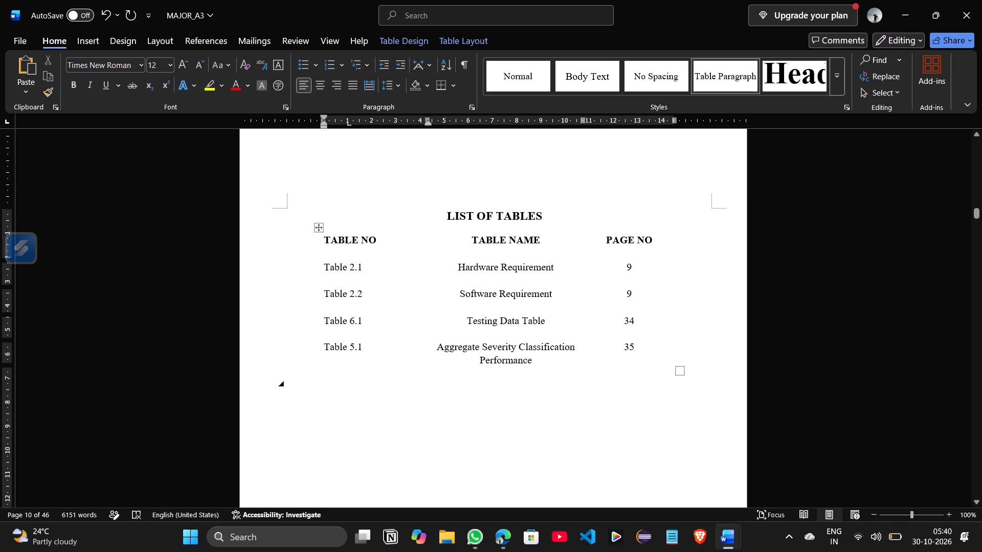
click(318, 364)
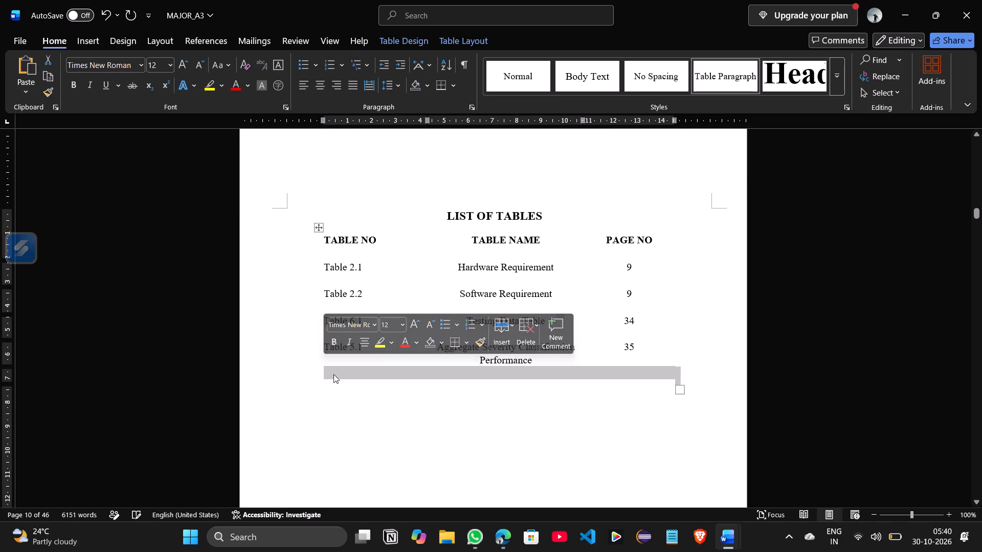
click(344, 372)
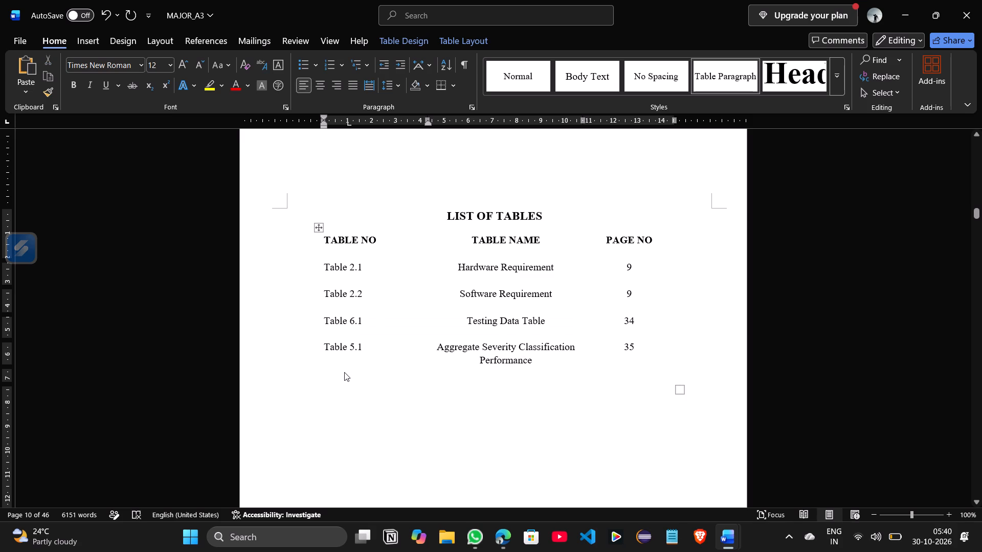
text(able 5)
text(.2)
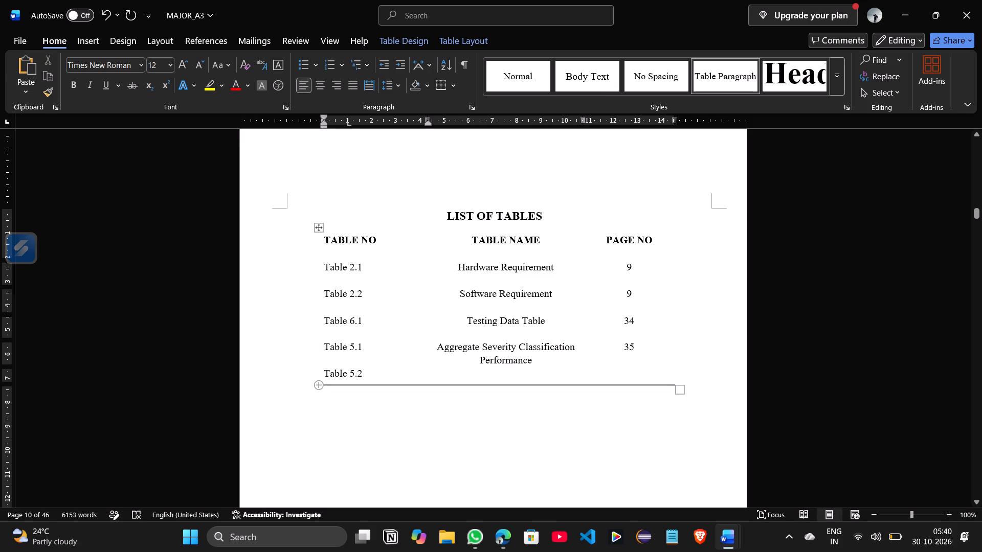
Add another row below the Table 5.2 entry and enter "Table 5.3" as its TABLE NO.
click(320, 386)
click(337, 392)
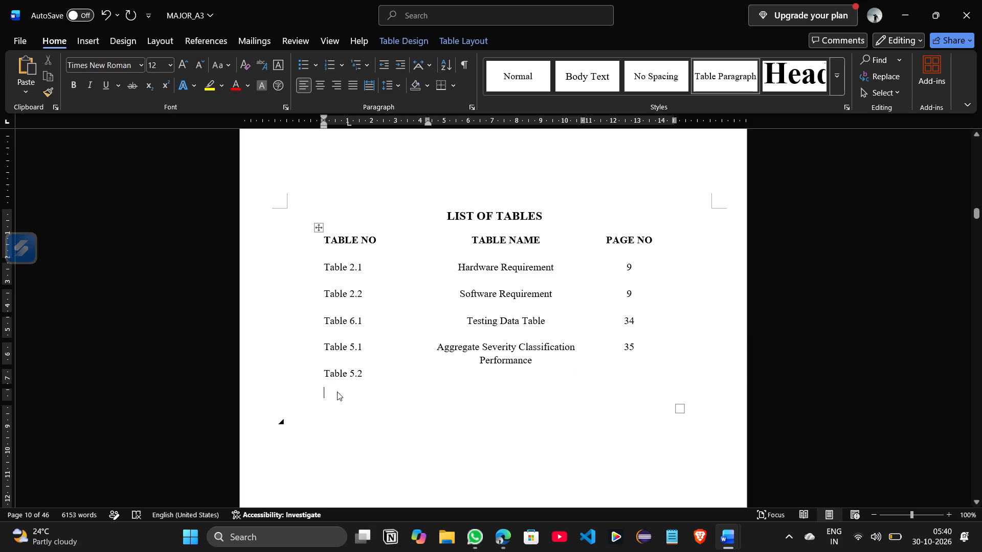
text(able 2)
key(BackSpace)
key(5)
text(.3)
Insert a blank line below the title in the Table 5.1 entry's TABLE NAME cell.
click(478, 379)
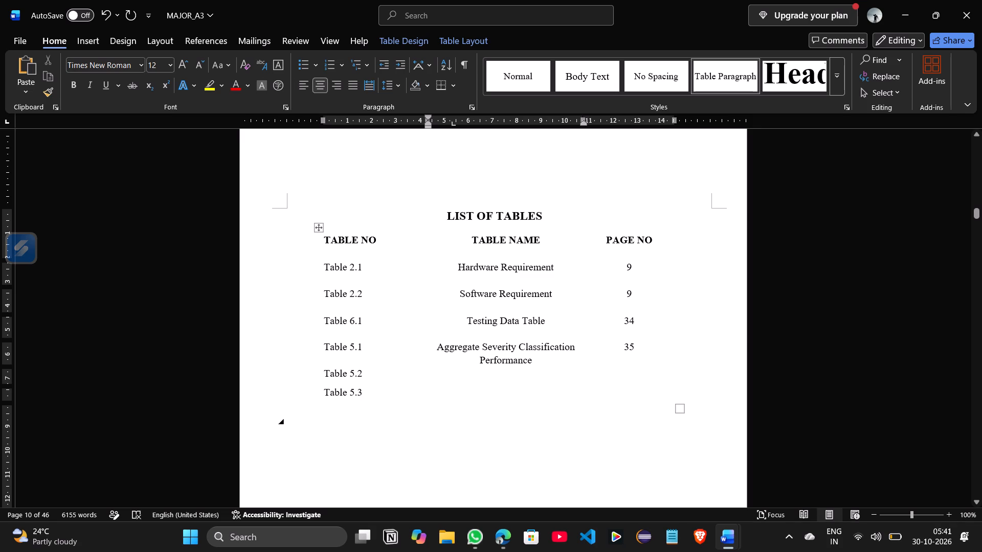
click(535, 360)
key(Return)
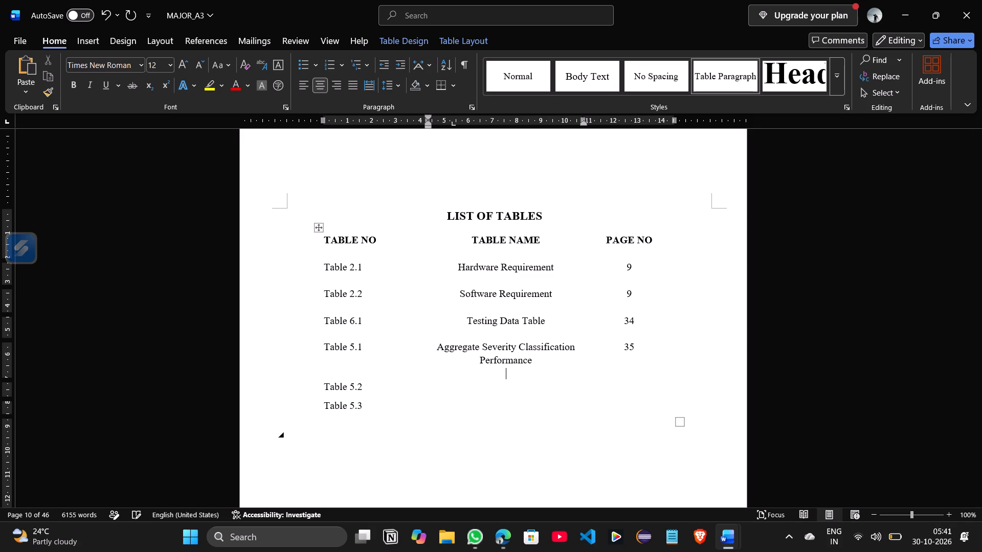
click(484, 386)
Delete the title "Aggregate Severity Classification Performance" from the Table 5.1 entry's TABLE NAME.
drag(436, 347, 538, 361)
key(BackSpace)
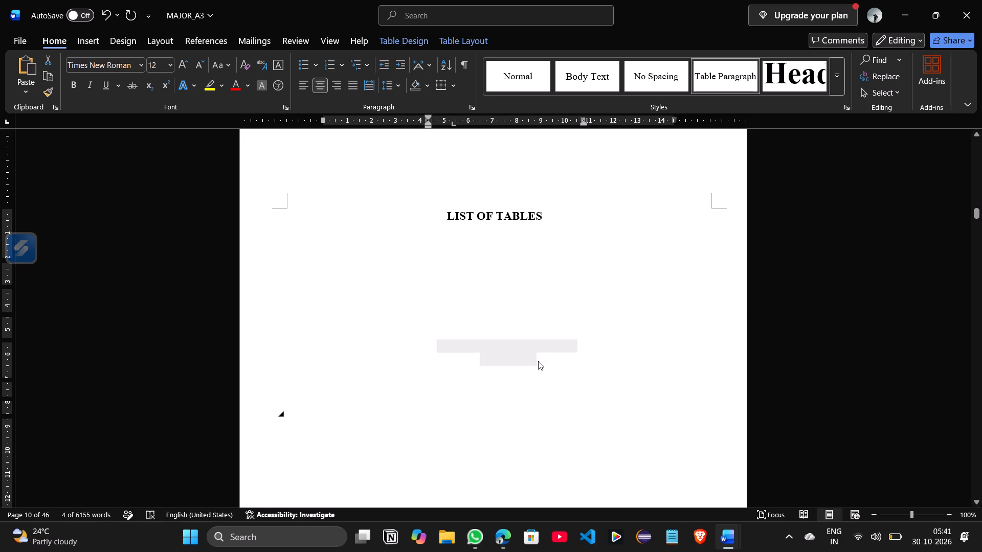
Copy the title "DeBERTa-v3 Classification Performance" from the Table 5.1 caption in chapter 5.
scroll(532, 426, down, 3)
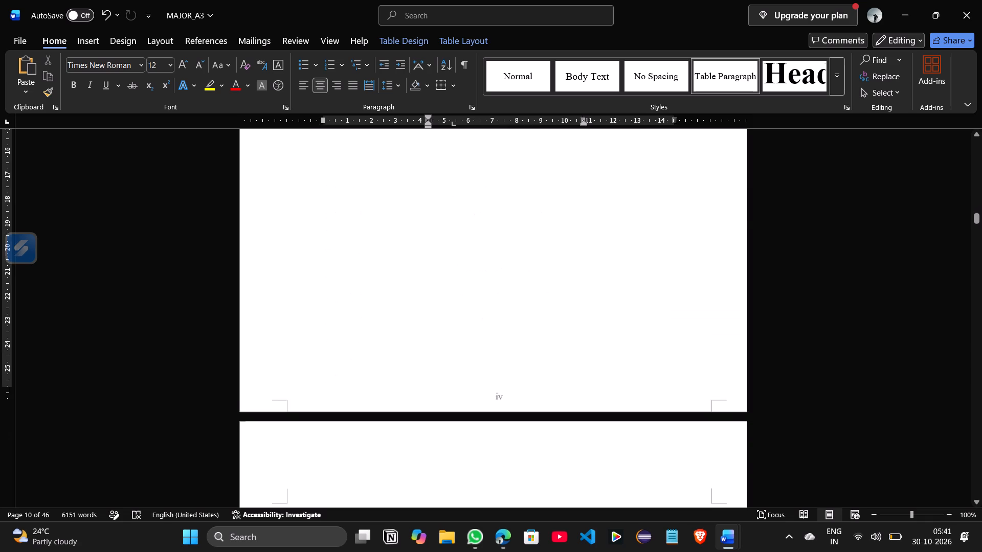
scroll(532, 426, down, 19)
scroll(532, 426, down, 2)
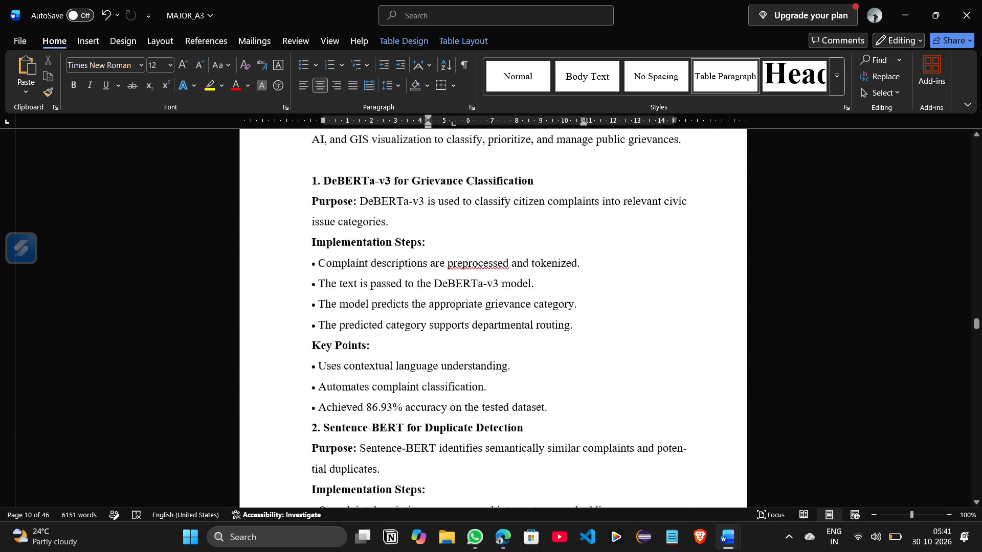
scroll(532, 426, down, 8)
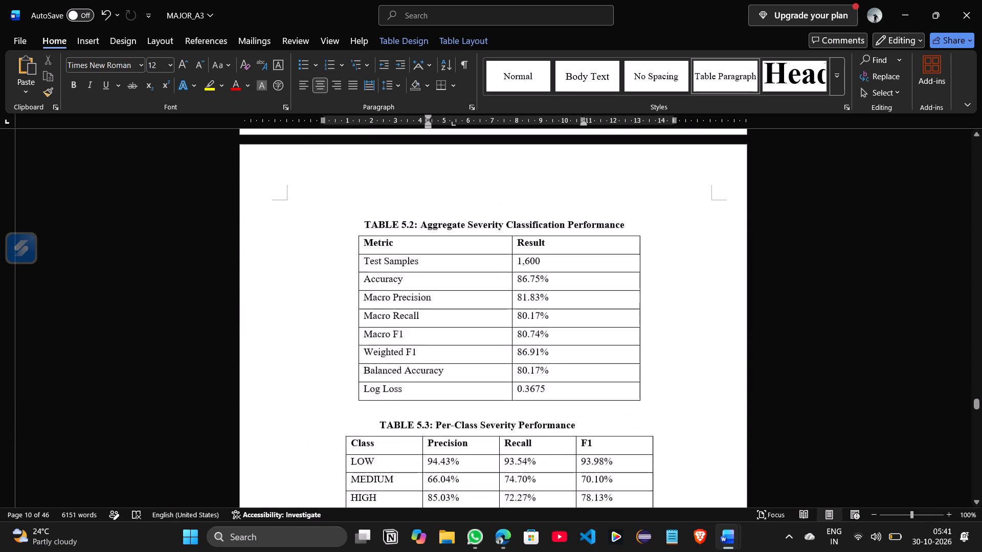
scroll(532, 426, up, 4)
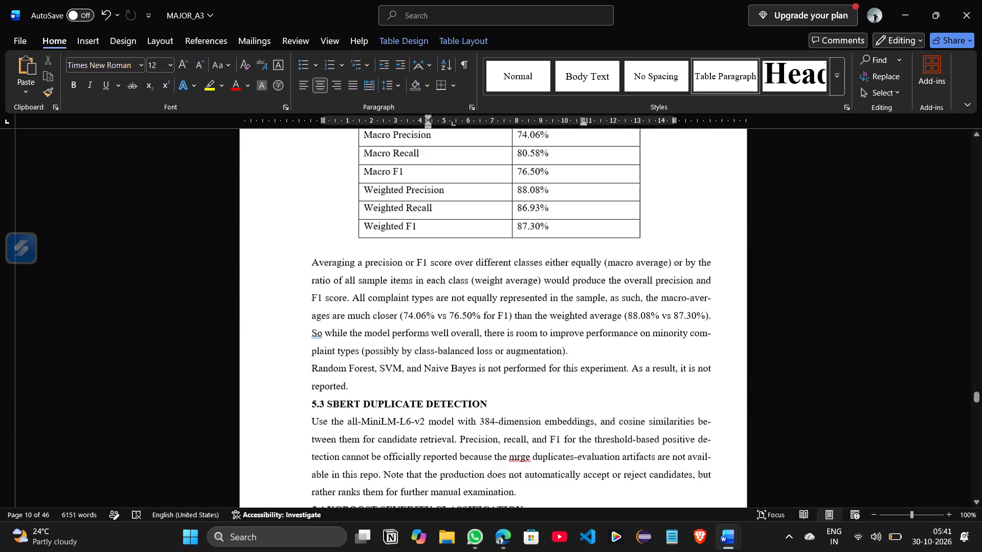
drag(433, 248, 619, 246)
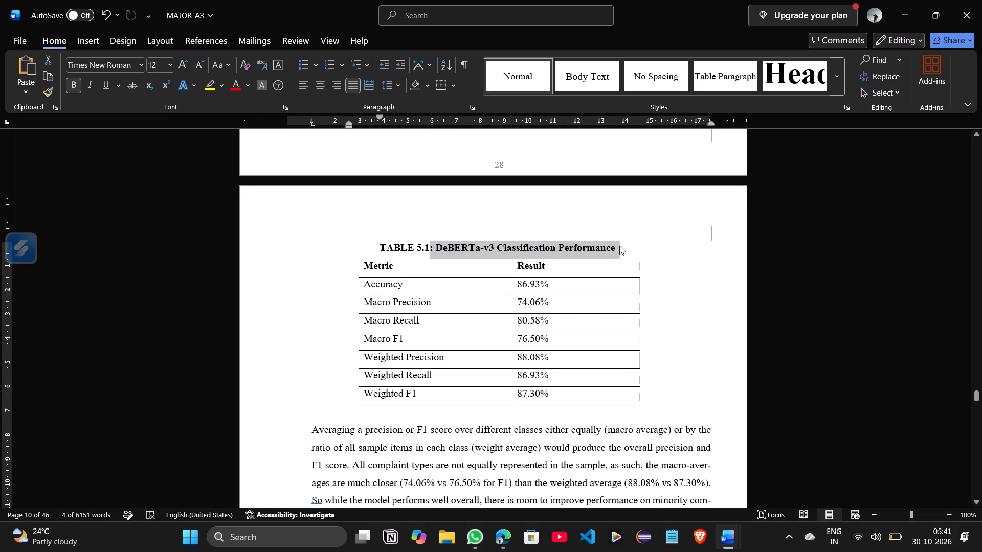
key(ctrl+c)
key(ctrl+c)
click(619, 246)
Paste the copied title into the Table 5.1 entry's TABLE NAME and remove its leading colon, space and indents.
scroll(619, 246, up, 20)
scroll(619, 246, up, 7)
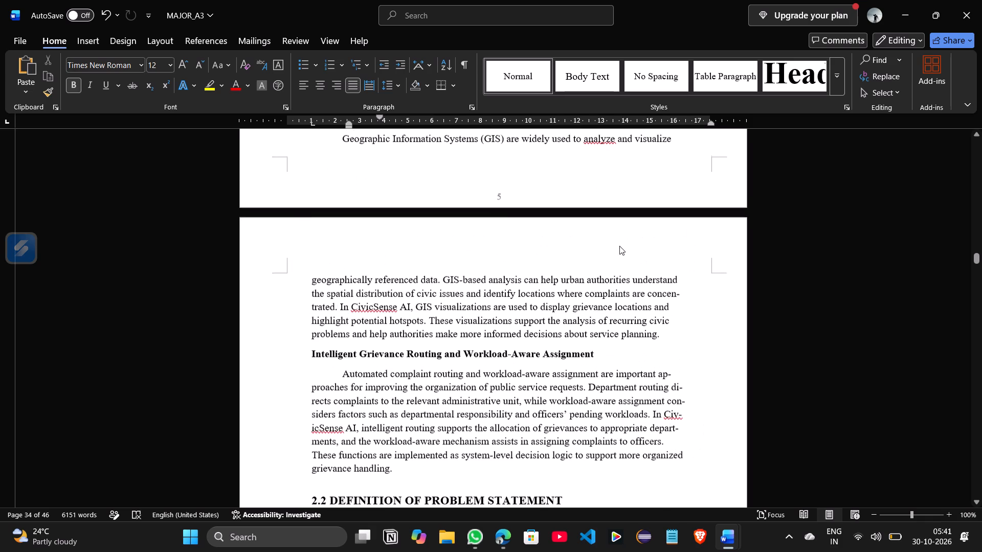
scroll(619, 246, up, 14)
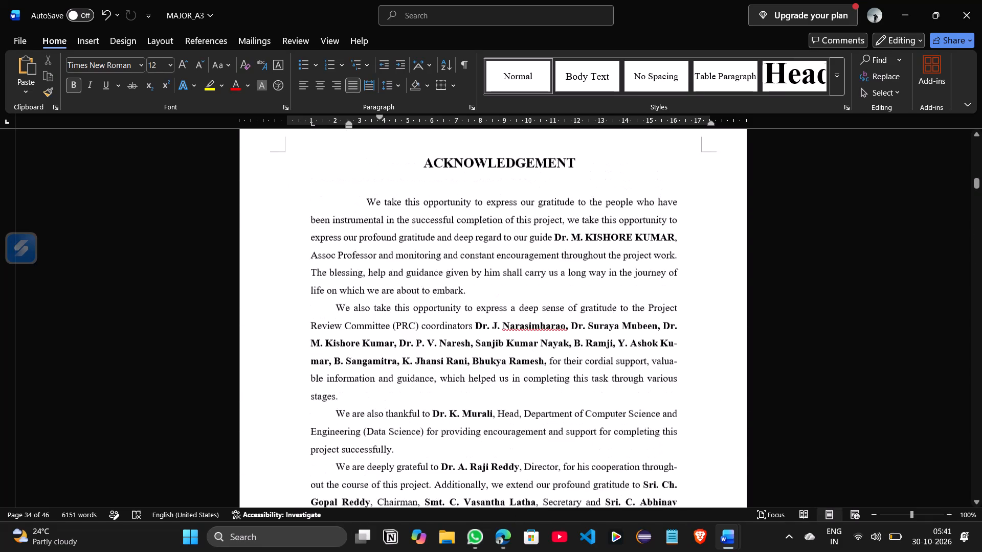
scroll(619, 246, up, 4)
scroll(619, 246, down, 9)
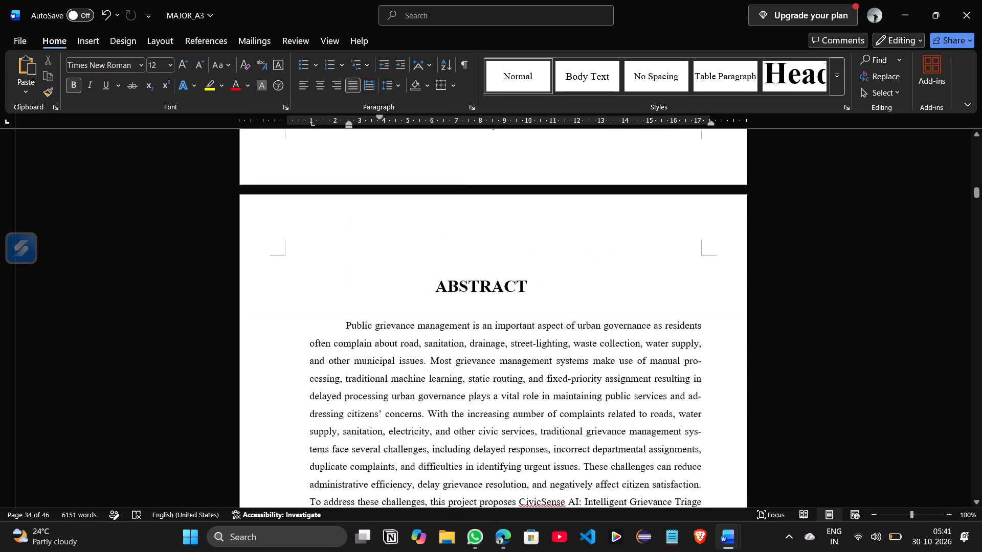
scroll(619, 246, down, 7)
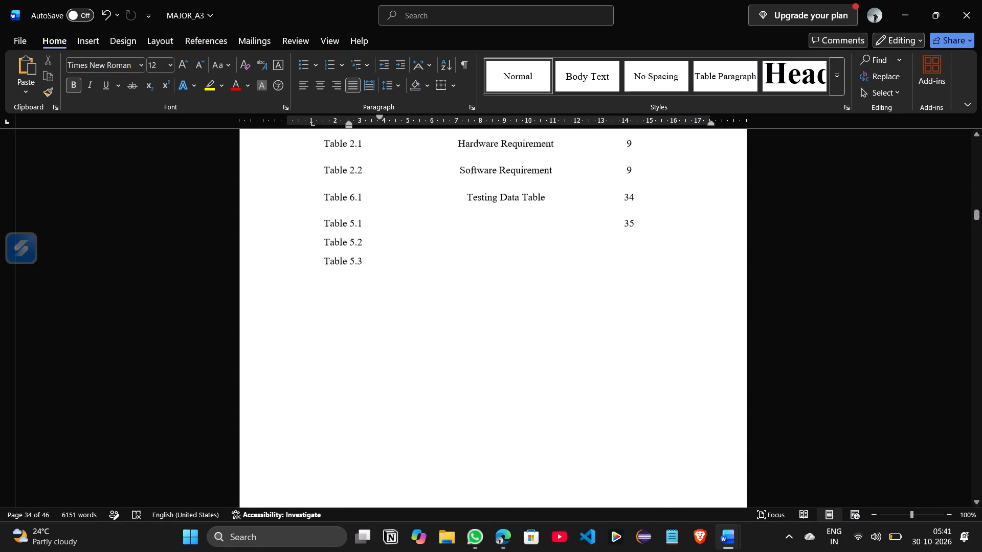
click(463, 214)
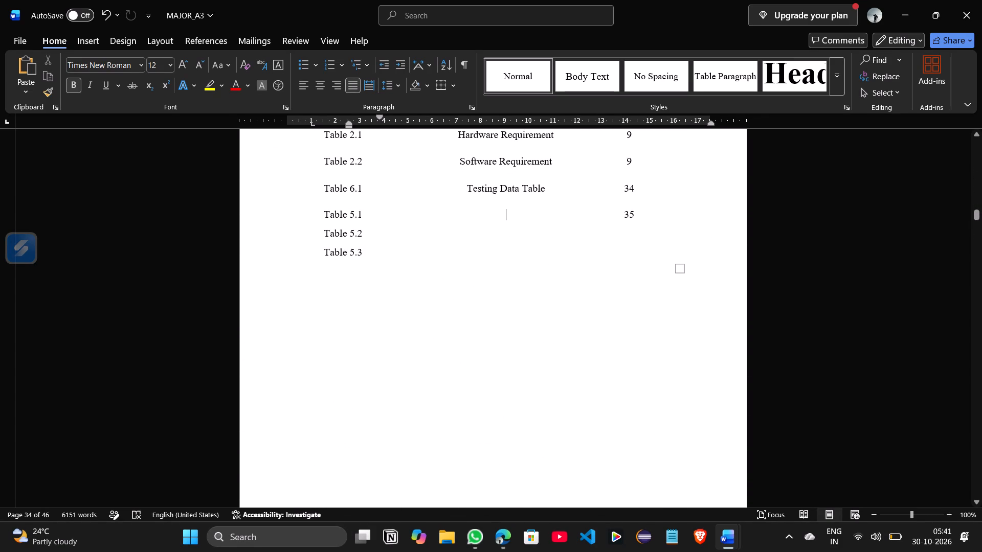
key(ctrl+v)
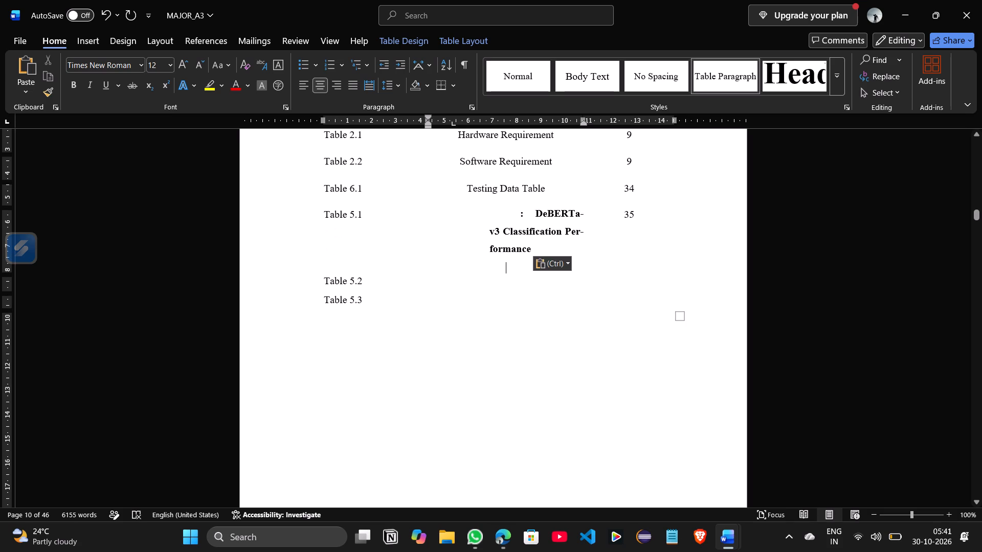
click(534, 216)
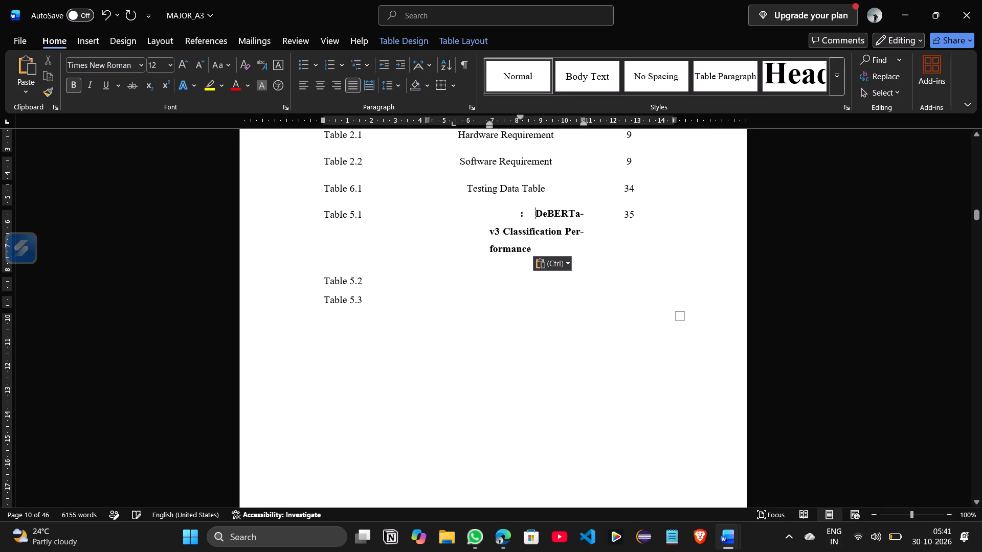
key(BackSpace)
key(BackSpace)
key(BackSpace)
key(BackSpace)
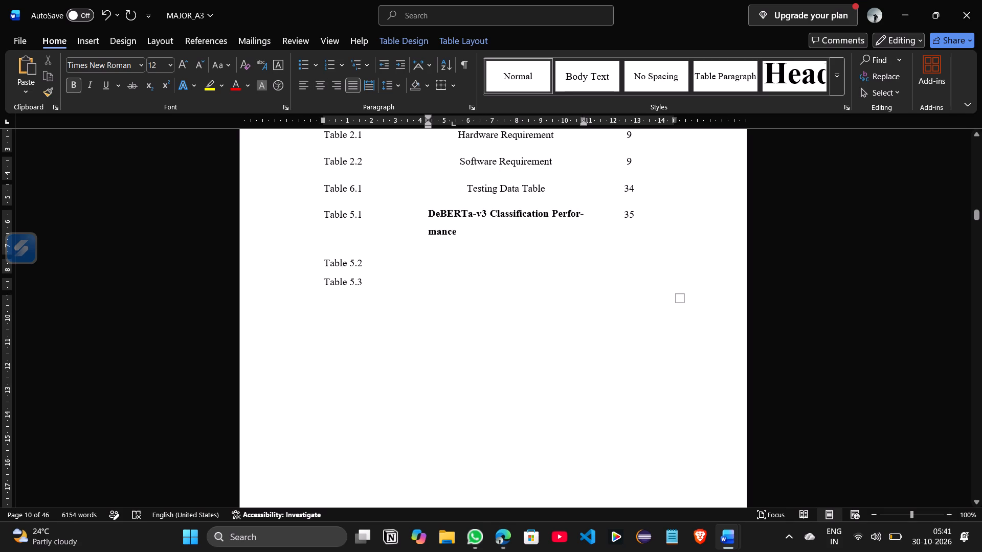
Remove the bold formatting from the Table 5.1 entry's title "DeBERTa-v3 Classification Performance".
drag(429, 213, 456, 233)
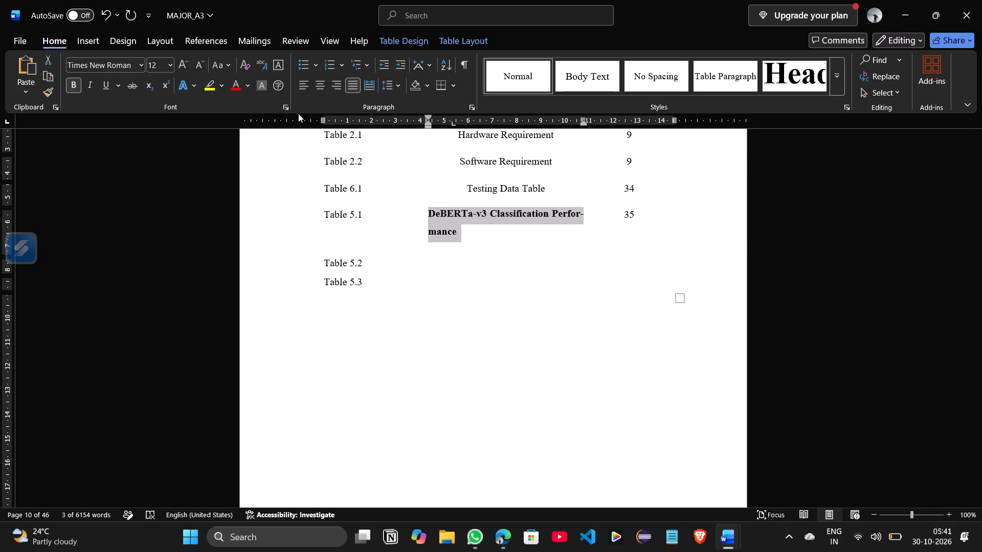
click(76, 82)
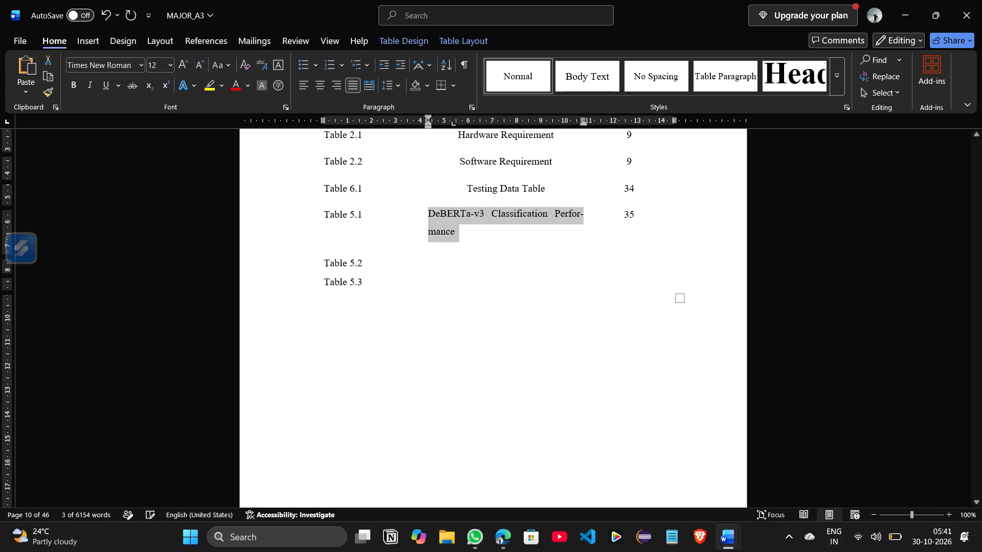
click(429, 211)
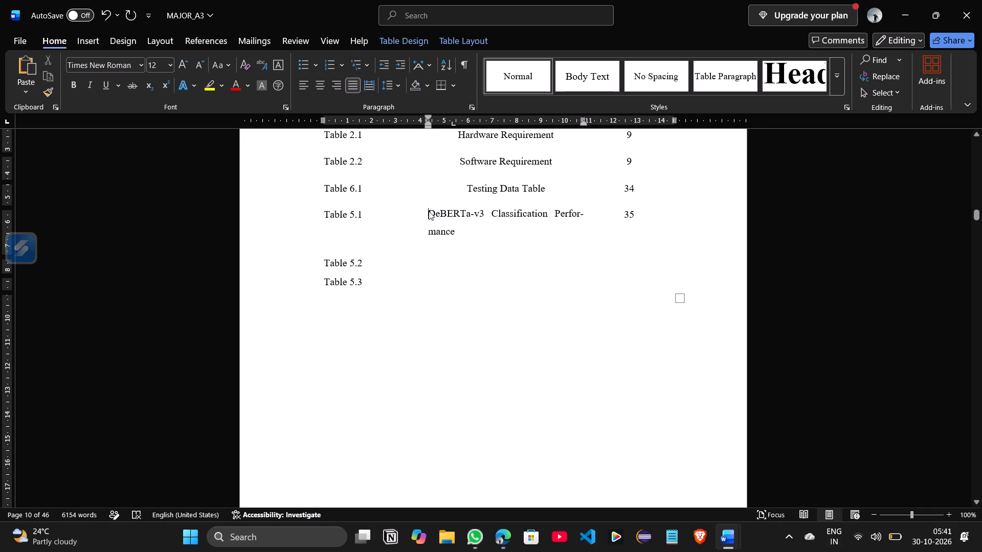
key(BackSpace)
key(BackSpace)
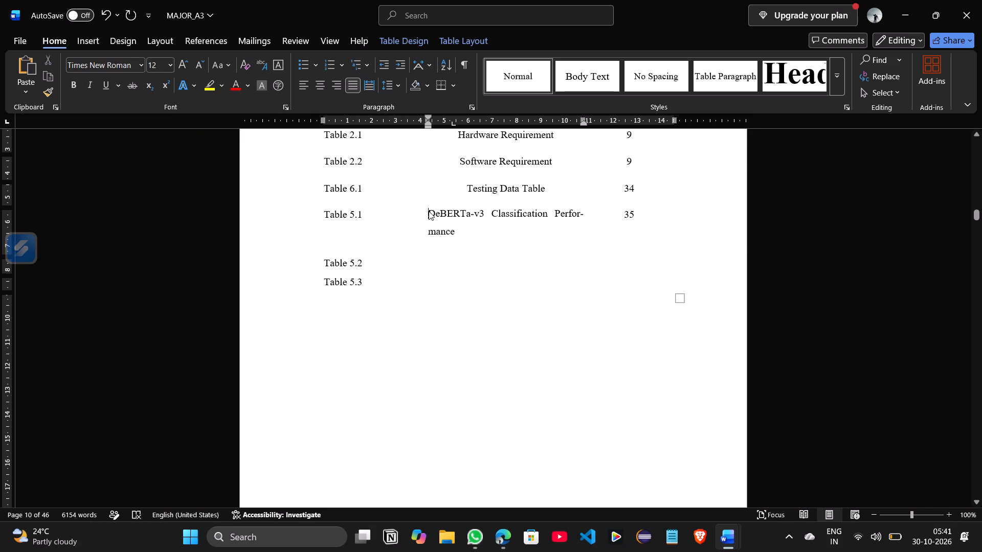
click(429, 211)
drag(429, 211, 450, 233)
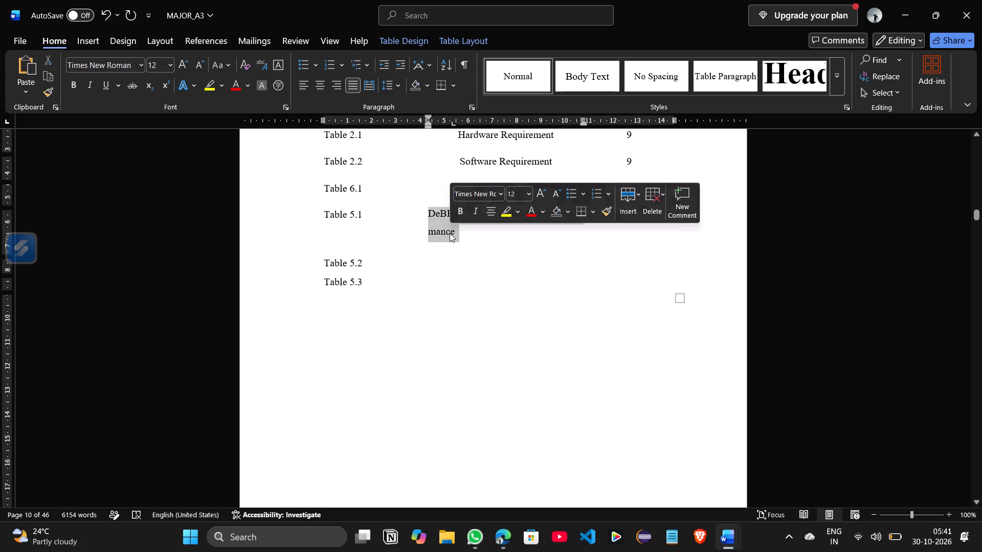
click(517, 244)
Copy the title "Aggregate Severity Classification Performance" from the Table 5.2 caption in chapter 5.
click(407, 265)
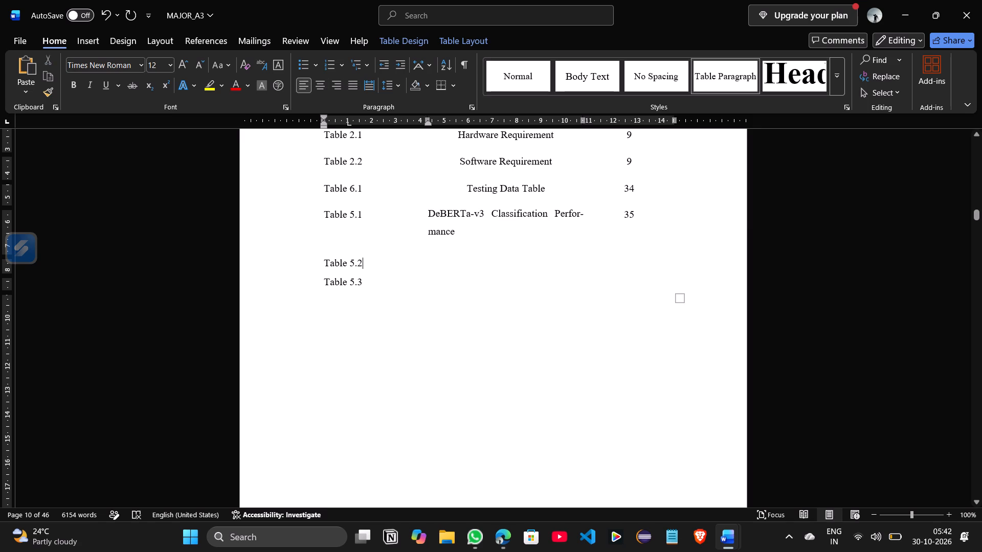
click(437, 263)
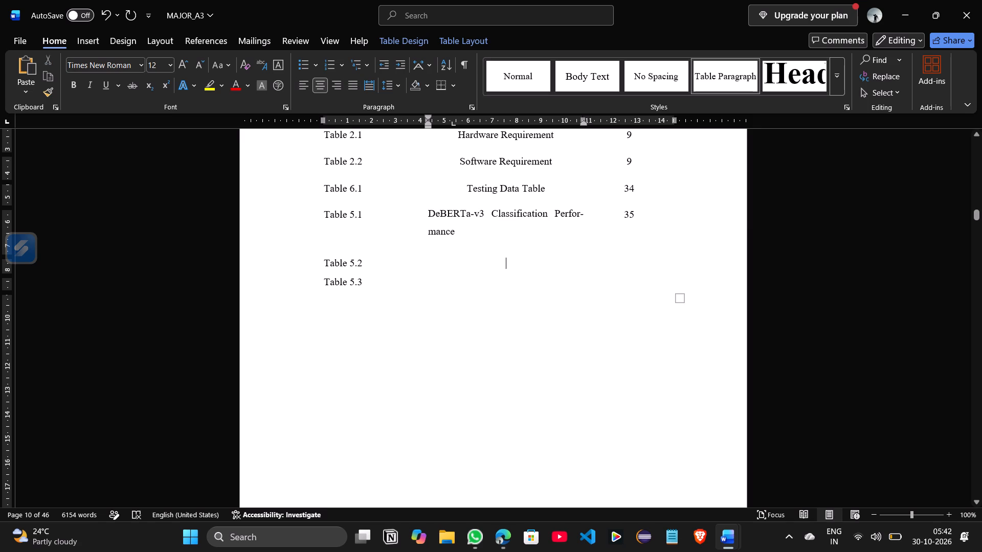
scroll(580, 370, down, 9)
scroll(580, 370, down, 13)
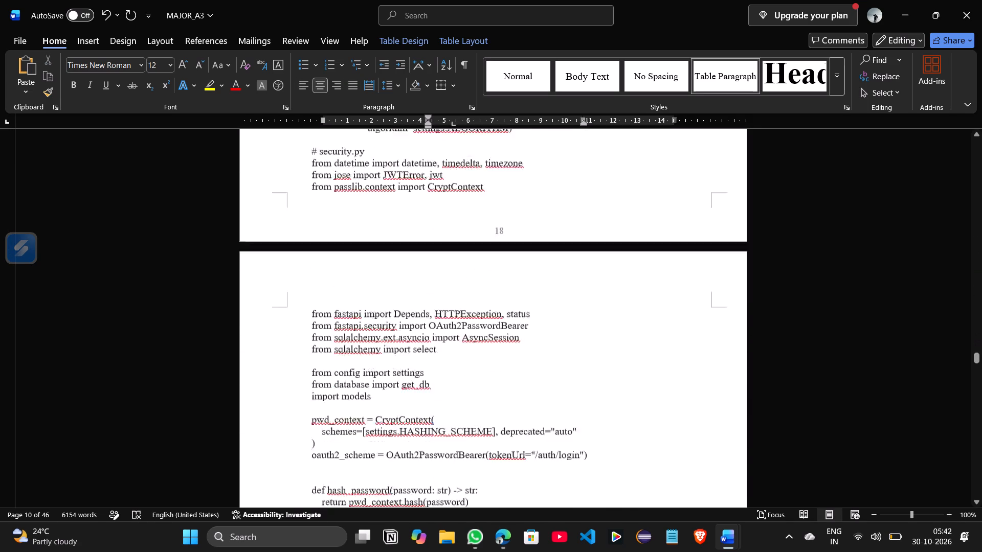
scroll(580, 370, down, 8)
scroll(580, 370, up, 7)
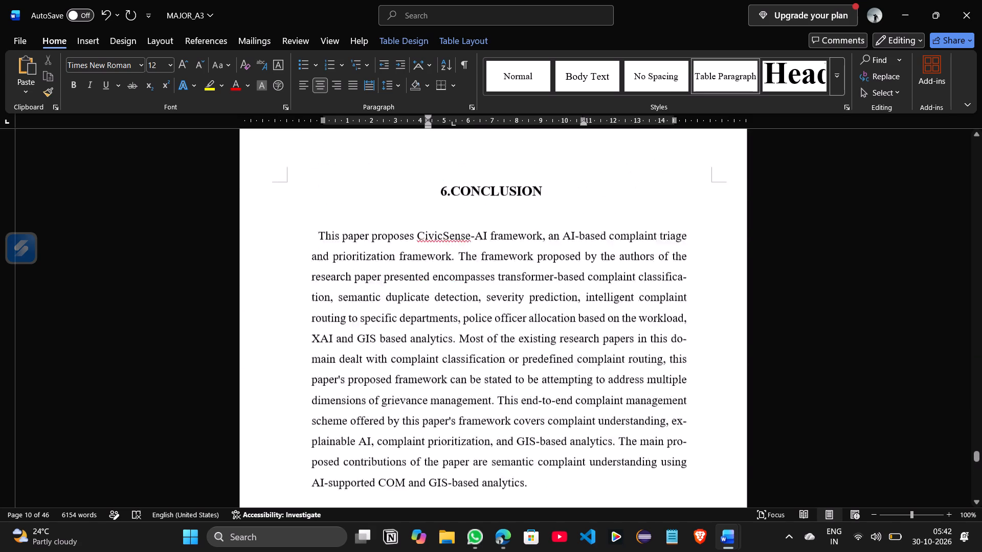
scroll(580, 370, up, 14)
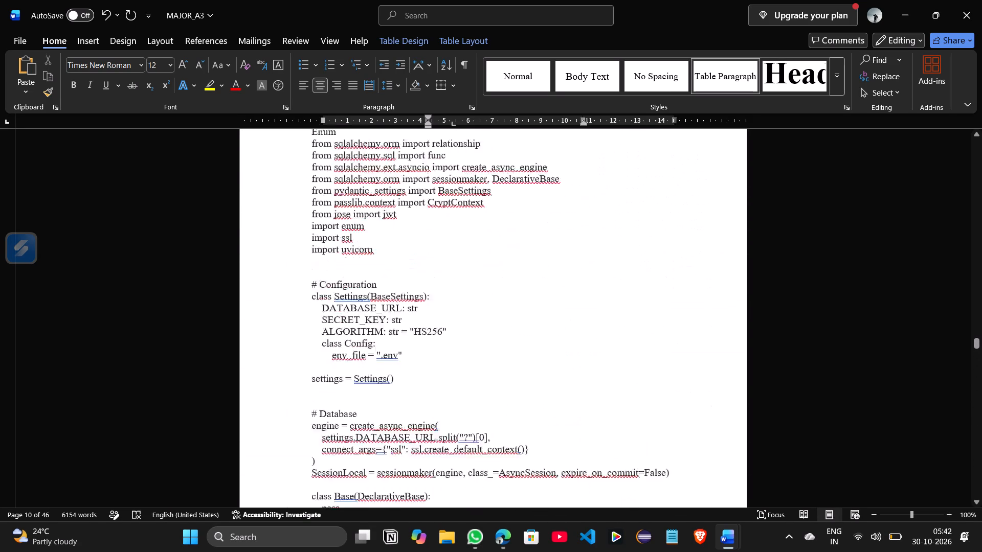
scroll(580, 370, up, 6)
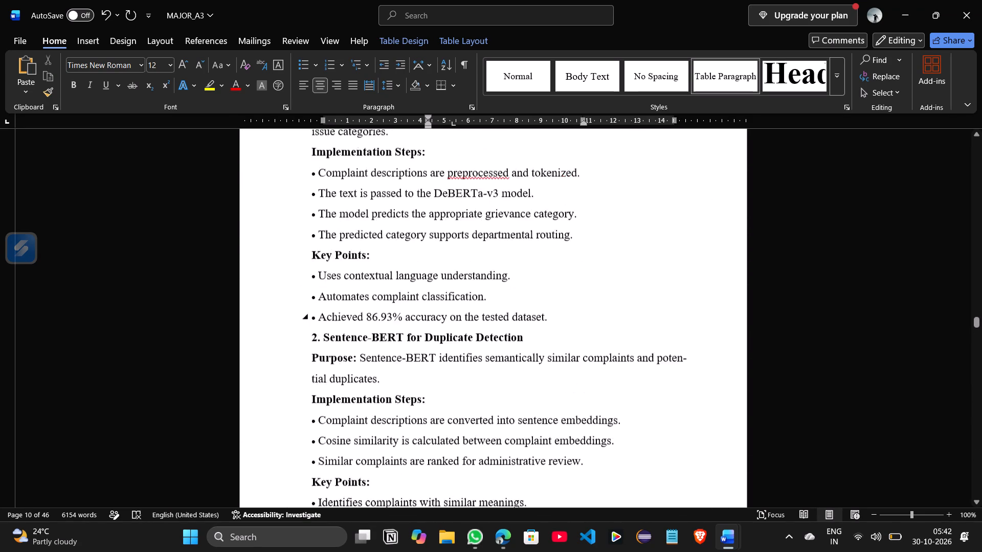
scroll(580, 370, up, 12)
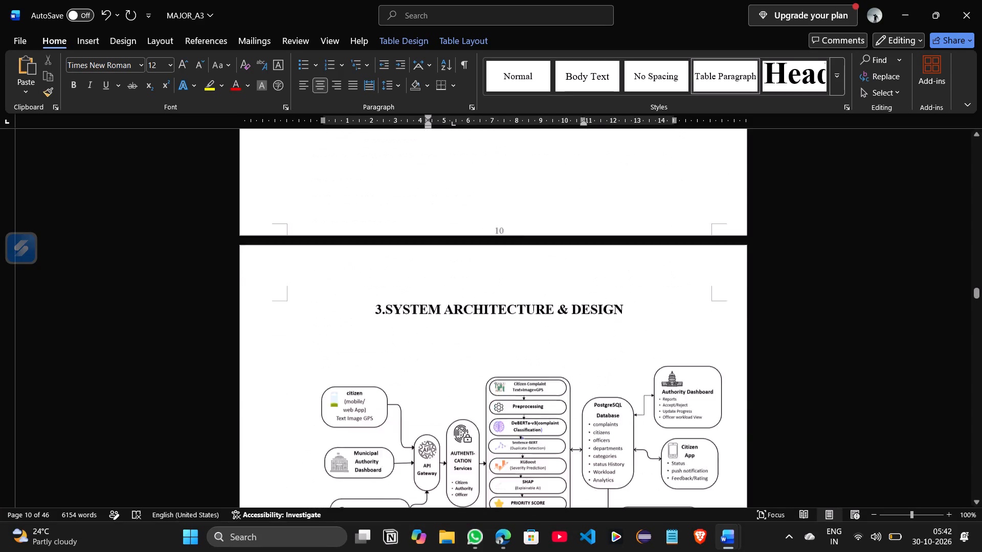
scroll(580, 370, down, 5)
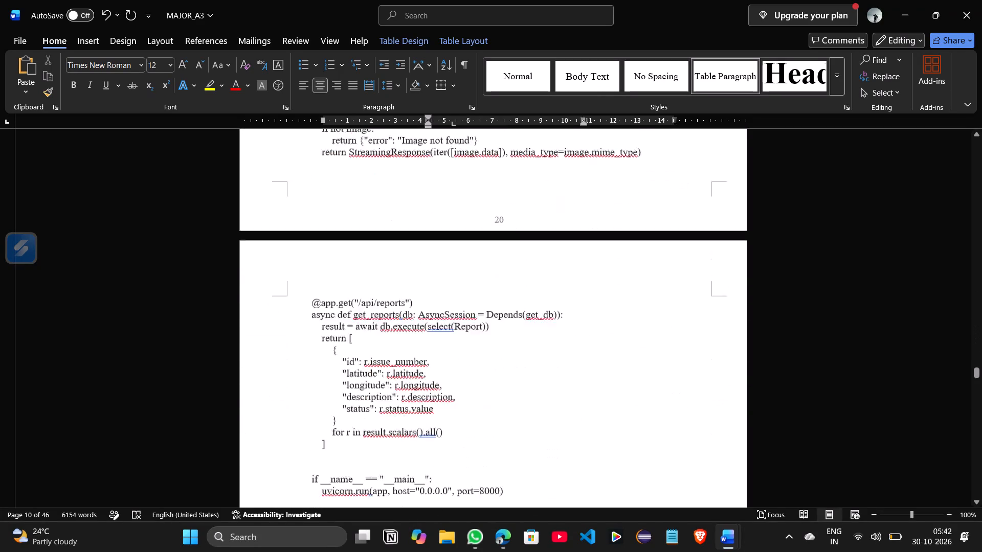
scroll(580, 370, down, 3)
scroll(580, 370, up, 1)
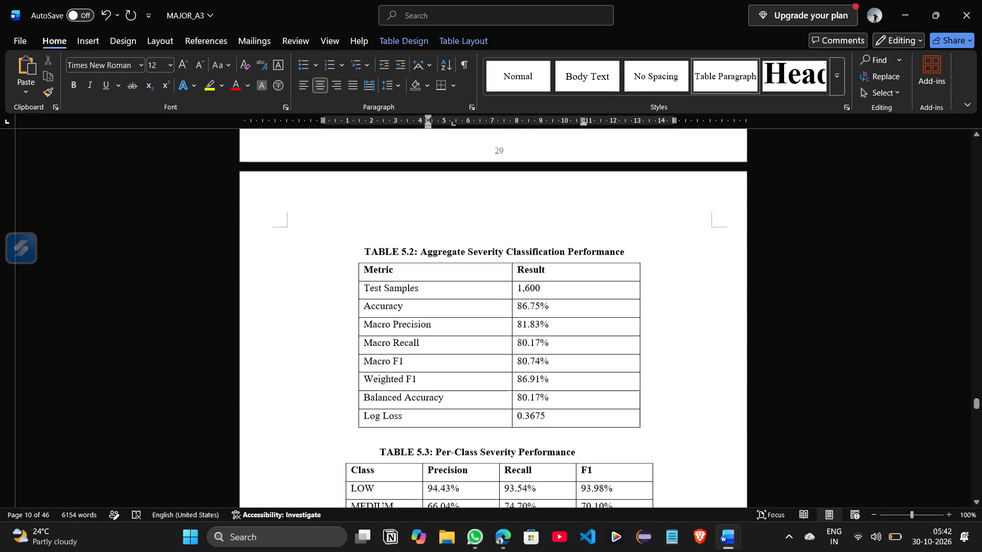
drag(422, 259, 486, 267)
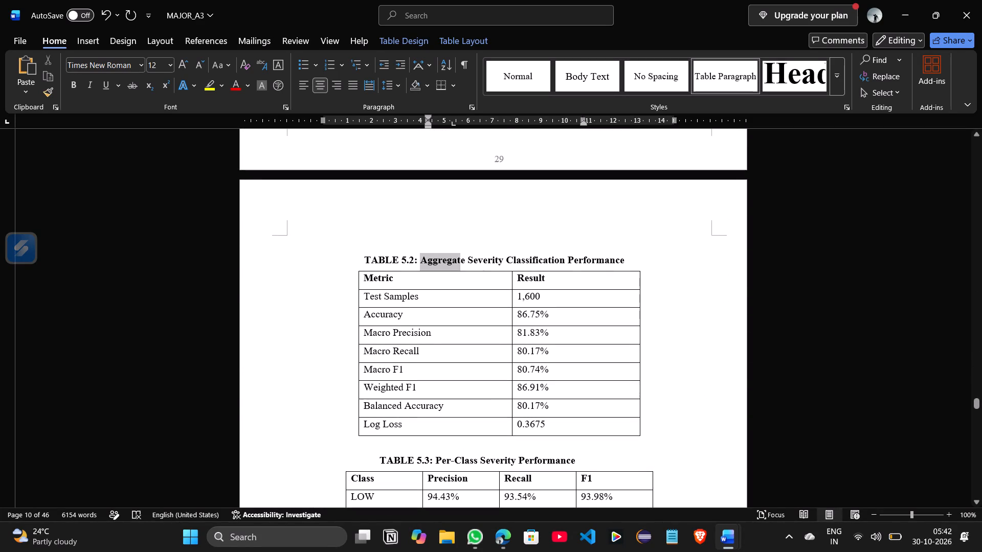
drag(486, 267, 623, 259)
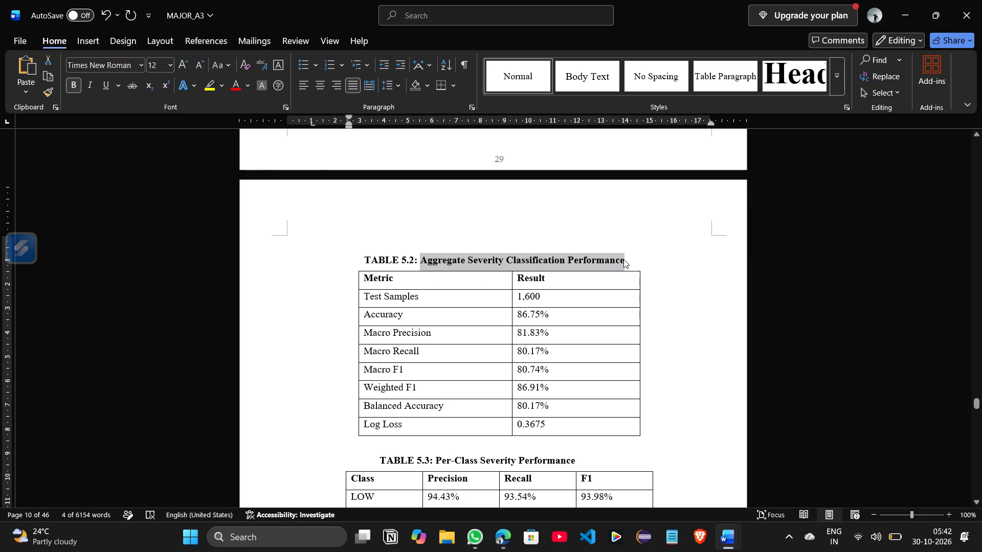
key(ctrl+c)
Paste the copied title into the Table 5.2 entry's TABLE NAME in the List of Tables.
scroll(623, 259, up, 13)
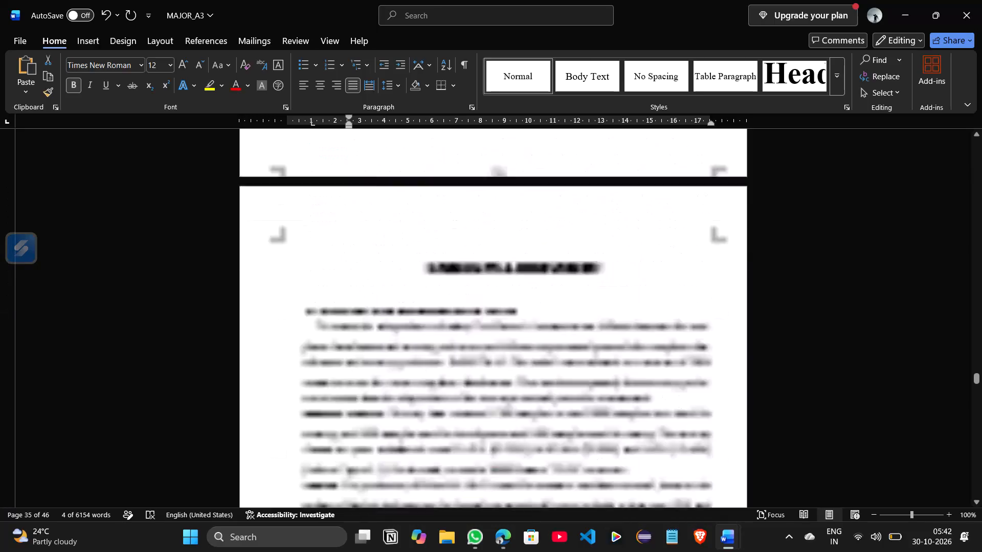
scroll(623, 259, up, 15)
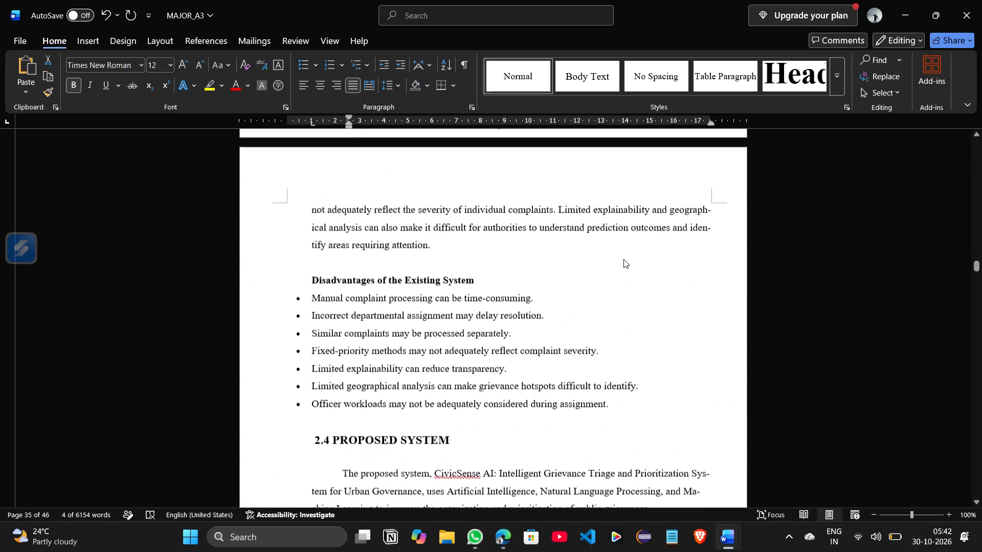
scroll(623, 259, up, 18)
scroll(623, 259, down, 6)
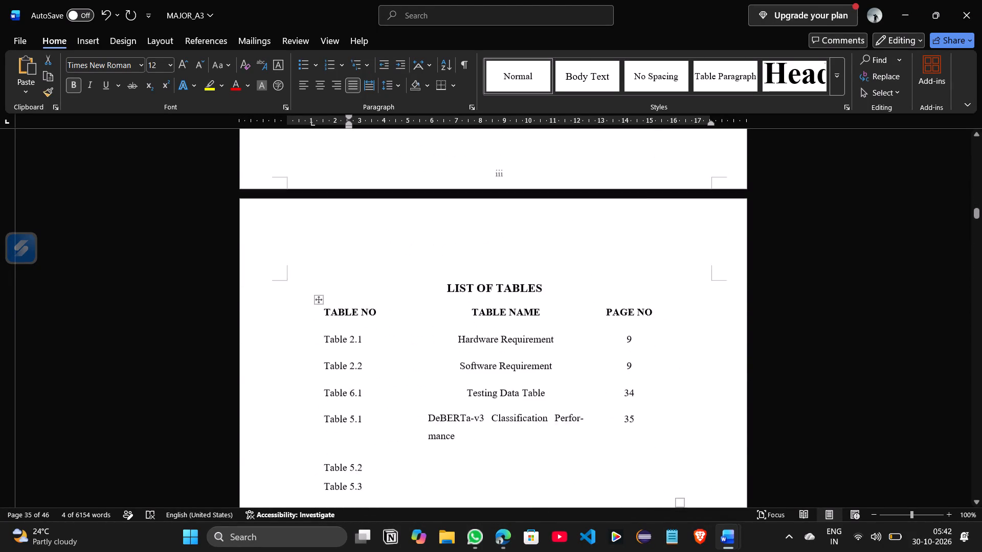
scroll(623, 259, down, 1)
scroll(589, 256, up, 3)
click(473, 241)
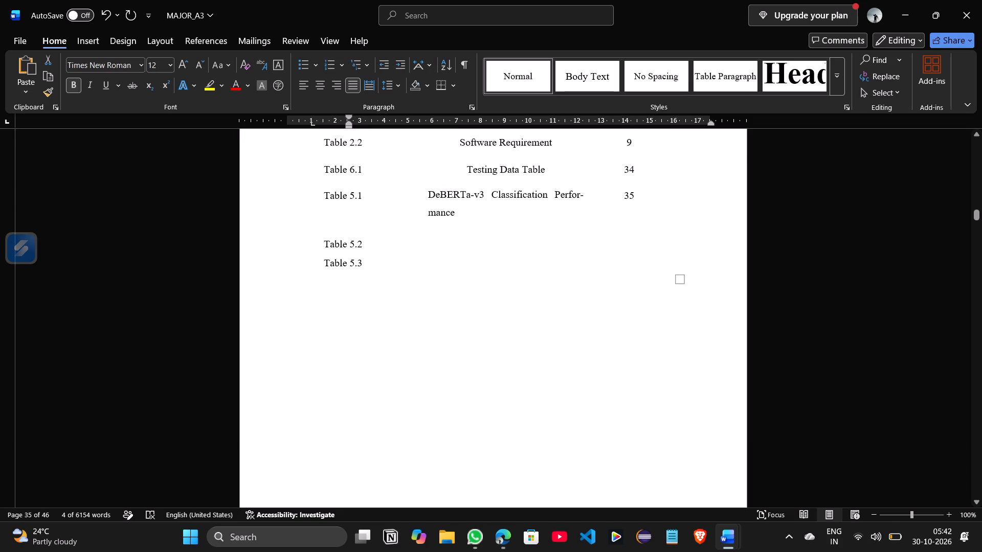
key(ctrl+v)
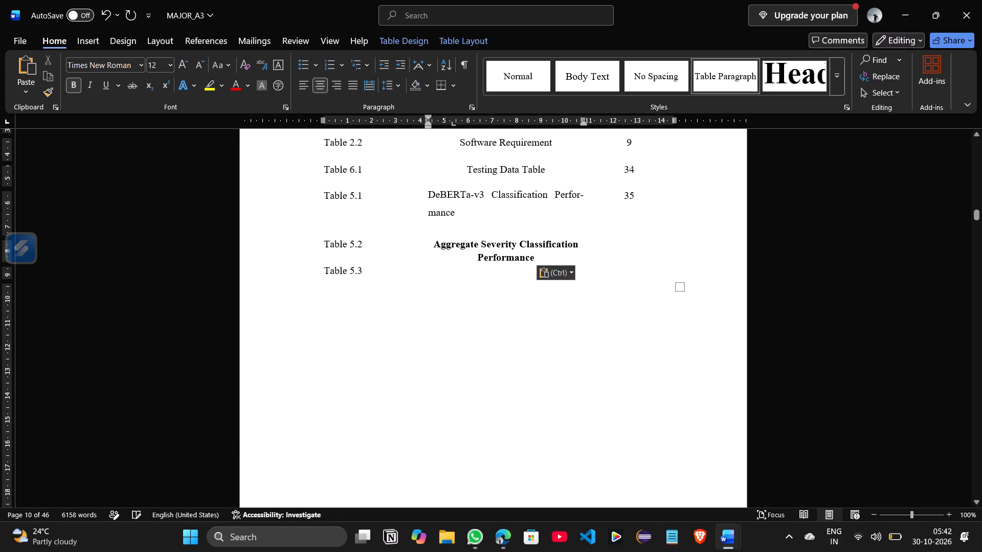
Remove the bold formatting from the Table 5.2 entry's title "Aggregate Severity Classification Performance" and left-align it.
drag(433, 240, 556, 257)
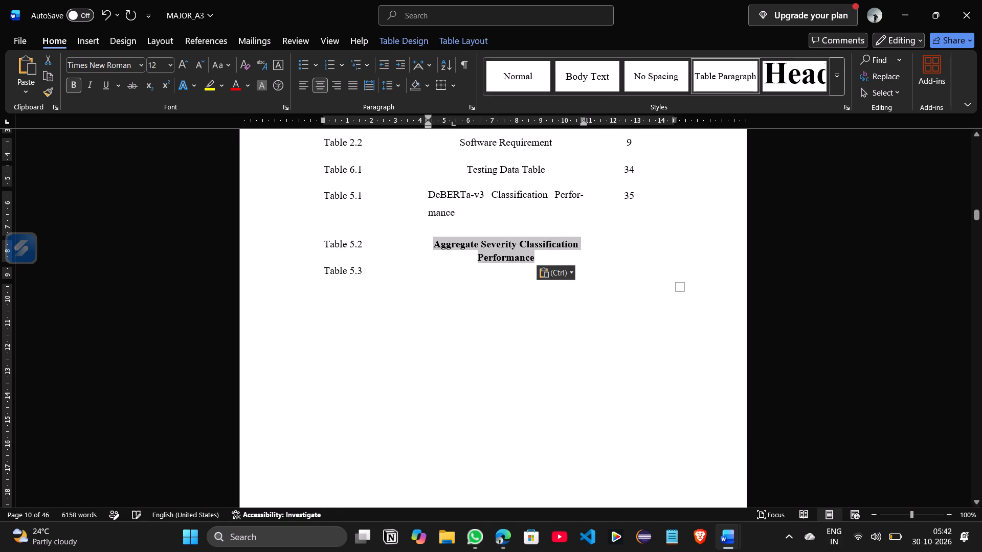
click(72, 85)
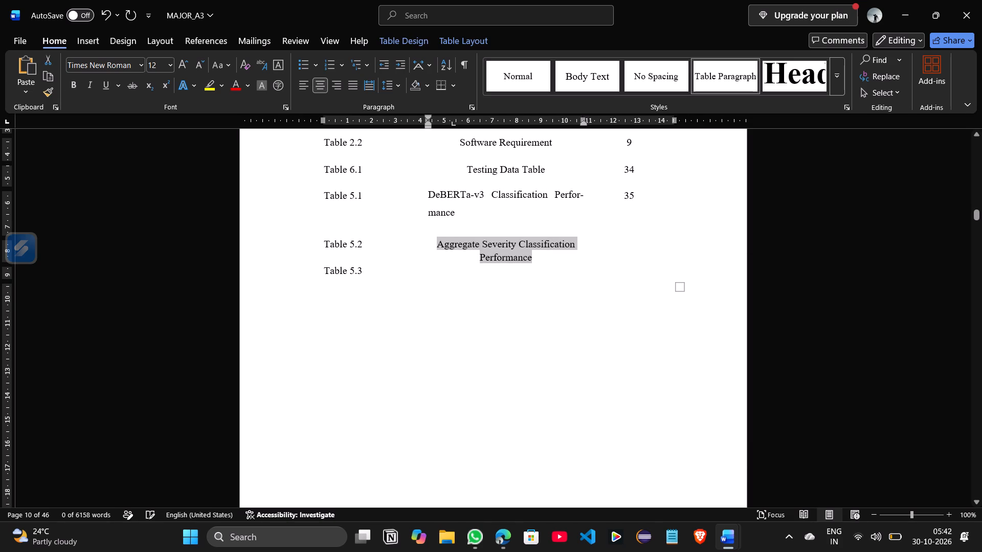
click(436, 244)
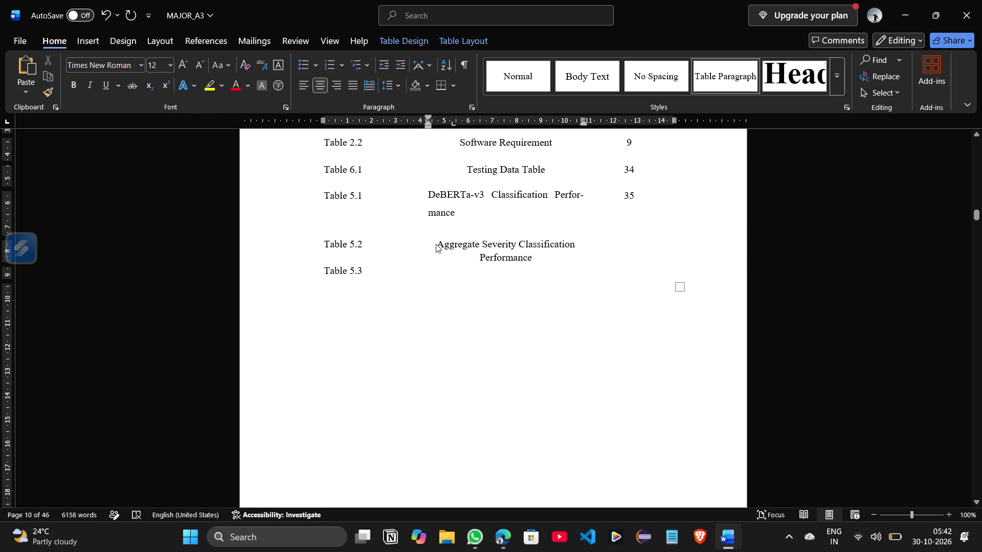
key(BackSpace)
key(BackSpace)
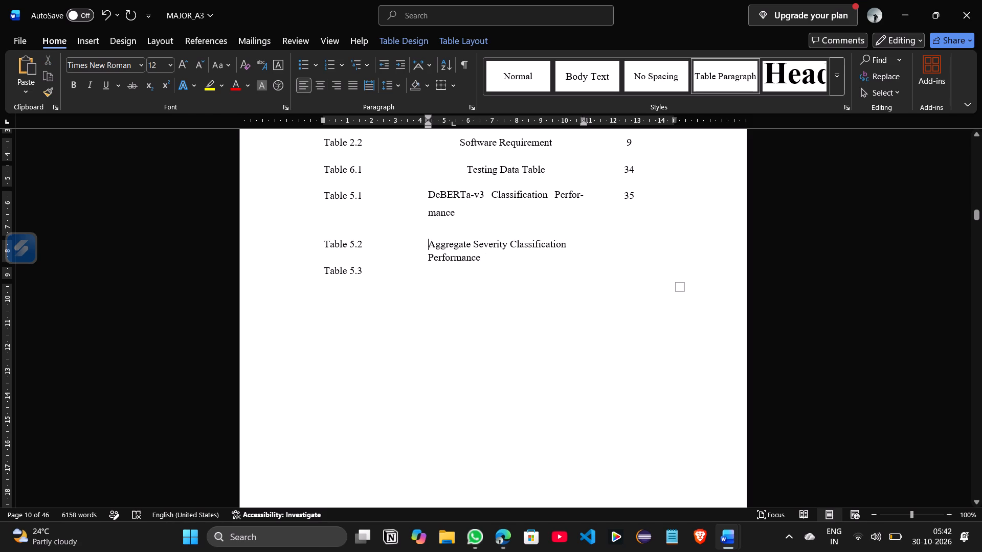
Retype the end of the word "Performance" in the Table 5.1 entry's title in the List of Tables.
click(428, 213)
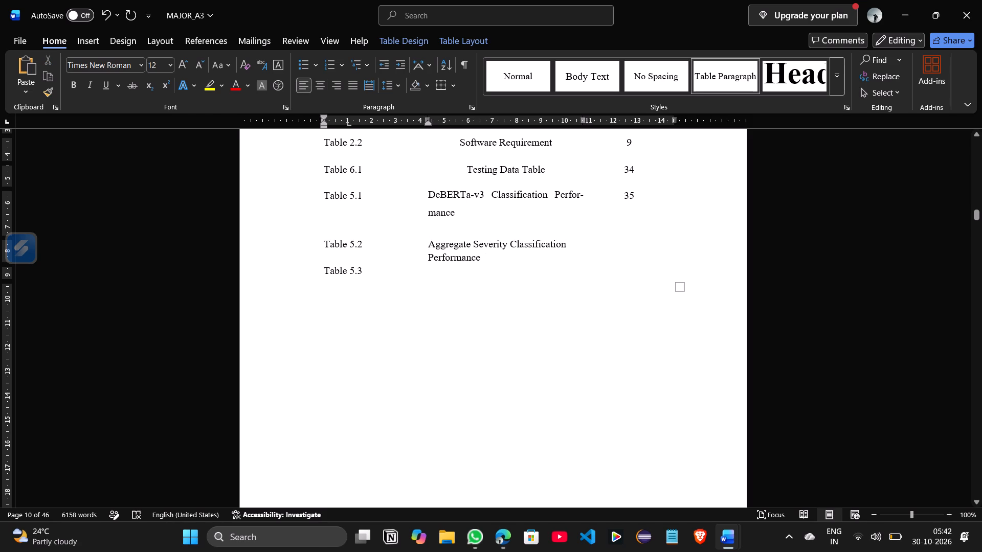
click(428, 213)
click(428, 212)
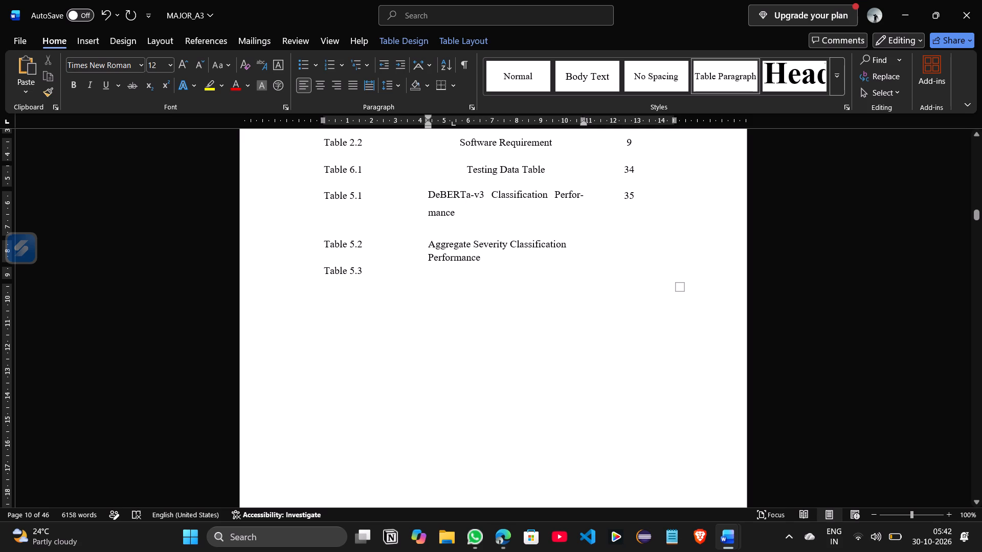
click(428, 212)
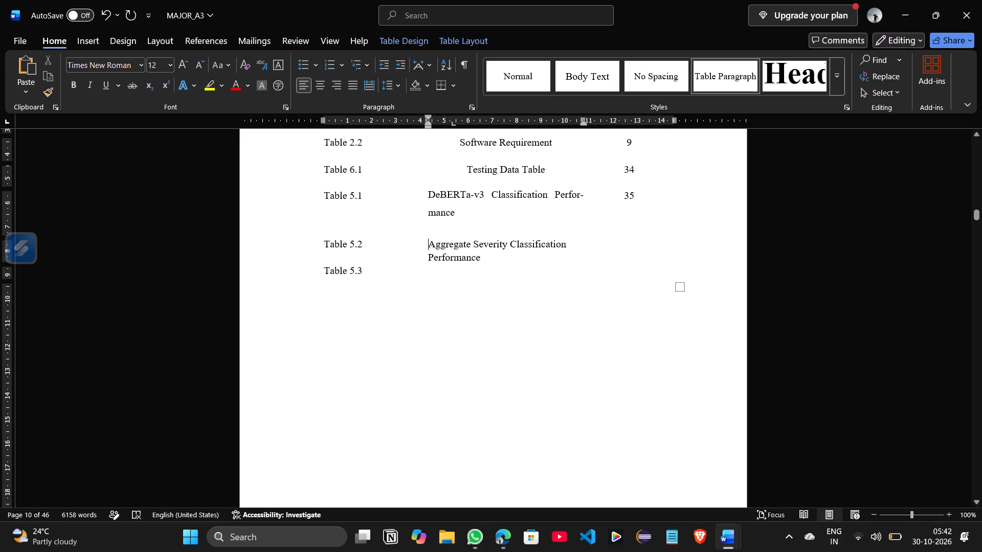
click(430, 209)
key(BackSpace)
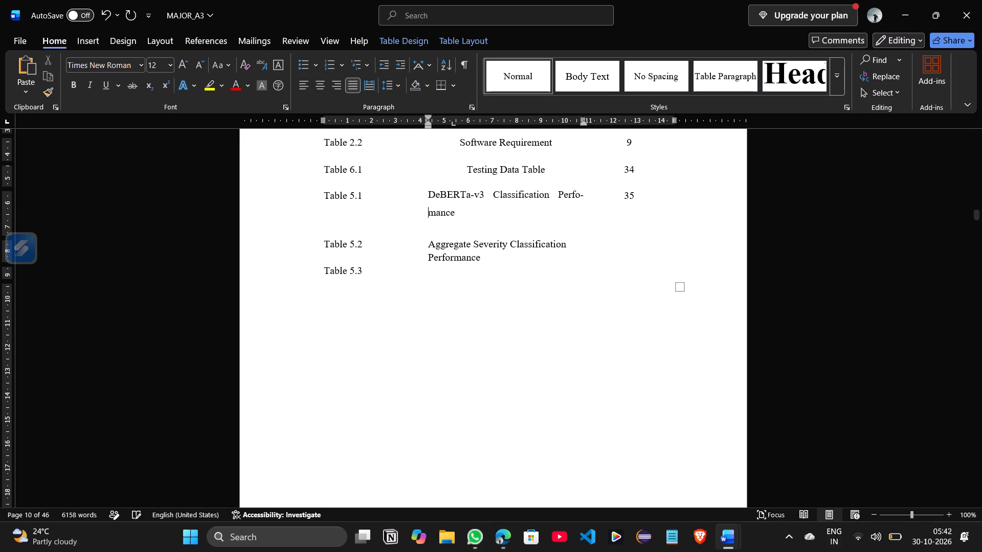
key(BackSpace)
key(BackSpace)
key(BackSpace)
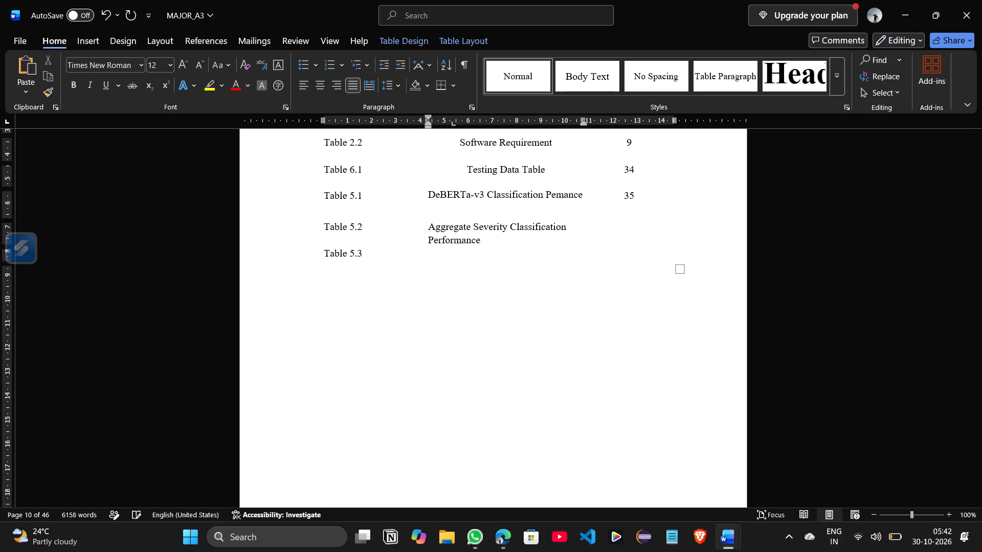
text(rformance)
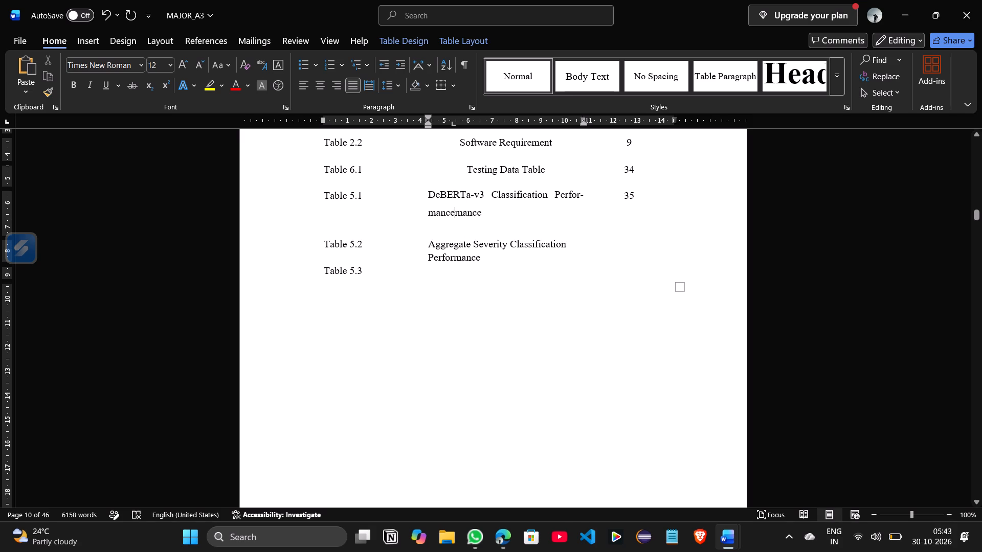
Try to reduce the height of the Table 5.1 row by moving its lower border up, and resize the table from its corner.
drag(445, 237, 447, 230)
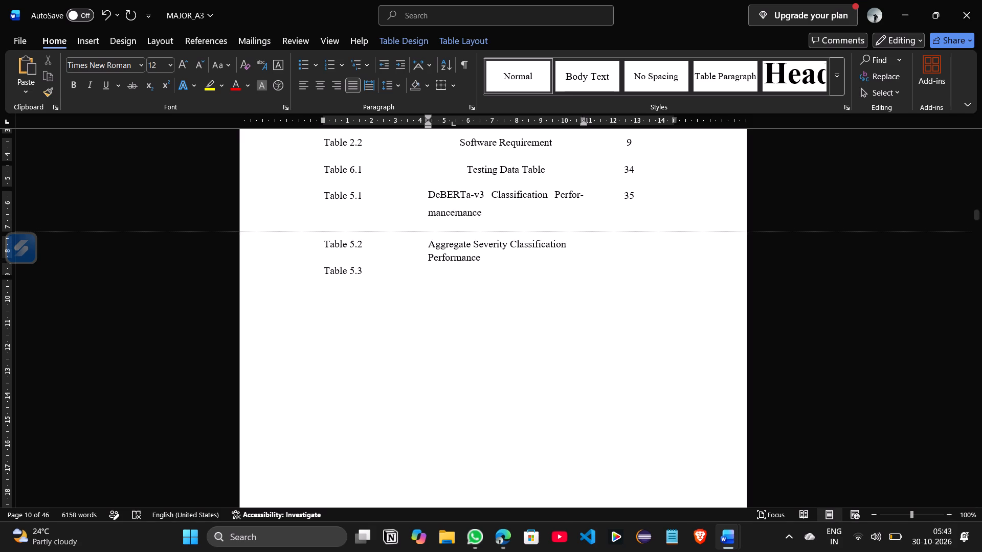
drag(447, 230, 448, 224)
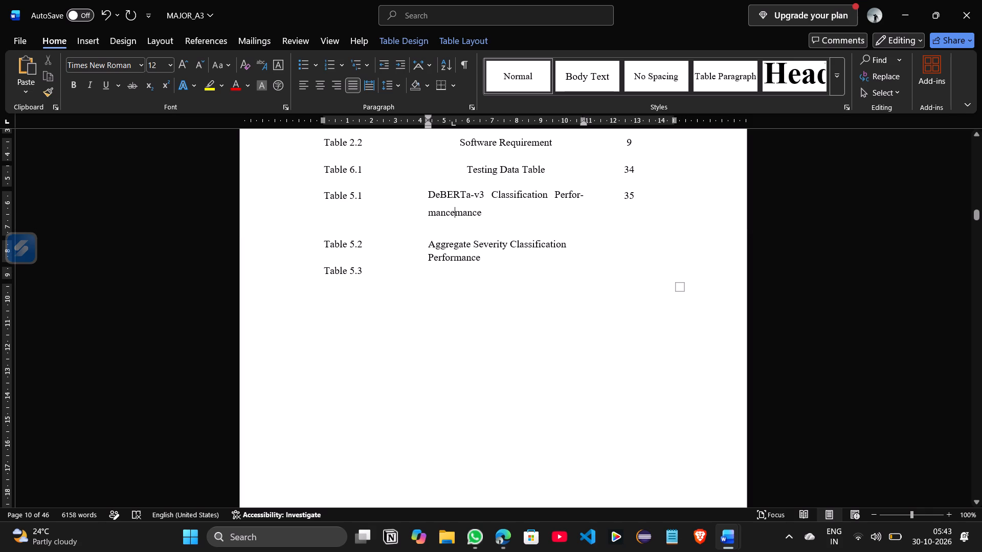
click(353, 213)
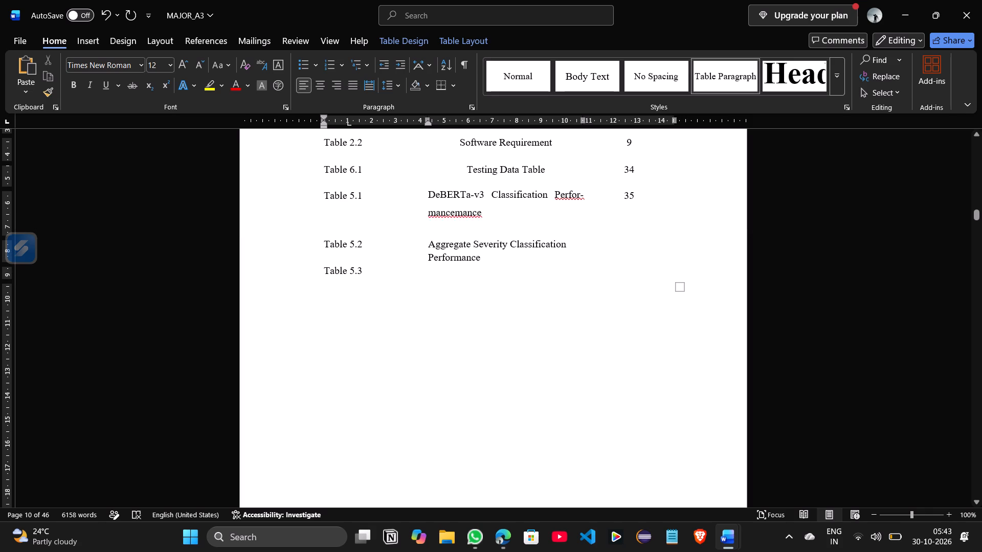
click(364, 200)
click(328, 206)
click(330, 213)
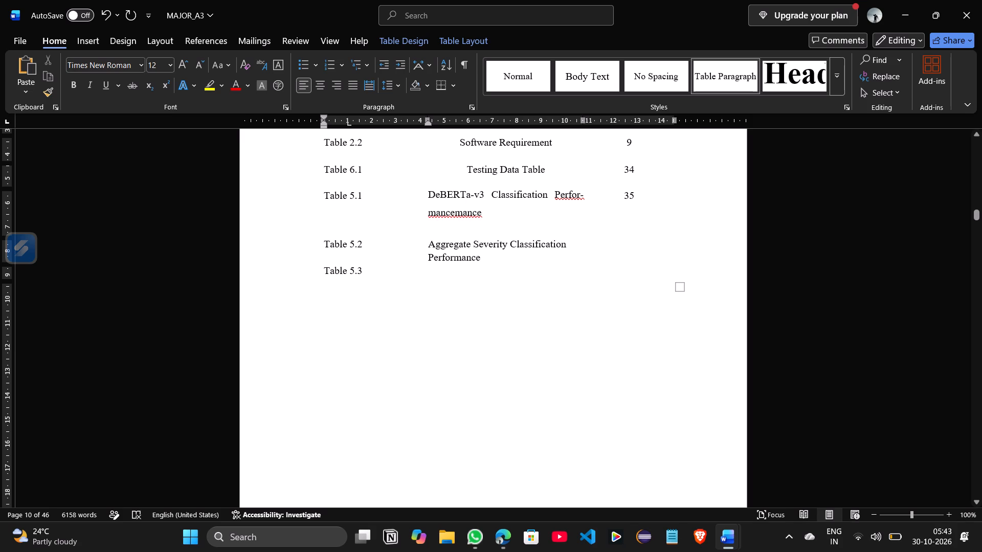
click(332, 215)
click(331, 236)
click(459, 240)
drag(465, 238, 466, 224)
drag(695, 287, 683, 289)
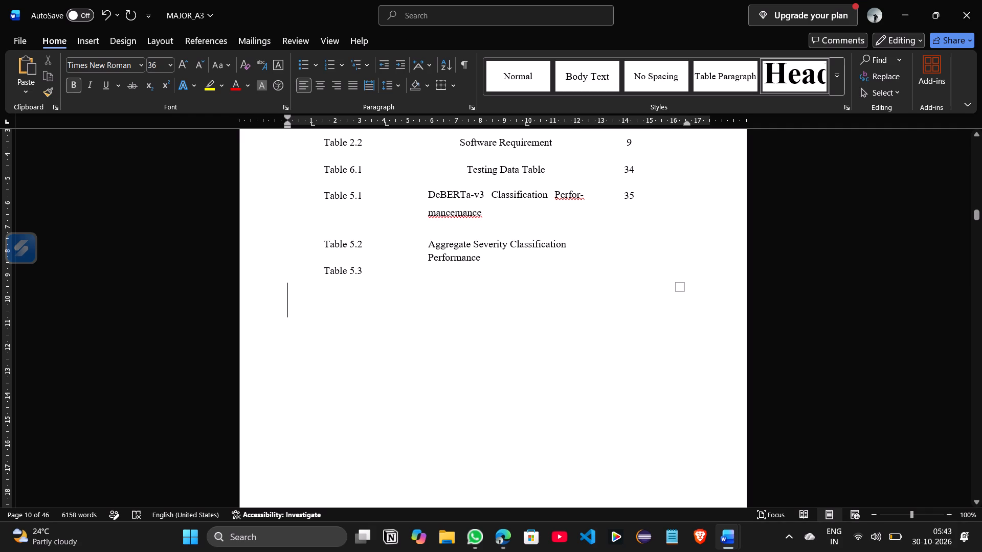
Left-align the names Testing Data Table, Software Requirement and Hardware Requirement in the List of Tables.
scroll(537, 308, up, 1)
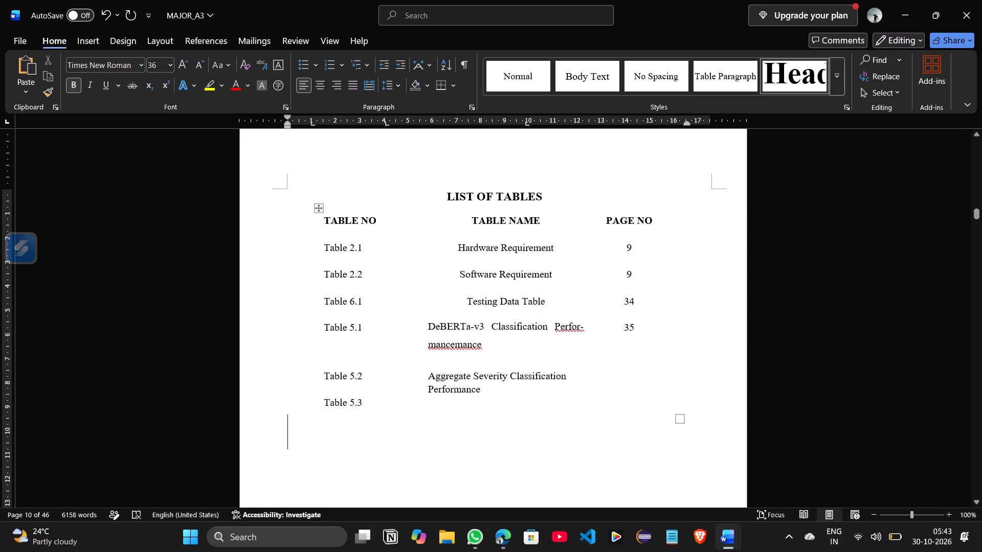
click(466, 301)
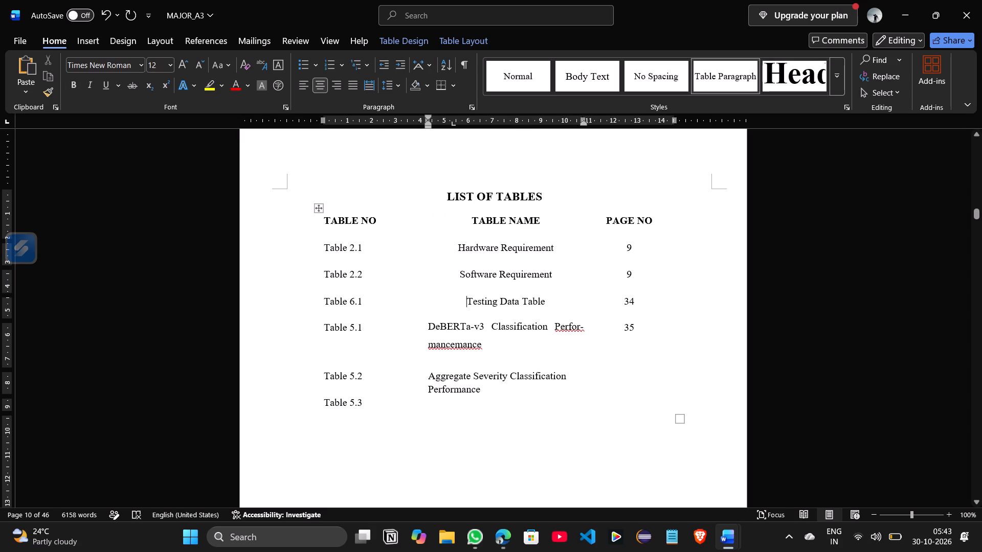
key(BackSpace)
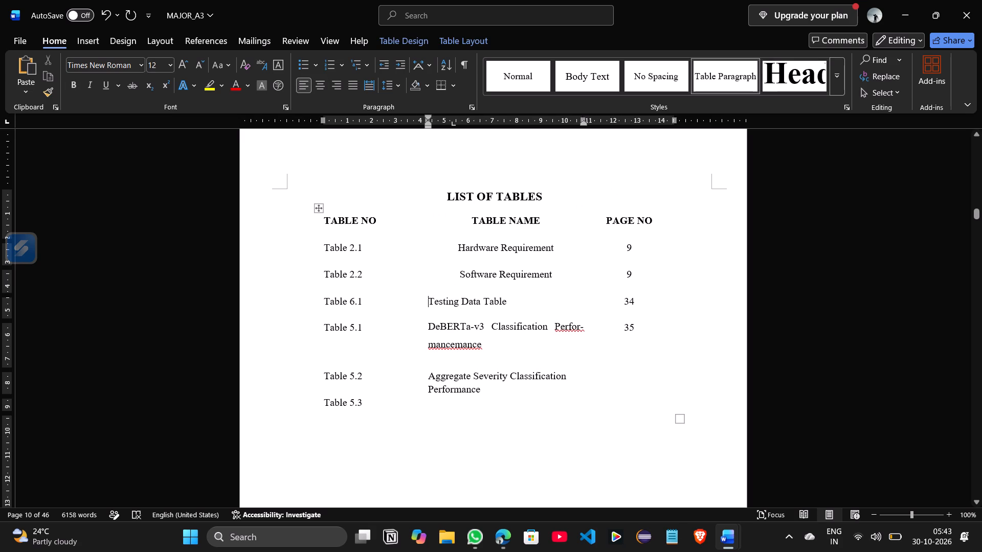
click(460, 276)
key(BackSpace)
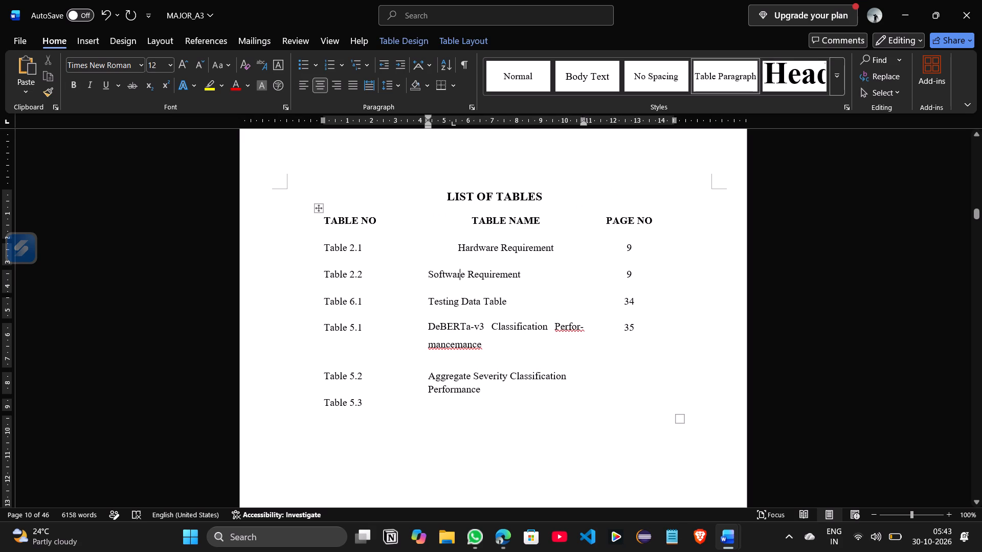
click(459, 244)
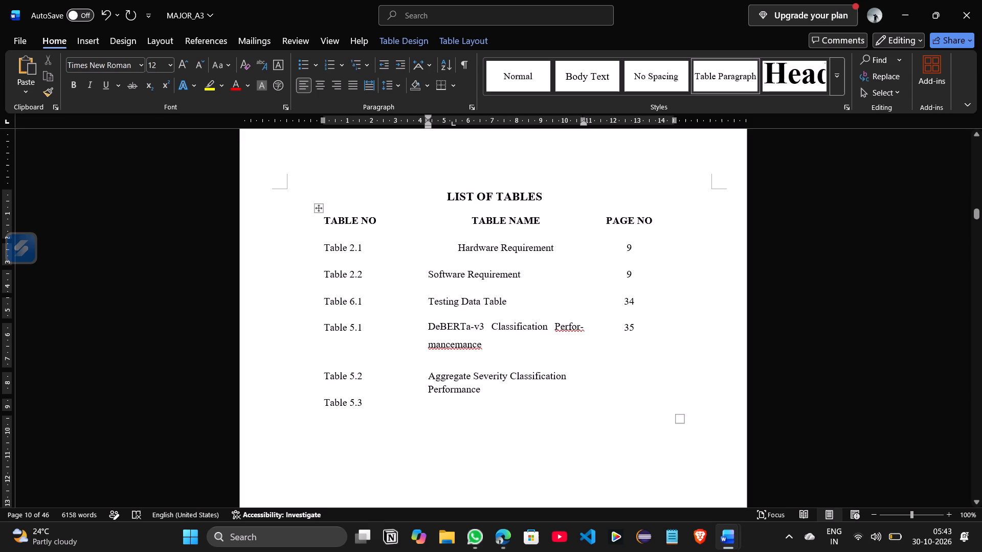
key(BackSpace)
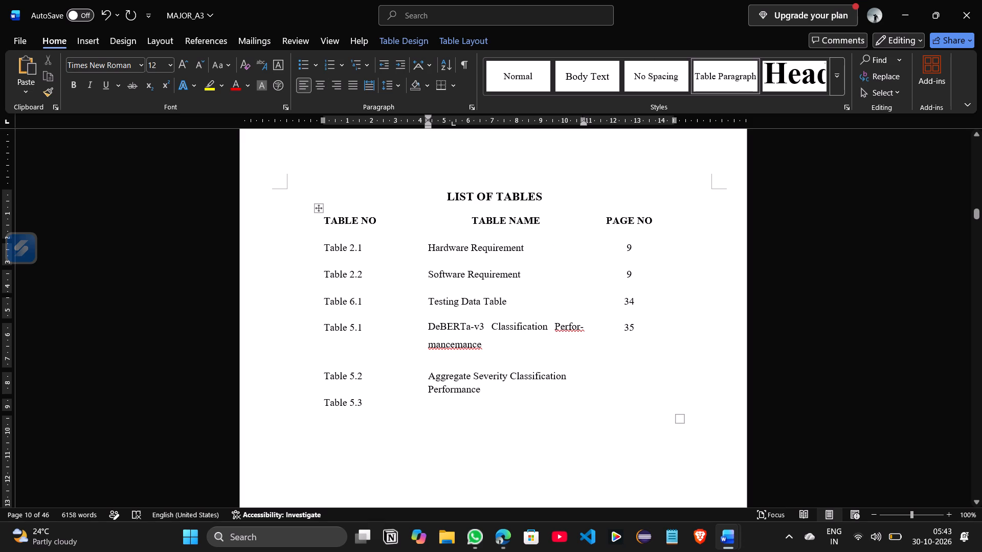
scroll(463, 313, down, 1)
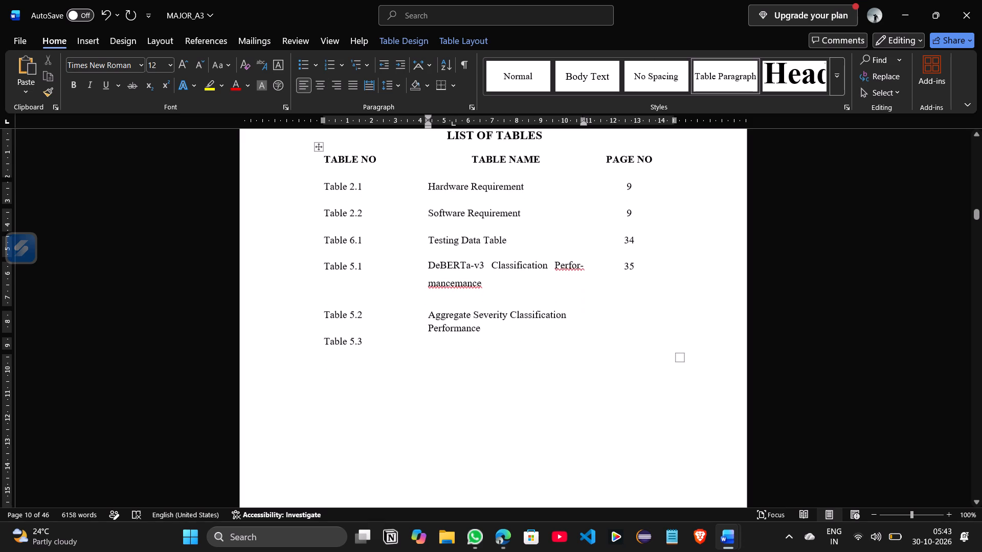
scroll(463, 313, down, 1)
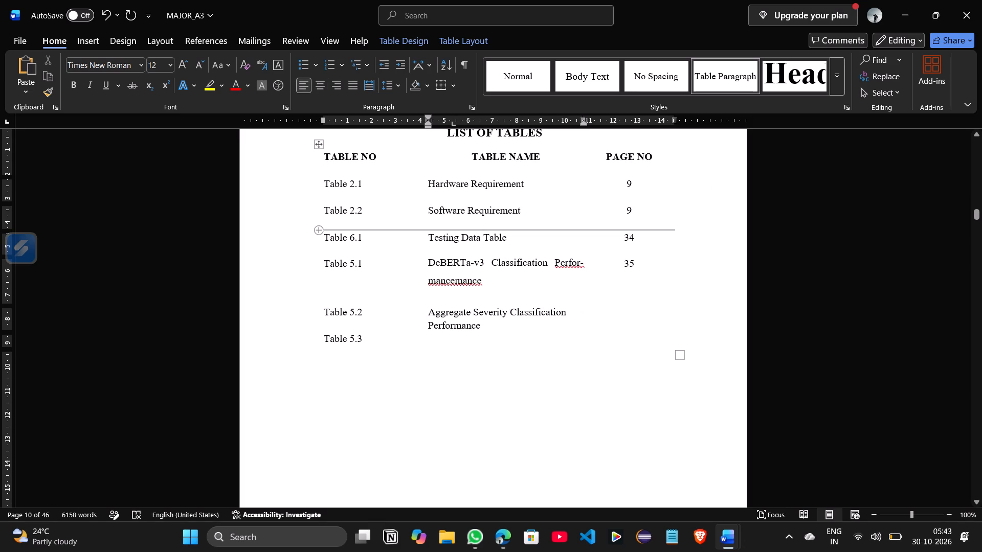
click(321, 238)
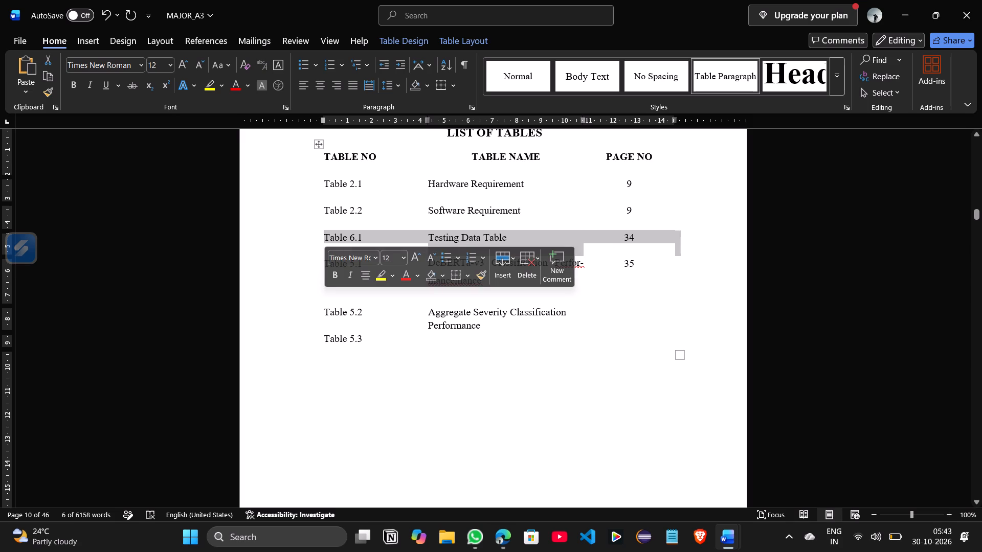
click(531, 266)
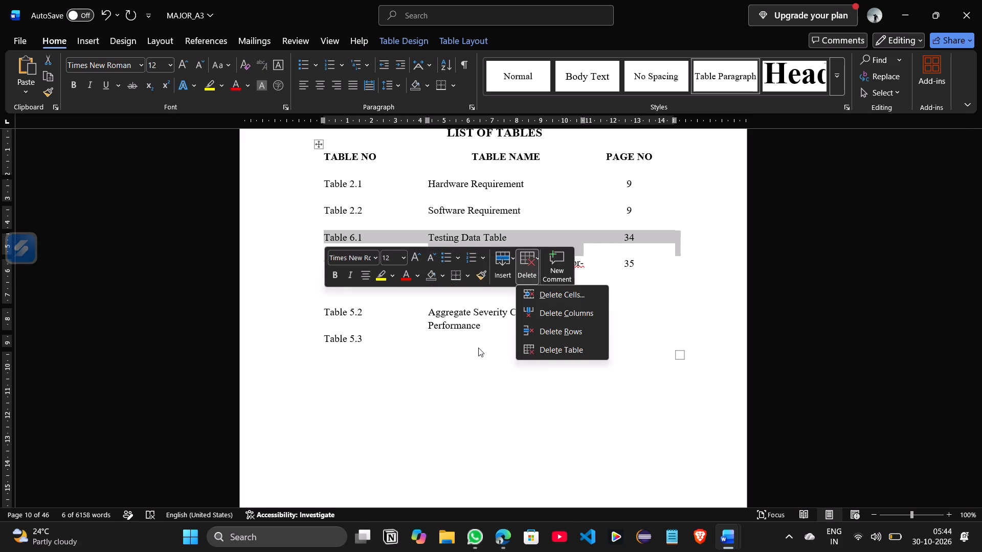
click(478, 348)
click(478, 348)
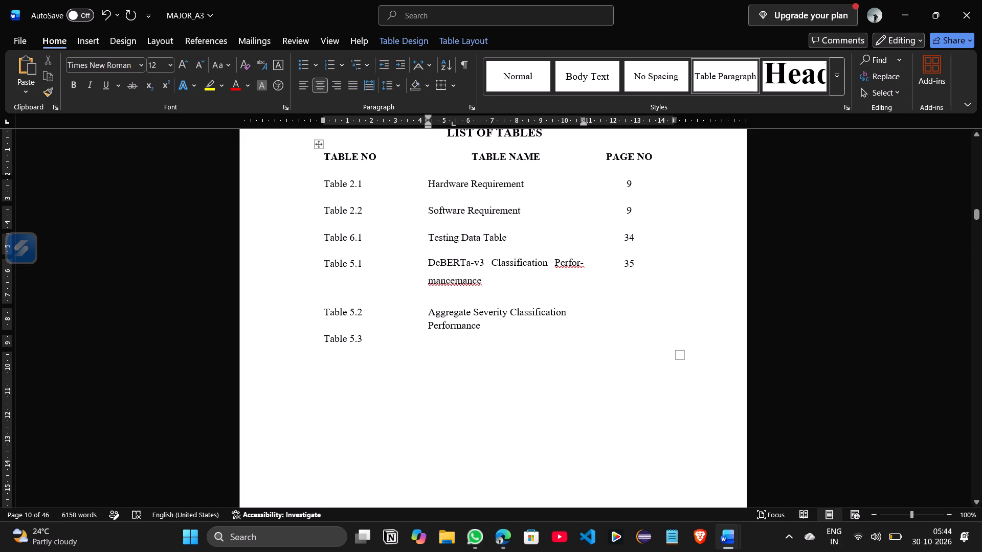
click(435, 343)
Look through the report's chapters for its tables, including the hardware and software requirements tables in section 2.5.
scroll(512, 418, down, 2)
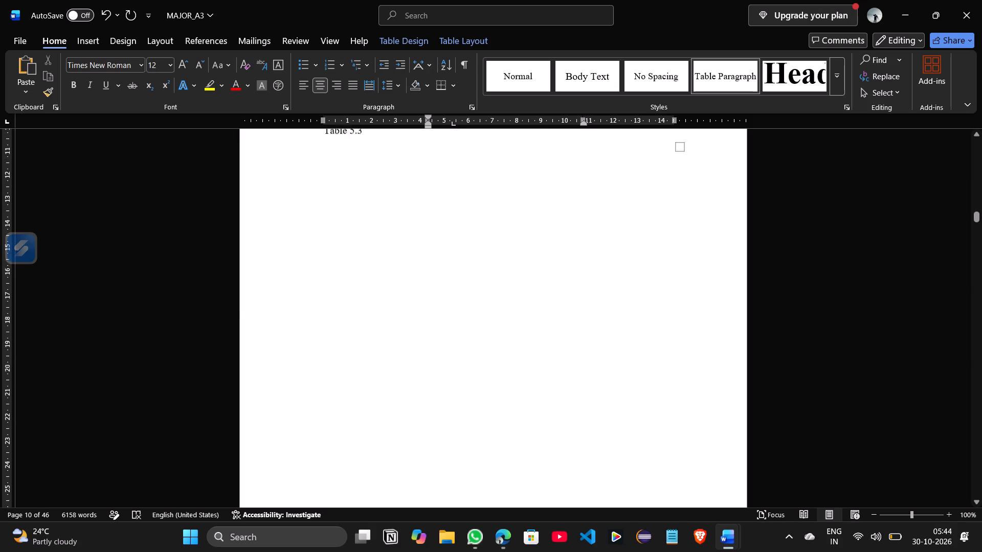
scroll(512, 418, down, 16)
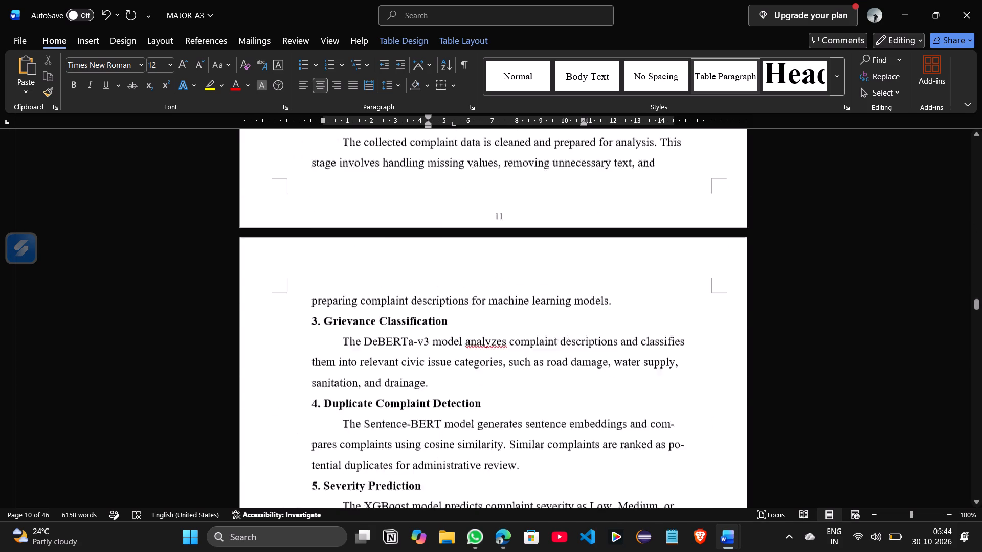
scroll(512, 418, down, 3)
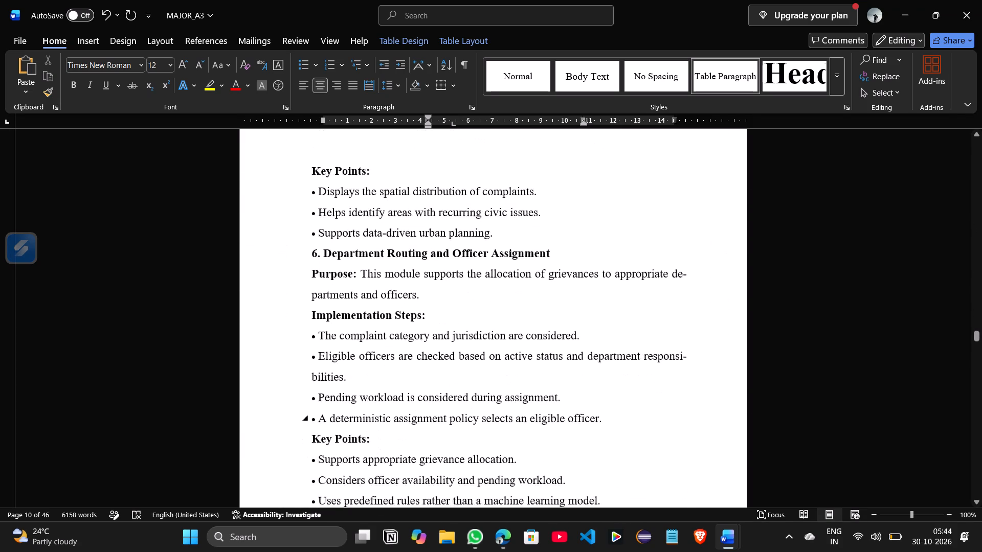
scroll(512, 418, down, 10)
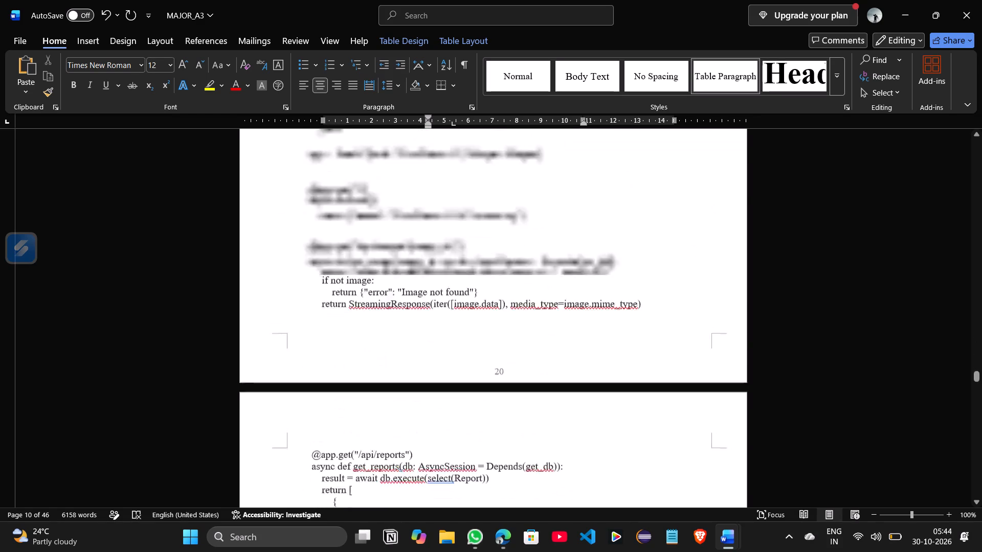
scroll(512, 418, down, 5)
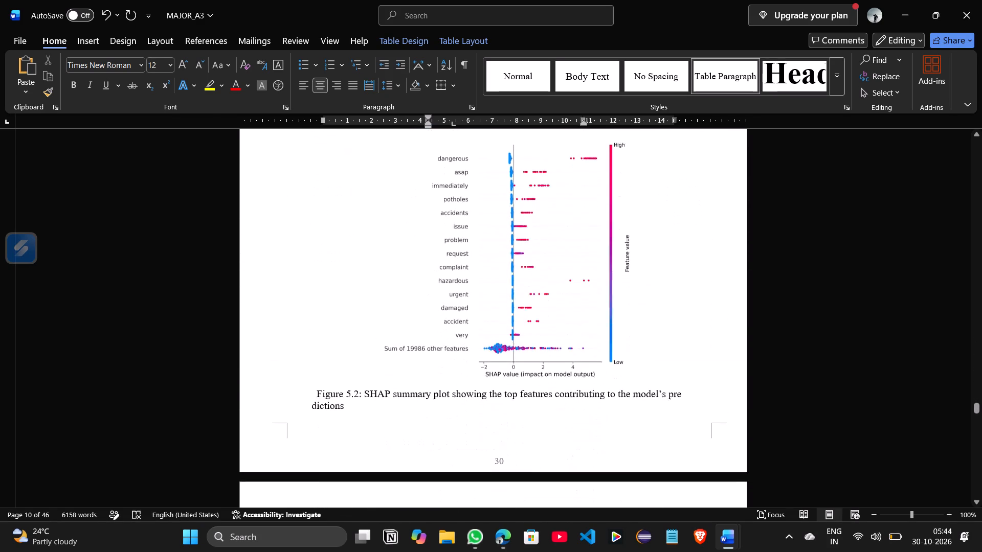
scroll(512, 418, down, 5)
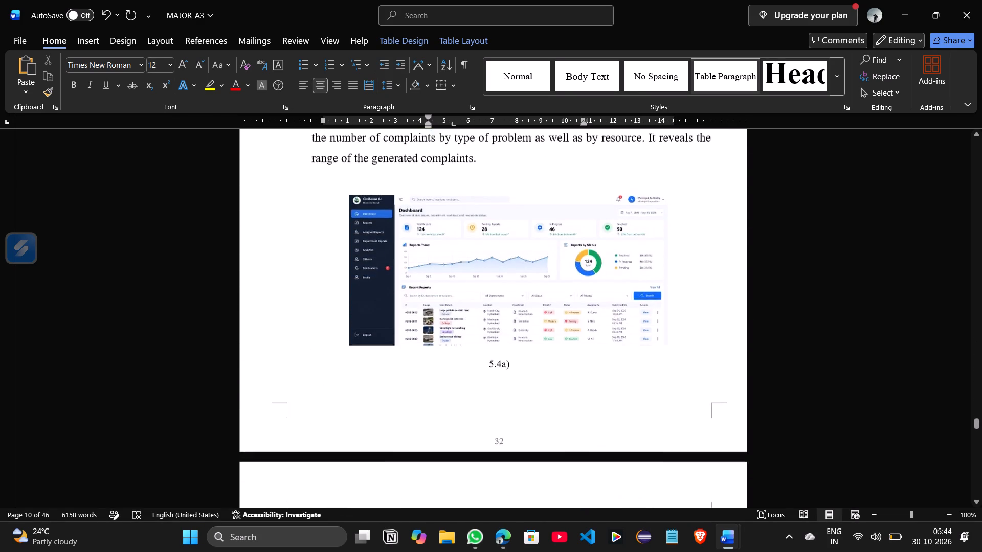
scroll(512, 418, down, 2)
scroll(527, 255, down, 4)
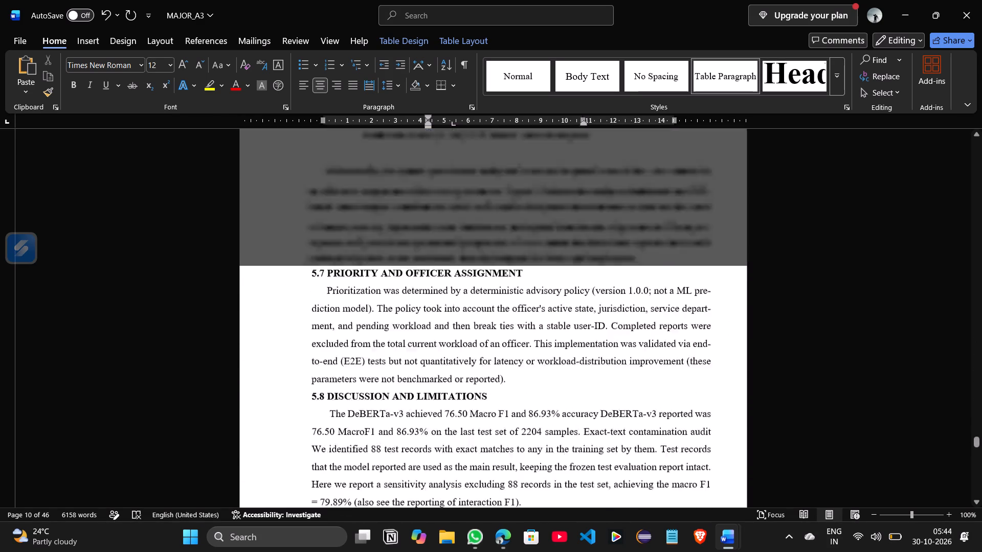
scroll(527, 255, down, 6)
scroll(527, 255, up, 11)
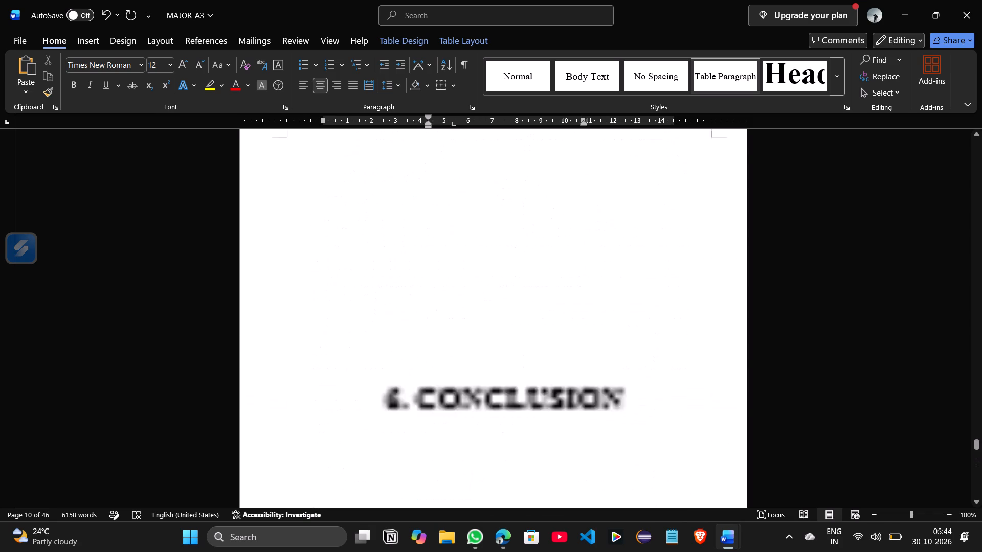
scroll(527, 255, up, 17)
scroll(527, 255, up, 10)
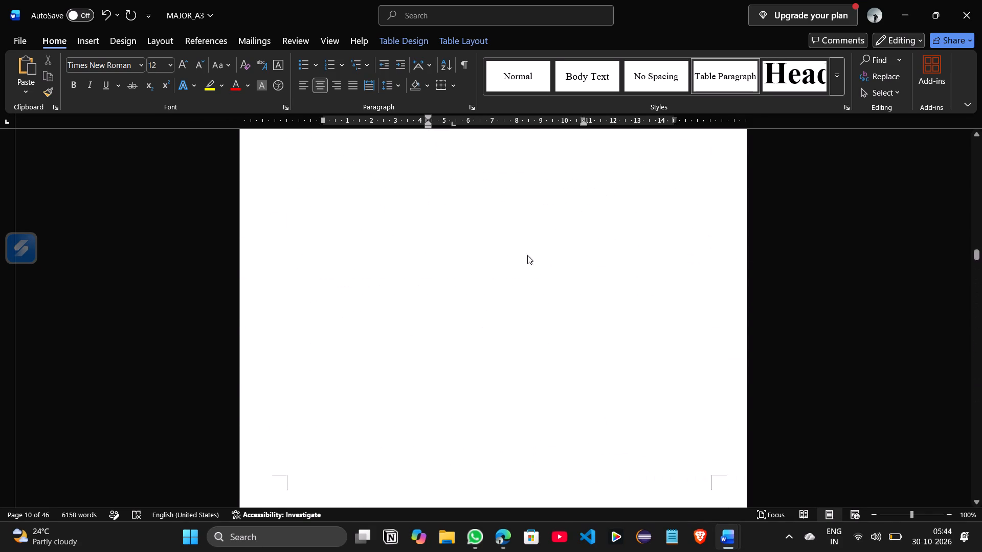
scroll(527, 255, up, 2)
scroll(527, 255, down, 9)
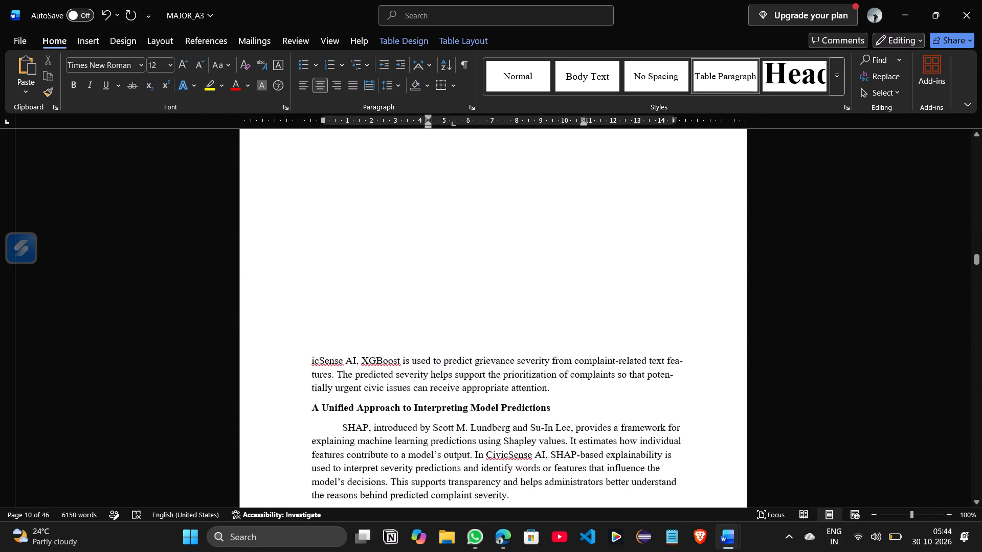
scroll(527, 255, down, 9)
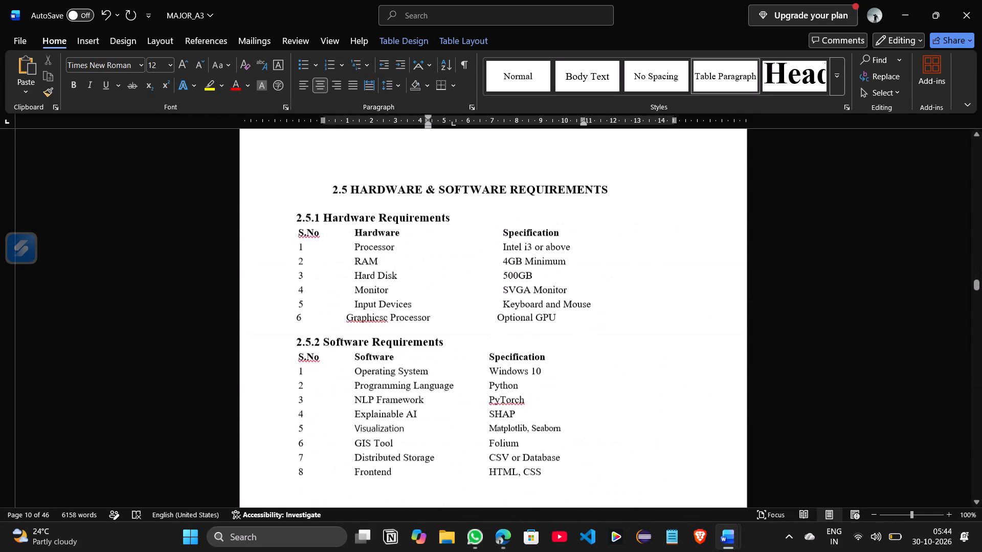
scroll(527, 255, down, 3)
scroll(527, 255, up, 6)
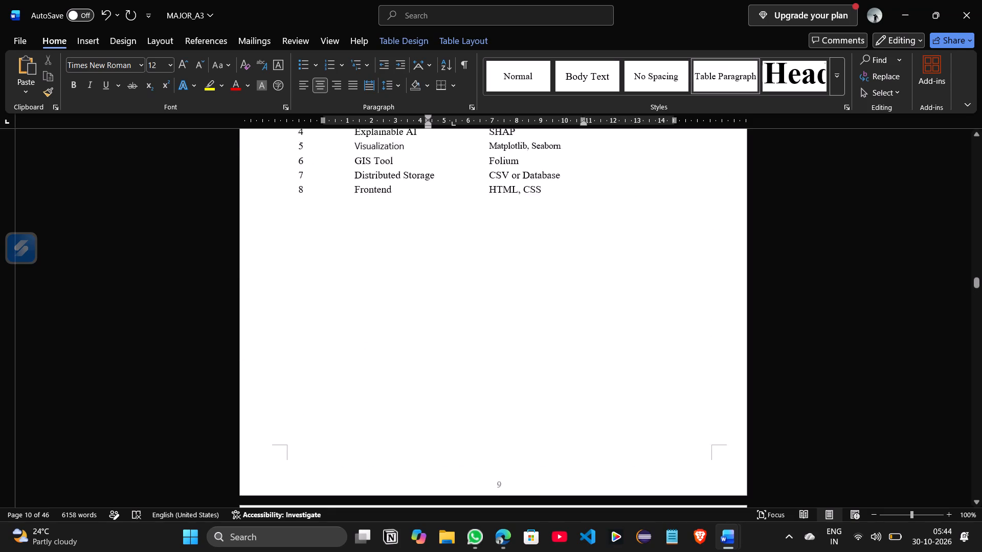
scroll(527, 255, up, 2)
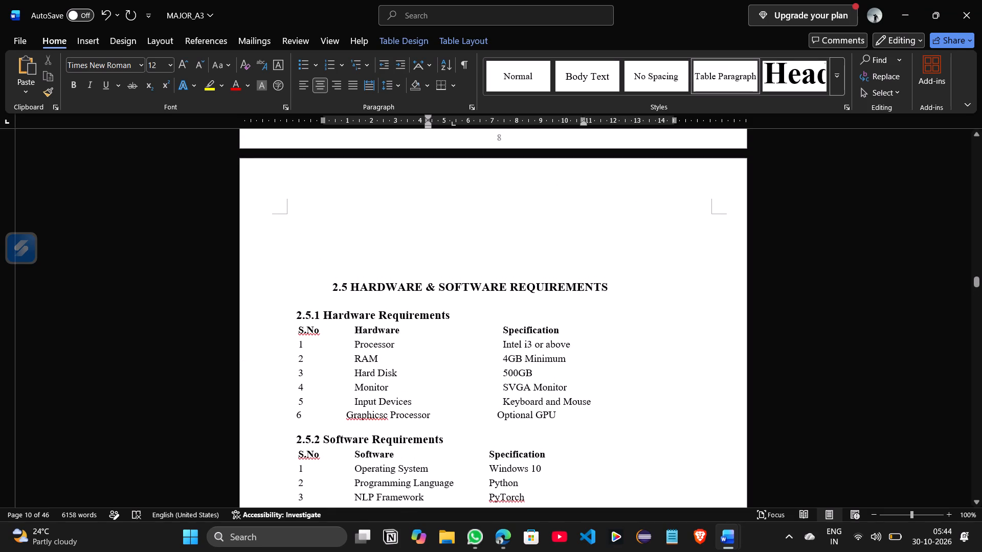
scroll(527, 255, down, 6)
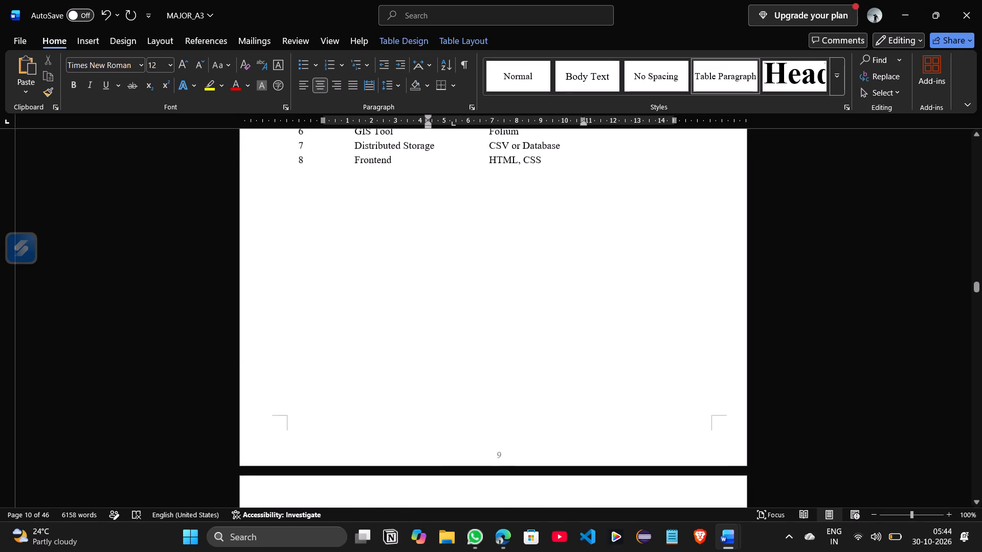
Copy the title "Per-Class Severity Performance" from the Table 5.3 caption in chapter 5.
scroll(527, 255, down, 9)
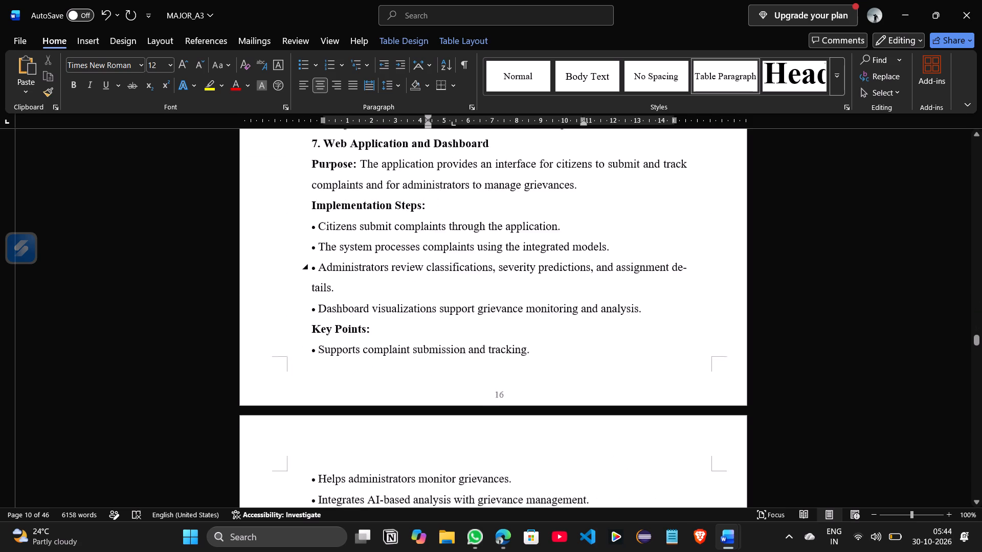
scroll(527, 255, down, 7)
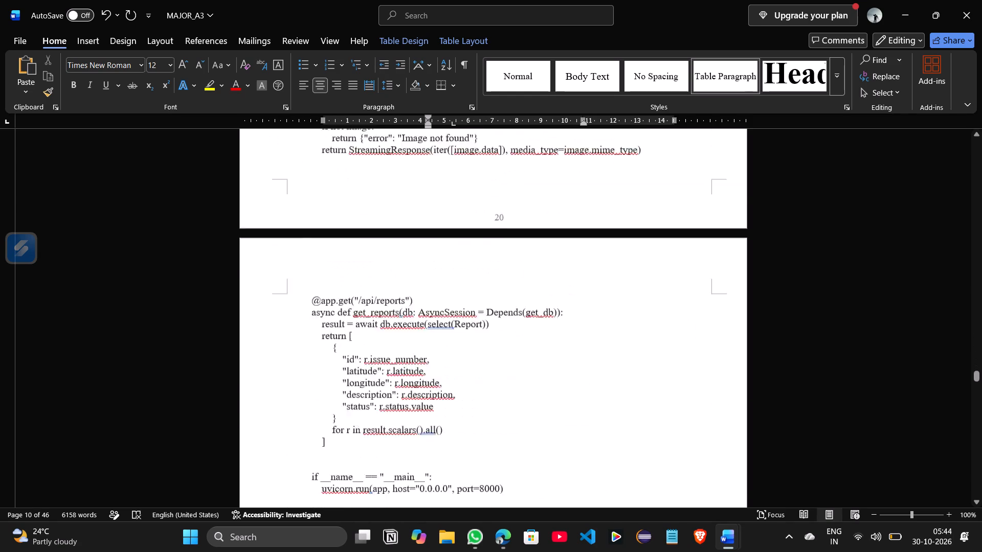
scroll(527, 255, down, 4)
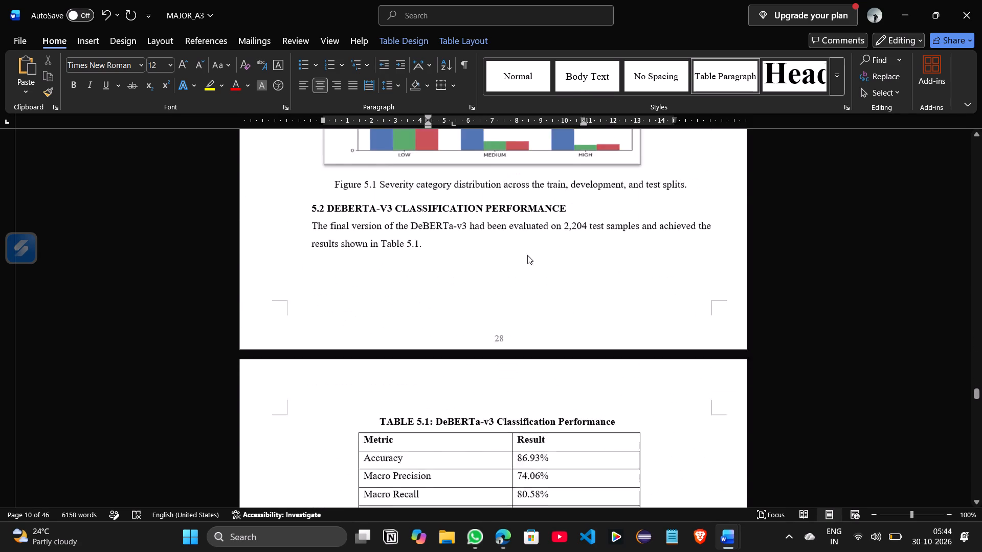
scroll(527, 255, down, 4)
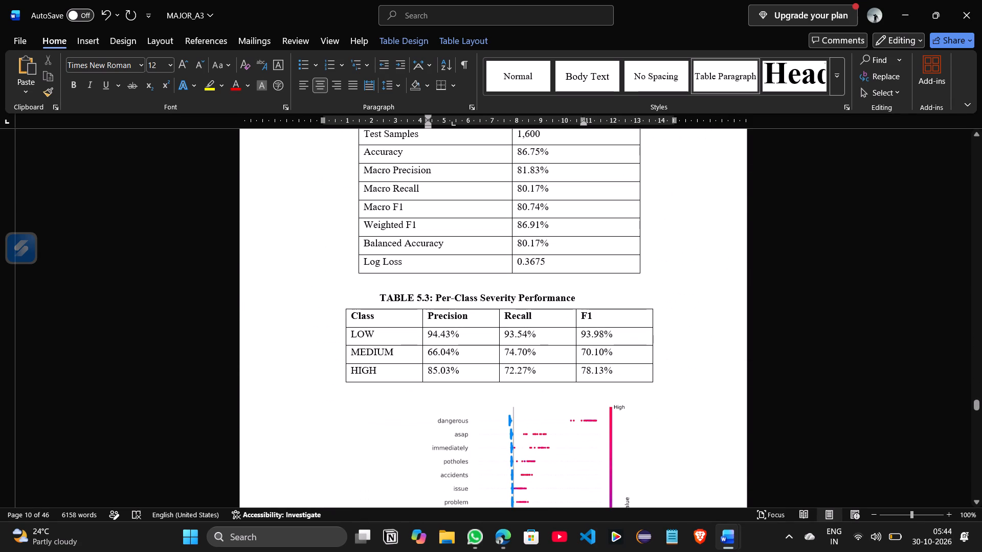
drag(435, 299, 564, 318)
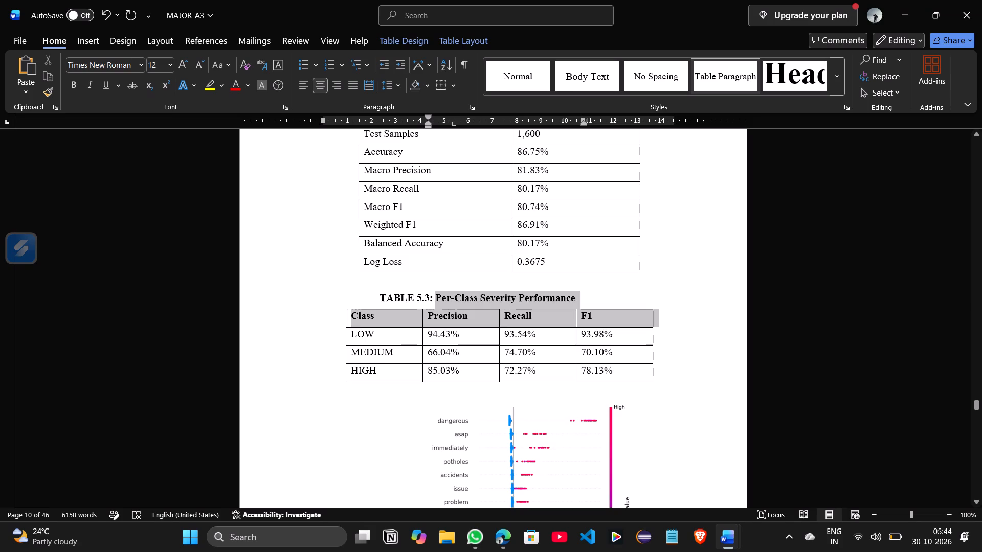
drag(564, 318, 581, 301)
key(ctrl+c)
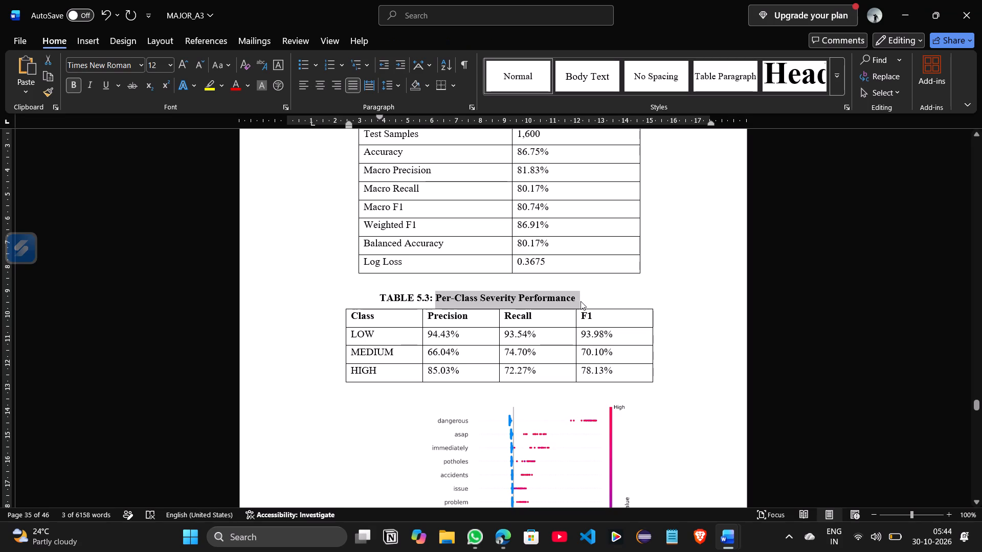
Paste the copied title "Per-Class Severity Performance" as the Table 5.3 name in the List of Tables.
scroll(581, 301, up, 20)
scroll(581, 301, up, 20)
scroll(581, 301, up, 12)
scroll(581, 301, down, 2)
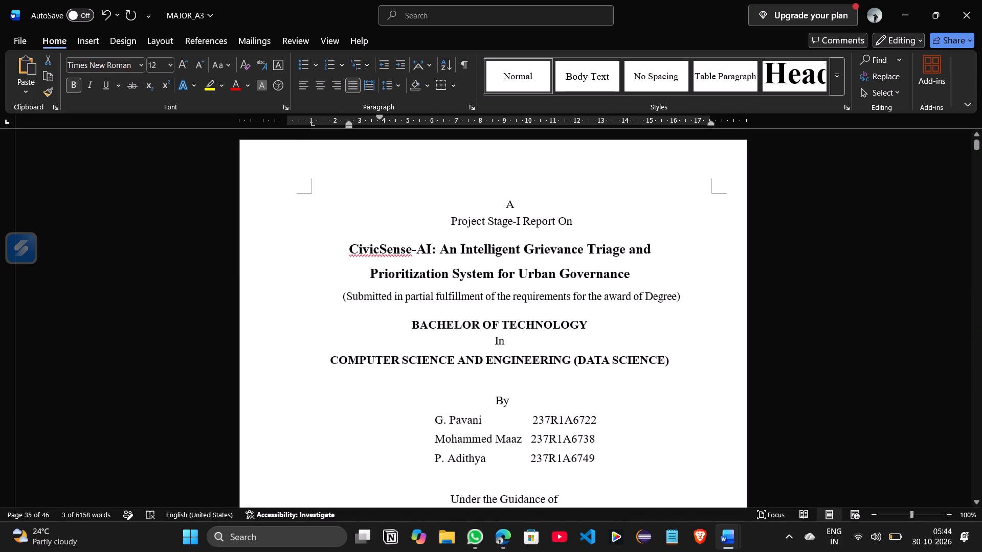
scroll(581, 301, down, 16)
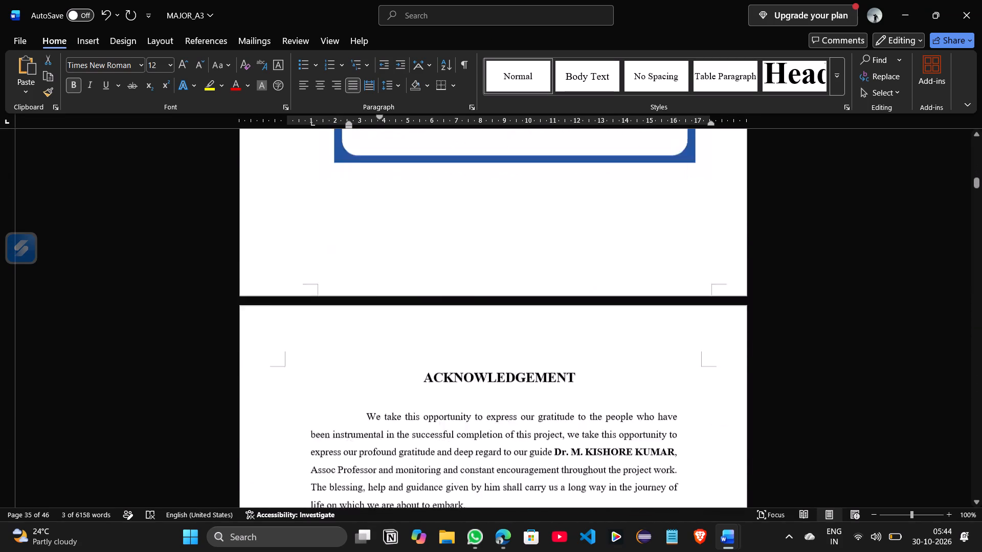
scroll(581, 301, down, 5)
scroll(559, 363, down, 2)
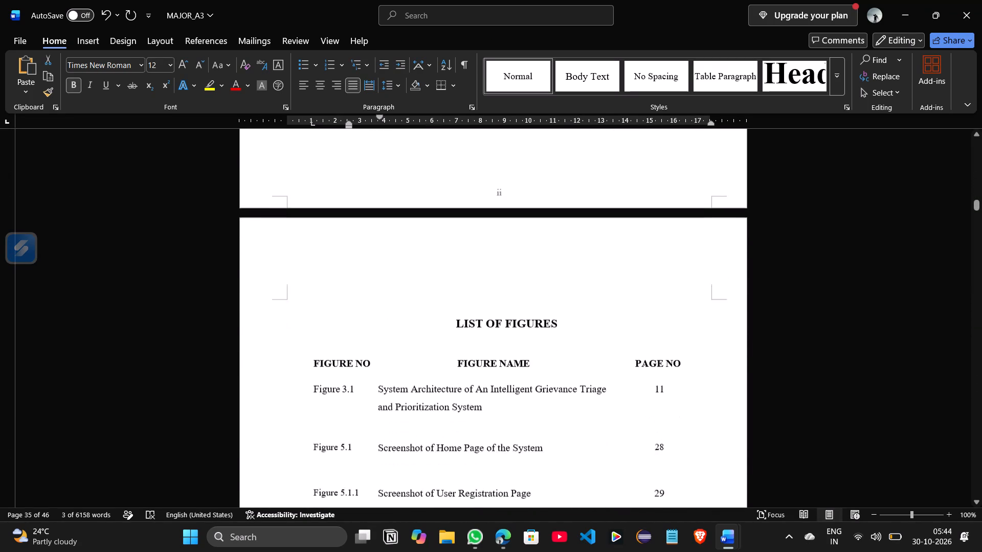
scroll(559, 363, down, 5)
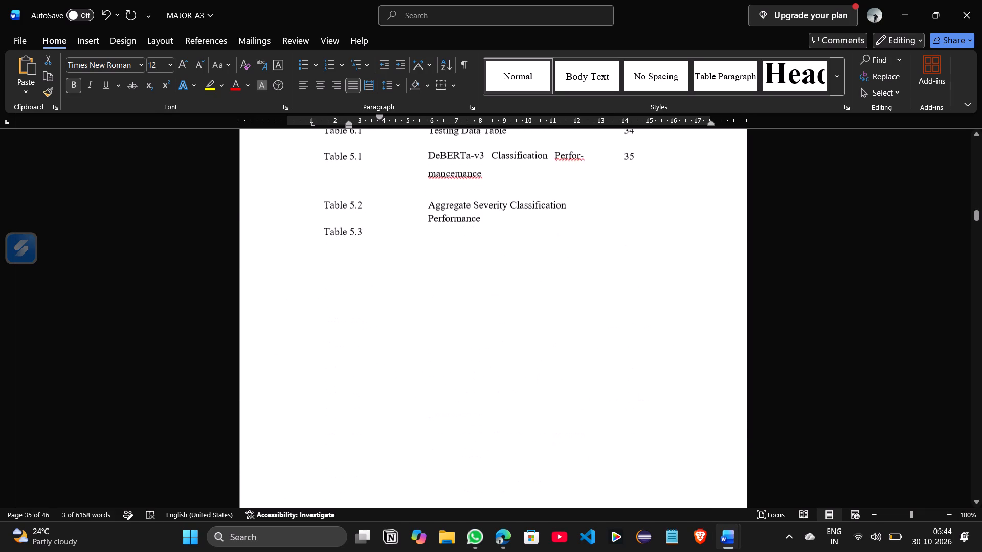
click(484, 222)
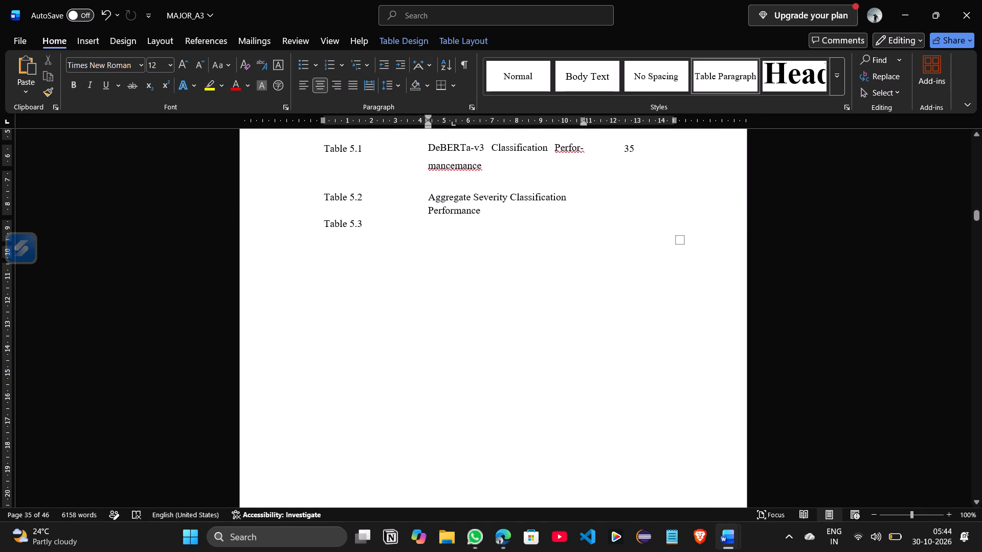
key(ctrl+v)
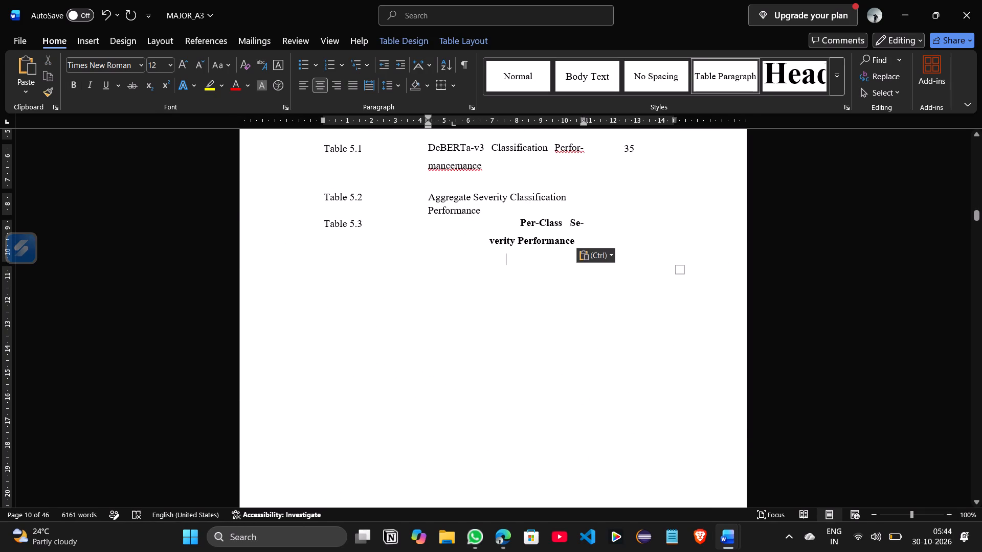
Remove the bold and the indents from the Table 5.3 name so that it starts flush left in its cell.
drag(519, 226, 590, 255)
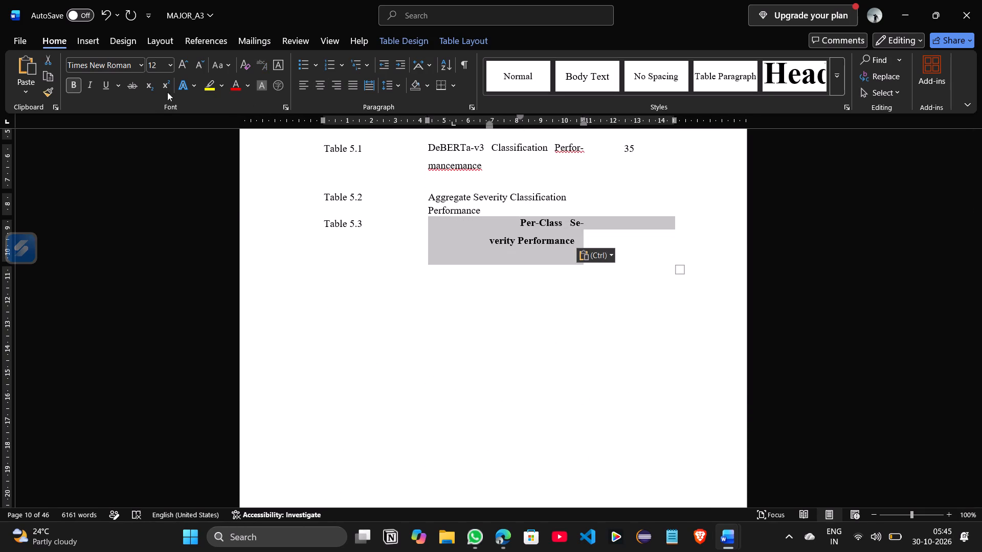
click(72, 84)
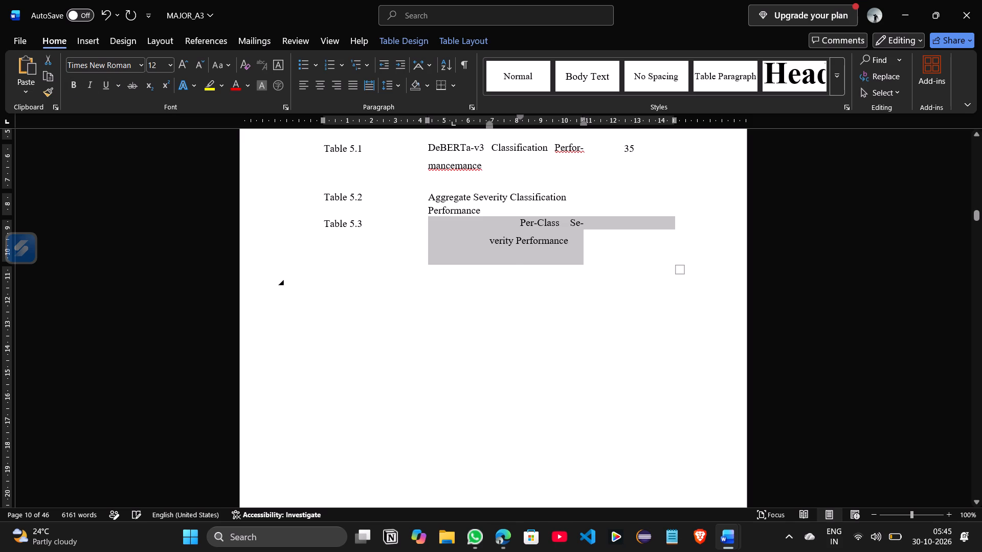
click(523, 222)
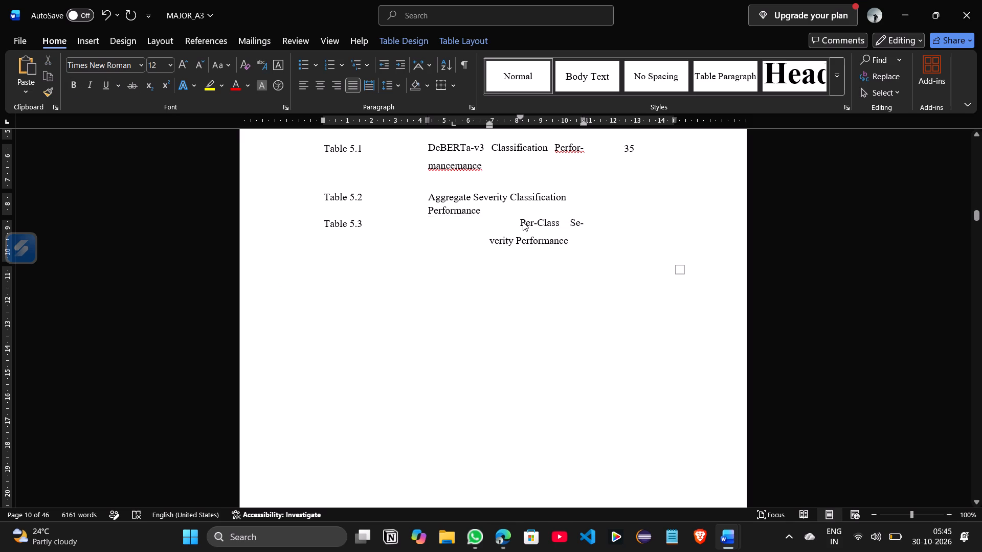
key(BackSpace)
key(BackSpace)
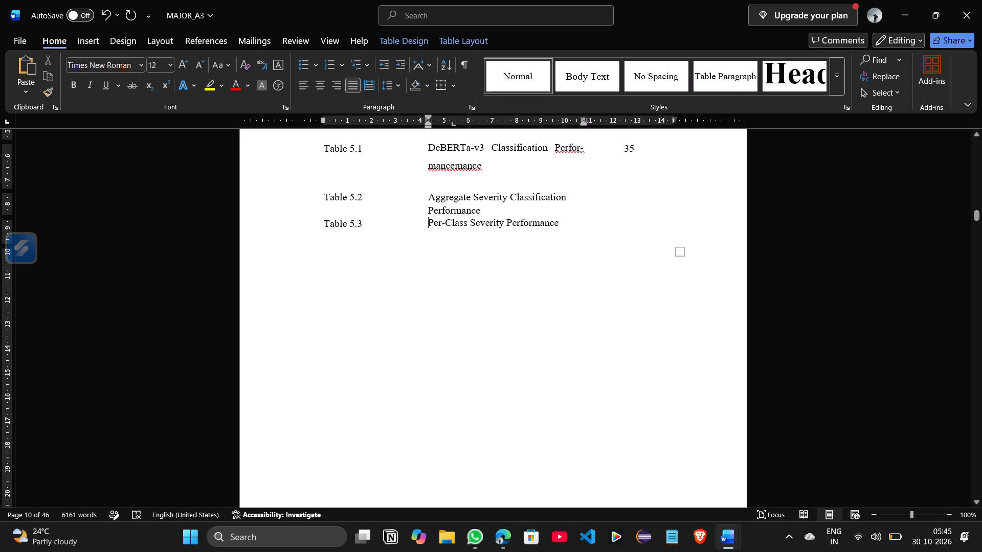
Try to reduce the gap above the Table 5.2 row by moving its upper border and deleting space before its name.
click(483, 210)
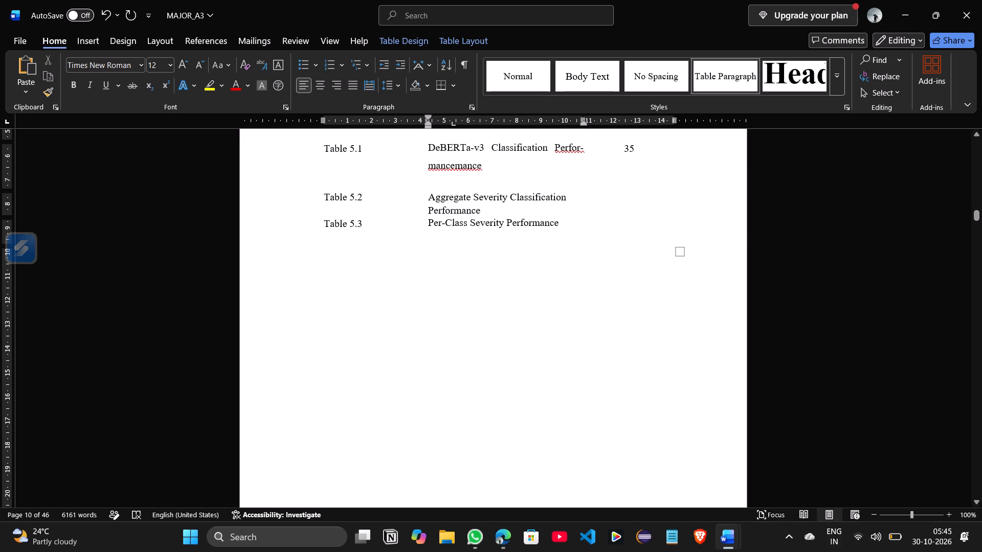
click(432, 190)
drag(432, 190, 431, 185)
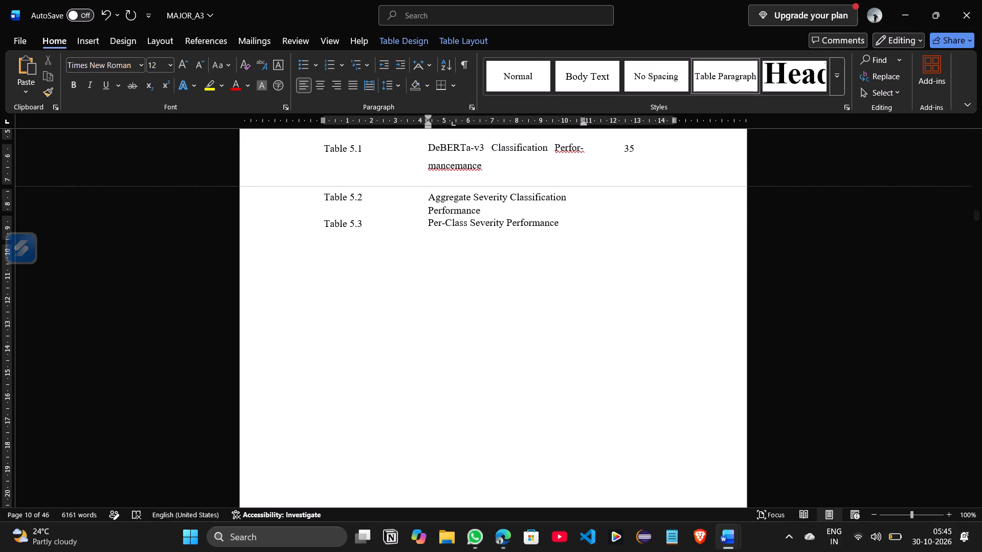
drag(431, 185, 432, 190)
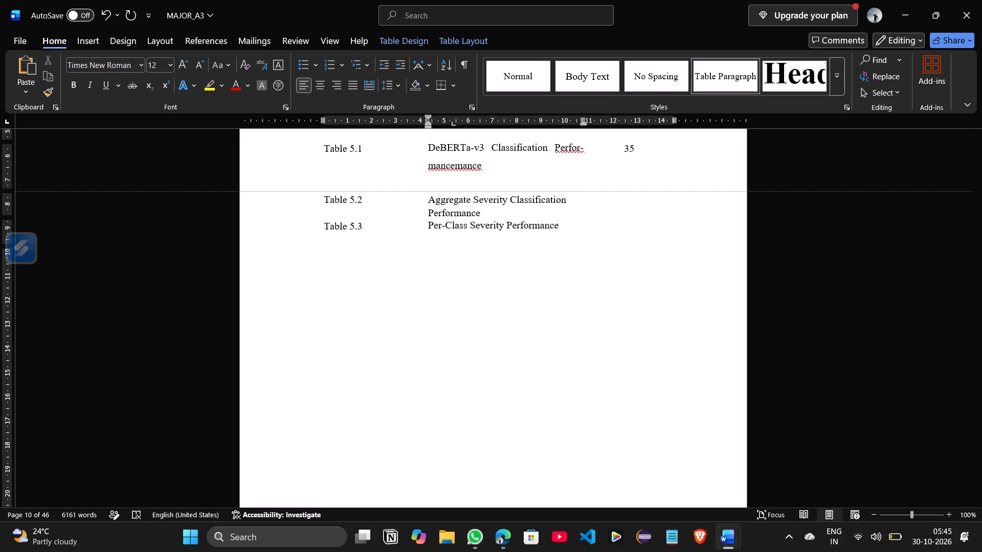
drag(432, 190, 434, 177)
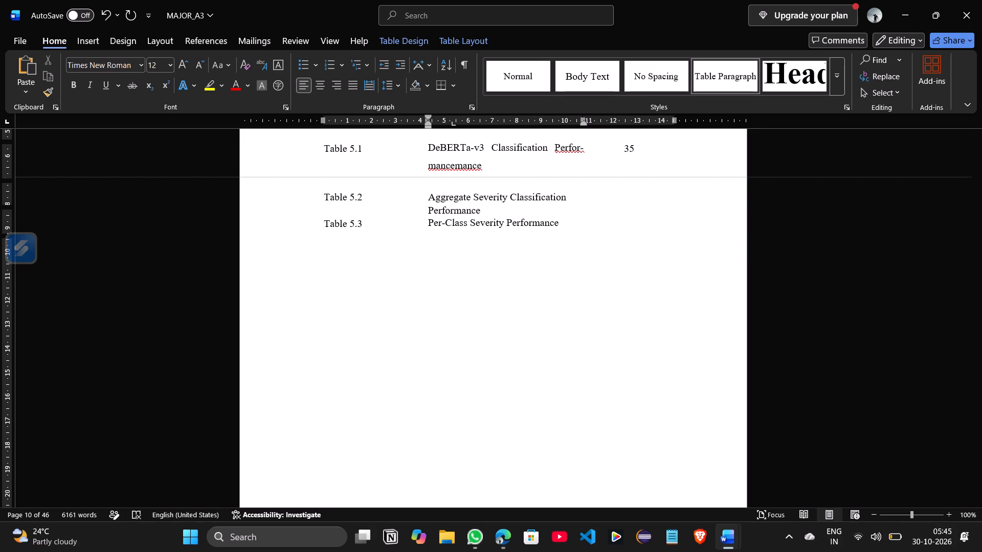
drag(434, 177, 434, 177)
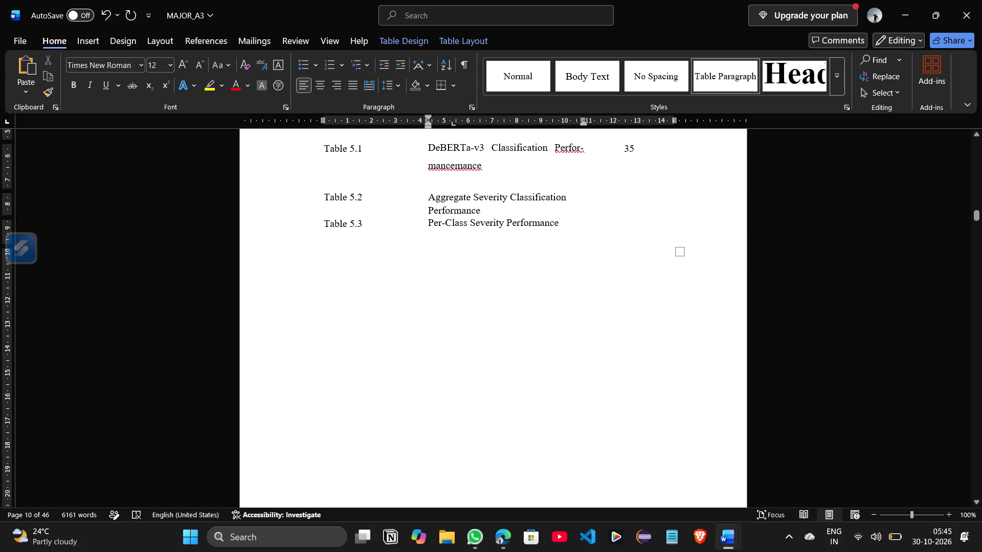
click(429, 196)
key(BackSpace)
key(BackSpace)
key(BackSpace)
Add a blank line below the name Aggregate Severity Classification Performance in the Table 5.2 row.
click(505, 205)
key(Return)
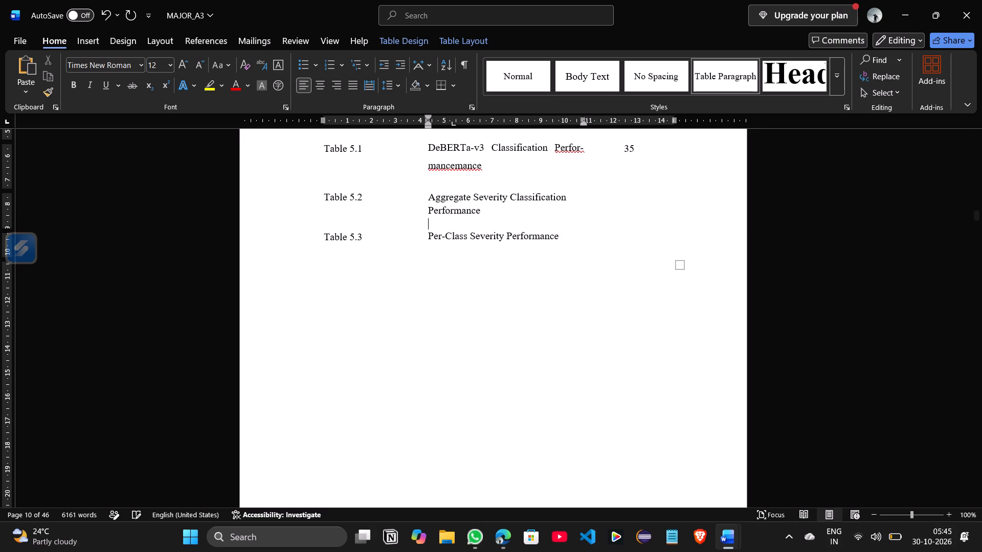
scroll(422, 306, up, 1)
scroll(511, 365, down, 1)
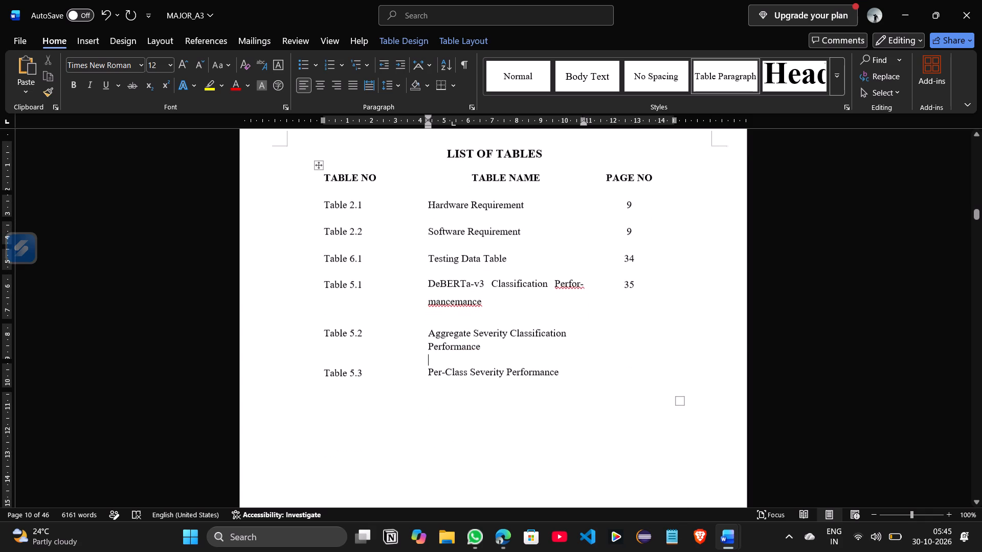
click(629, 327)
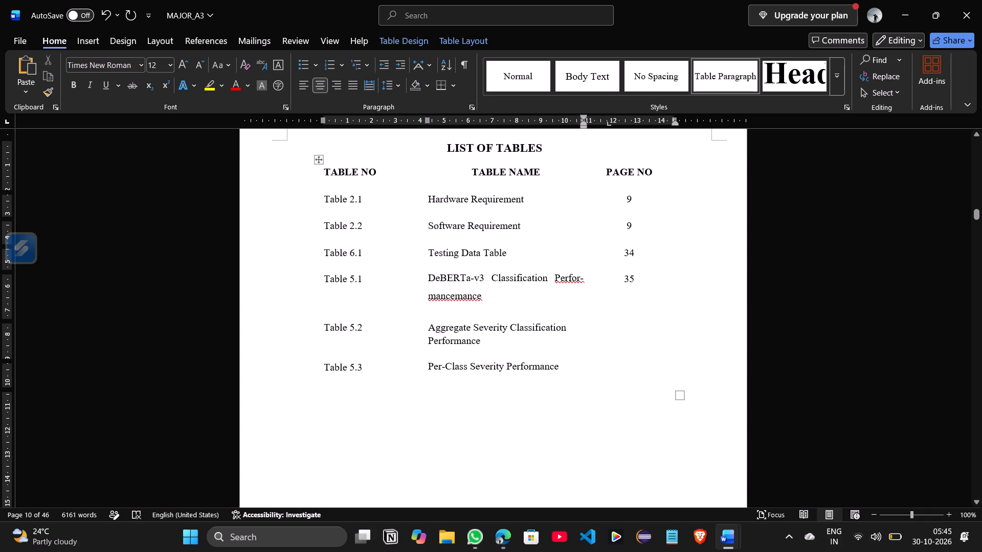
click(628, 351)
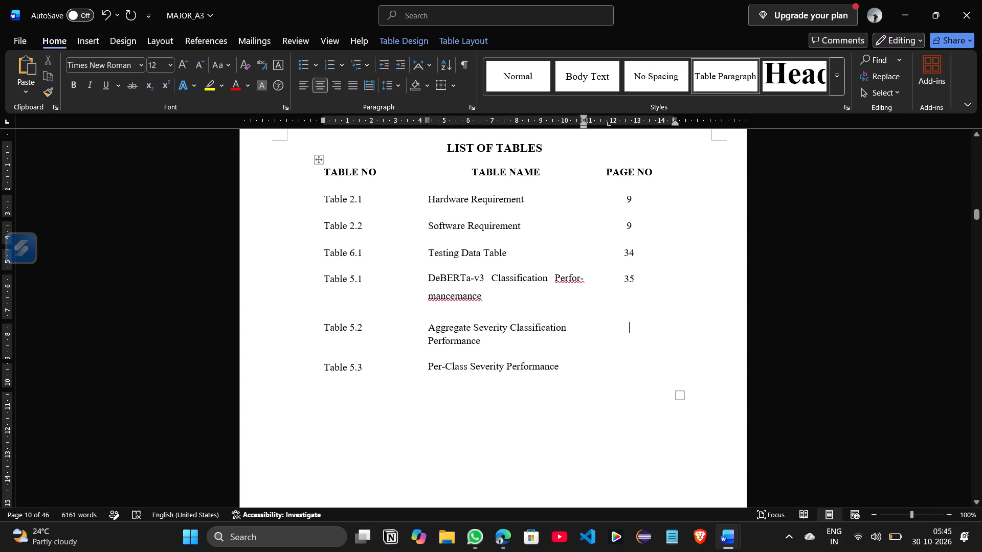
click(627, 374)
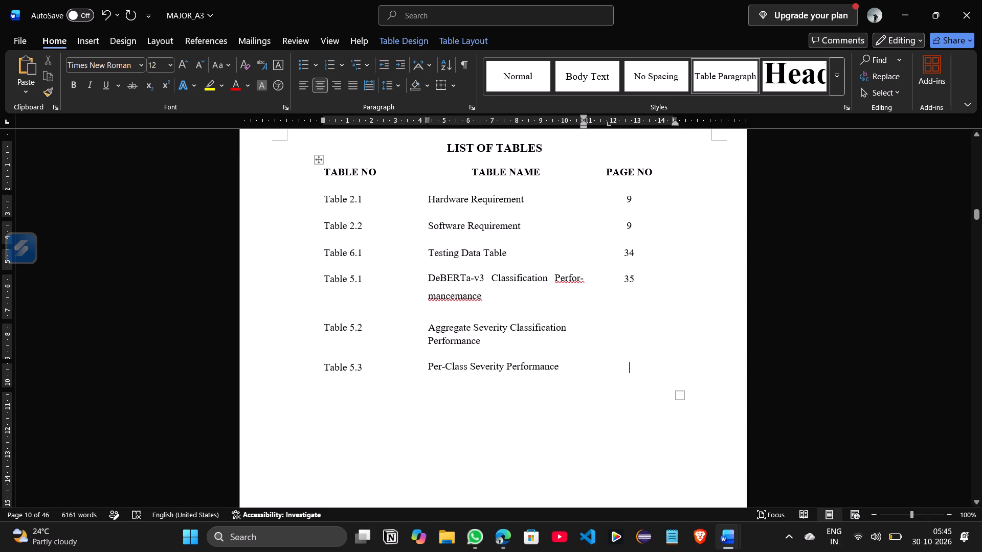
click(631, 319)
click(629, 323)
Renumber the Hardware Requirement entry as Table 2.2.1 and the Software Requirement entry as Table 2.2.2 in the List of Tables.
click(362, 198)
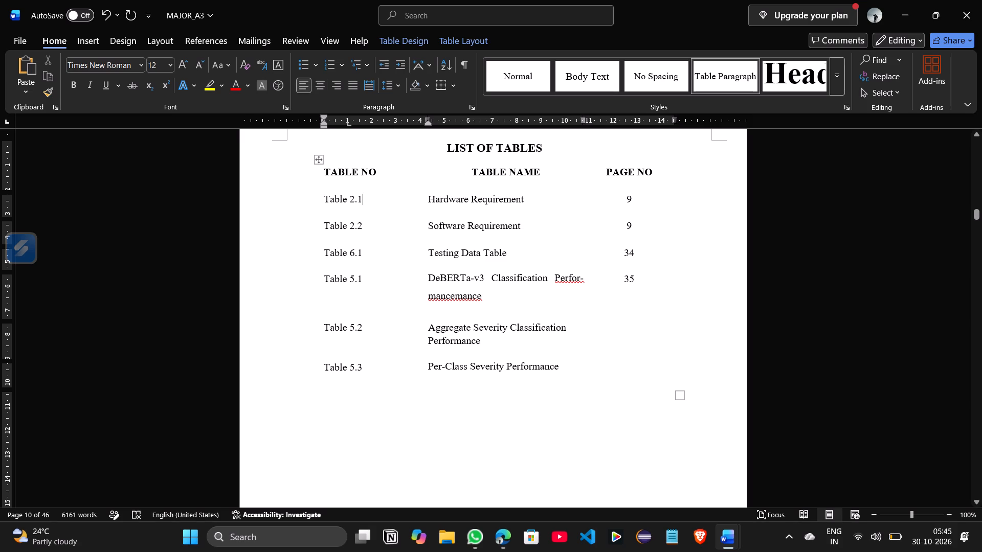
key(BackSpace)
key(2)
text(.2)
key(BackSpace)
key(1)
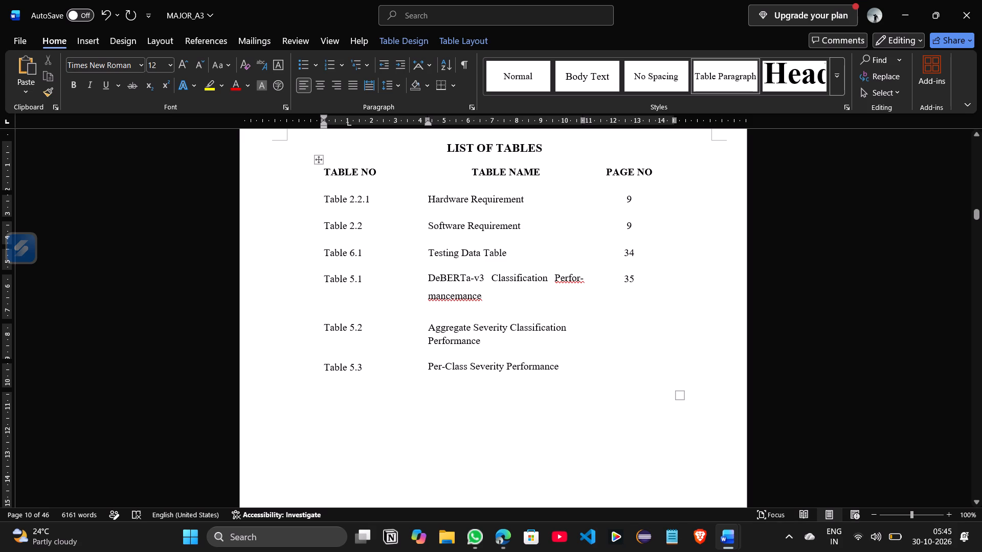
click(364, 227)
text(.2)
Copy the Table 6.1 Testing Data Table row and delete that row from above Table 5.1.
click(362, 255)
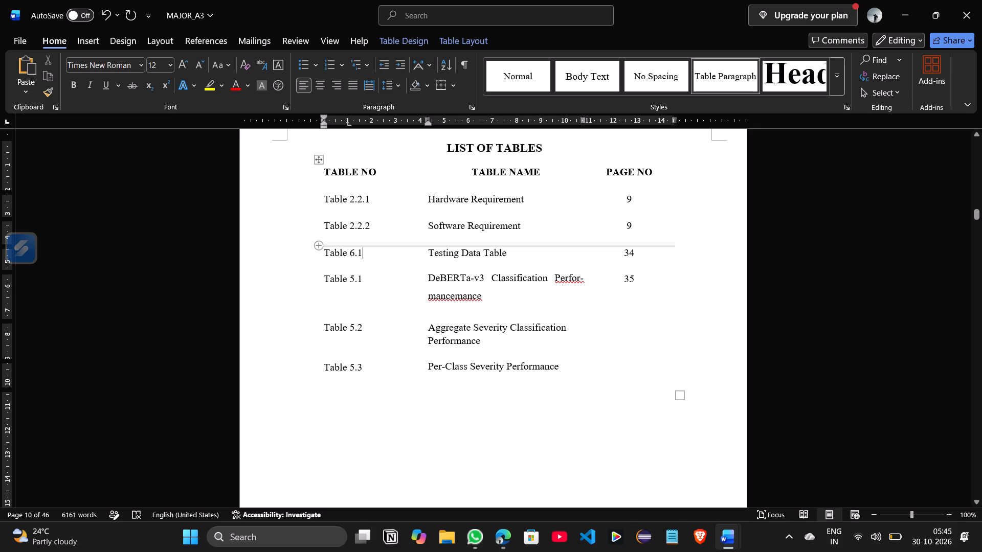
drag(324, 251, 632, 256)
key(ctrl+c)
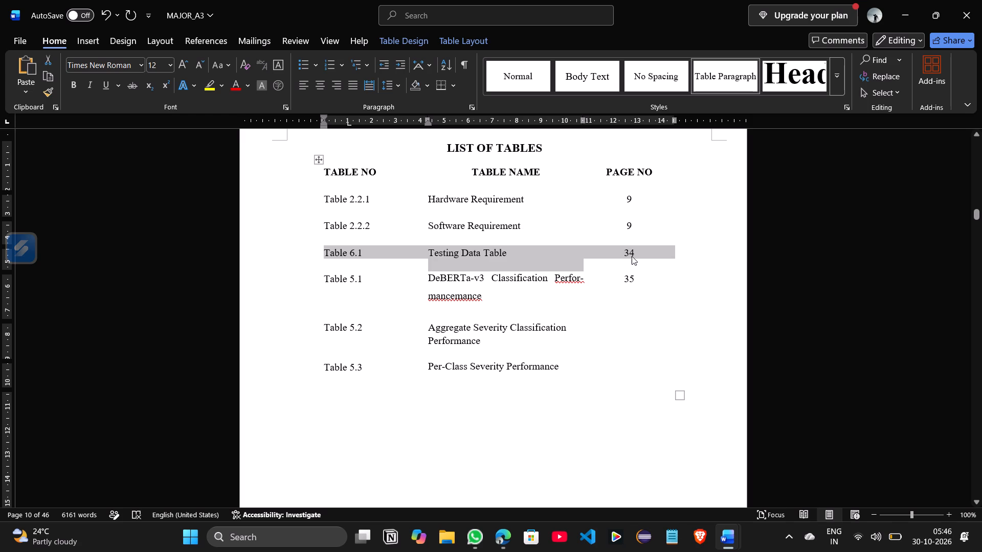
right_click(632, 256)
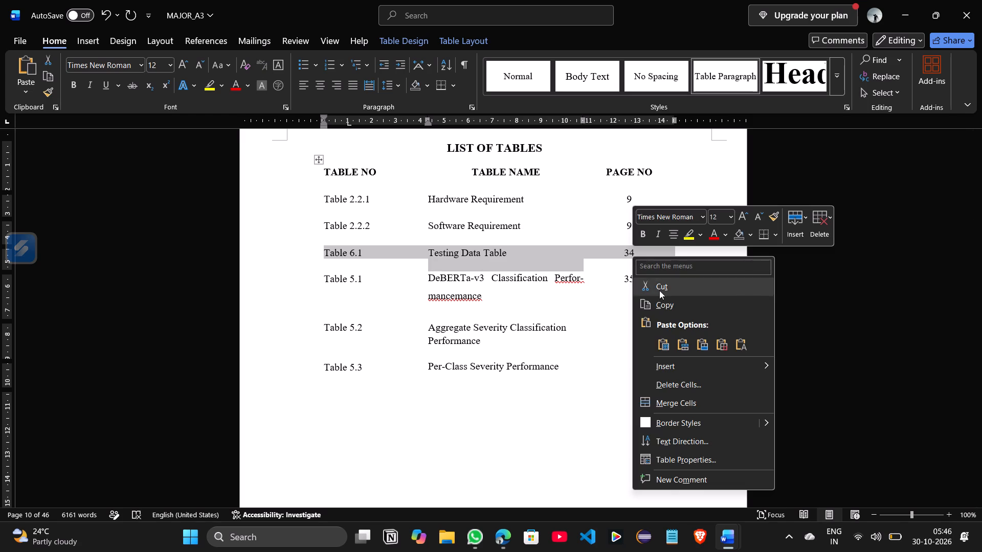
click(818, 225)
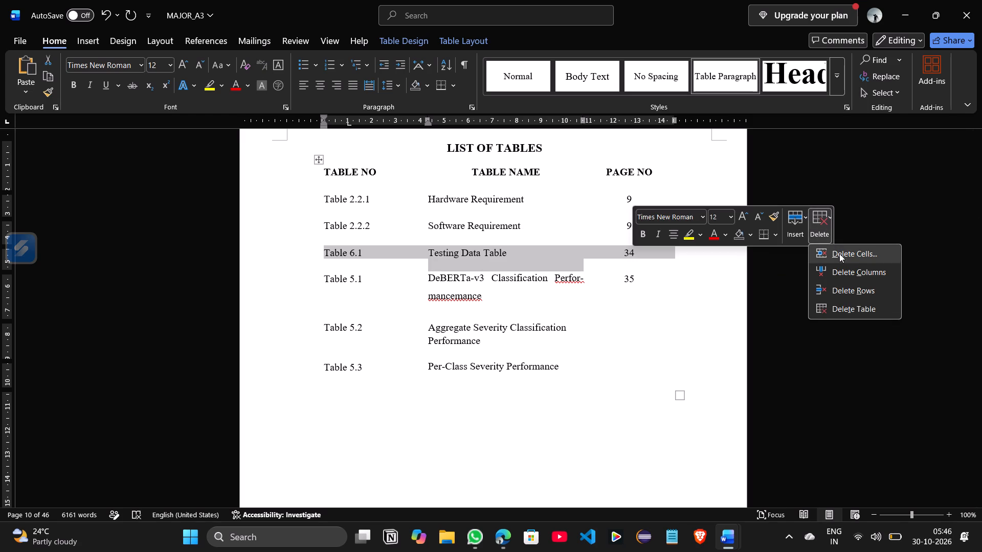
click(854, 288)
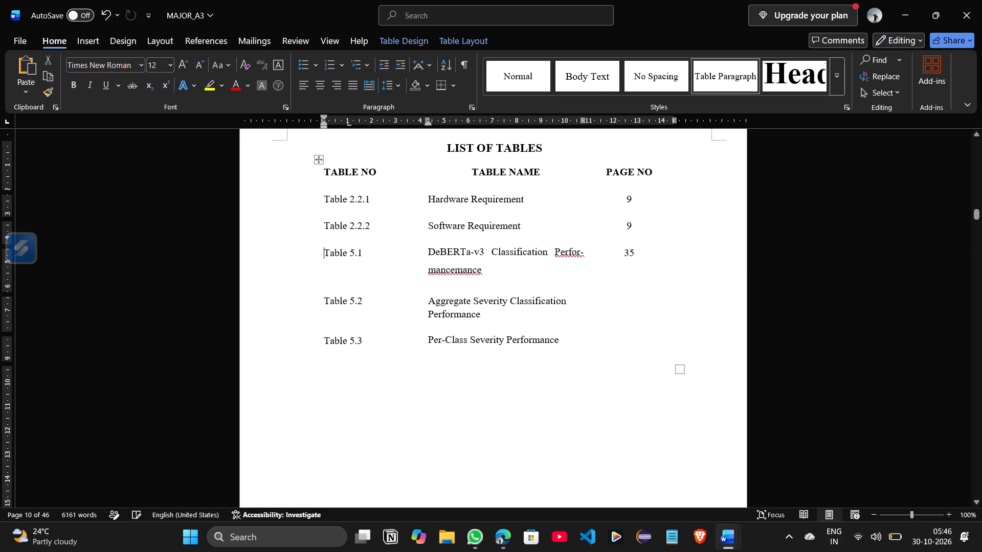
Paste the copied Table 6.1 Testing Data Table row below the Table 5.3 row in the List of Tables.
click(566, 341)
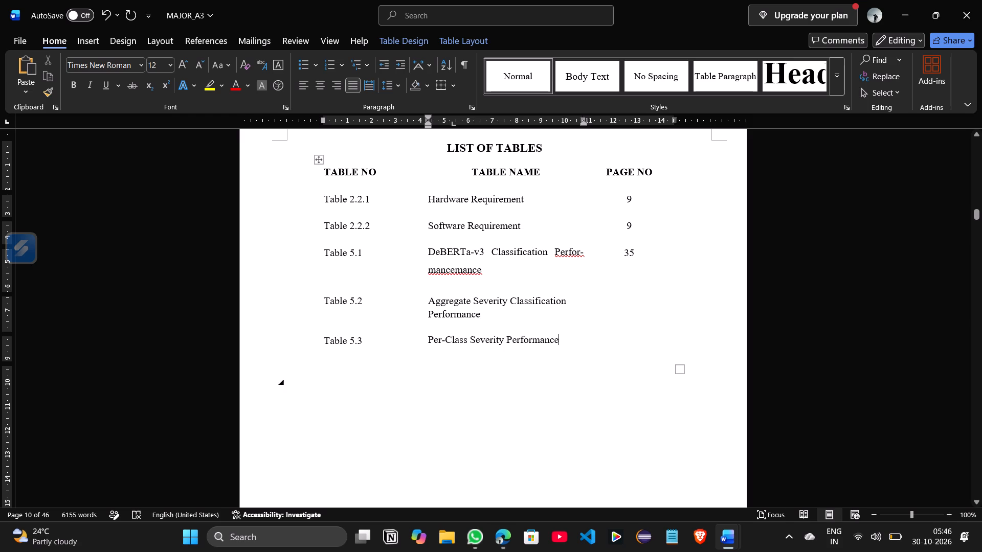
click(316, 362)
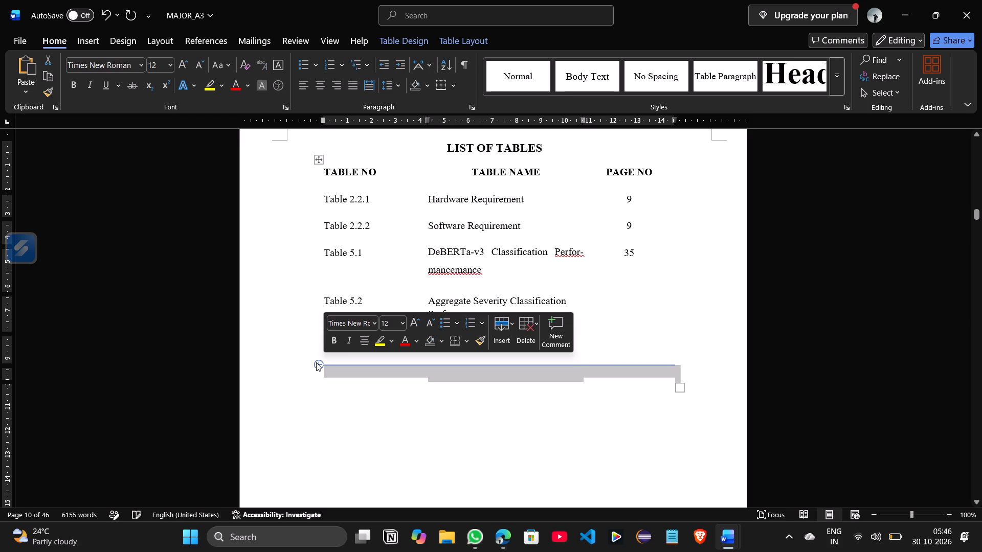
key(ctrl+v)
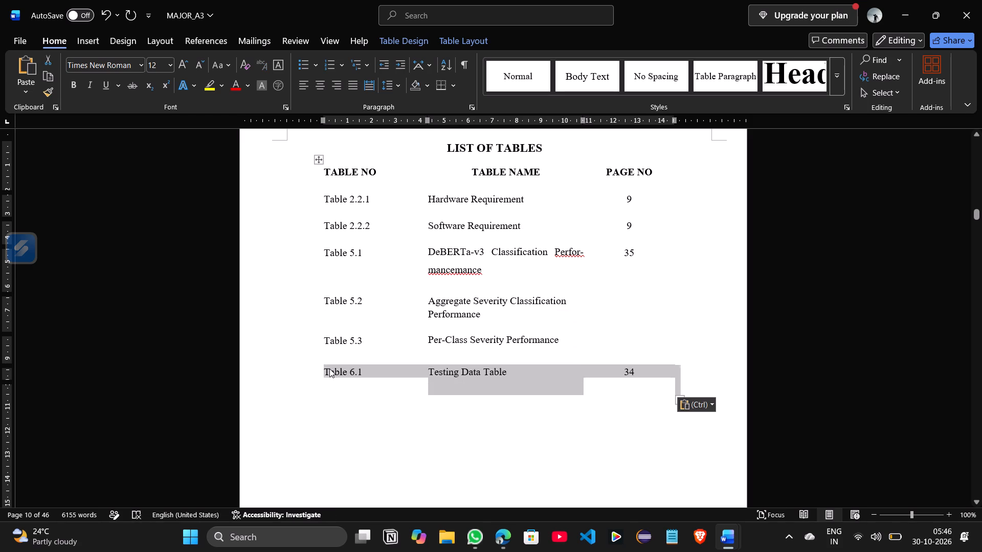
click(538, 420)
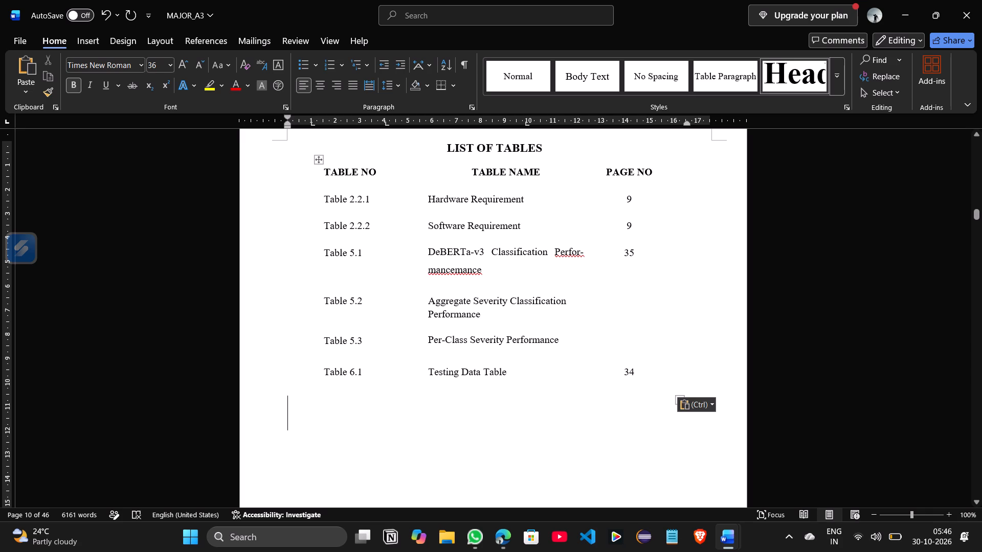
Look through the report's opening chapters and examine the tables in section 2.5 Hardware & Software Requirements.
scroll(490, 394, down, 2)
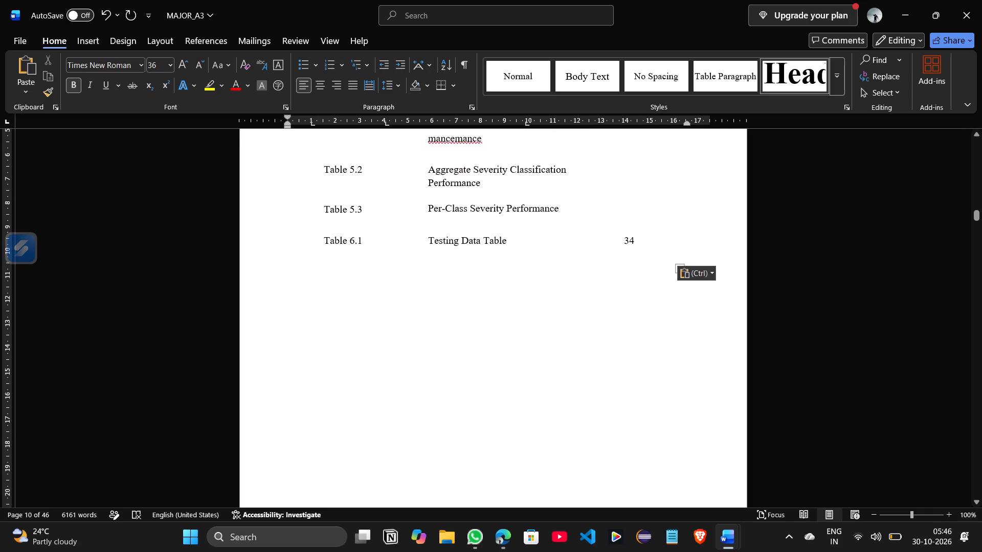
scroll(490, 394, down, 4)
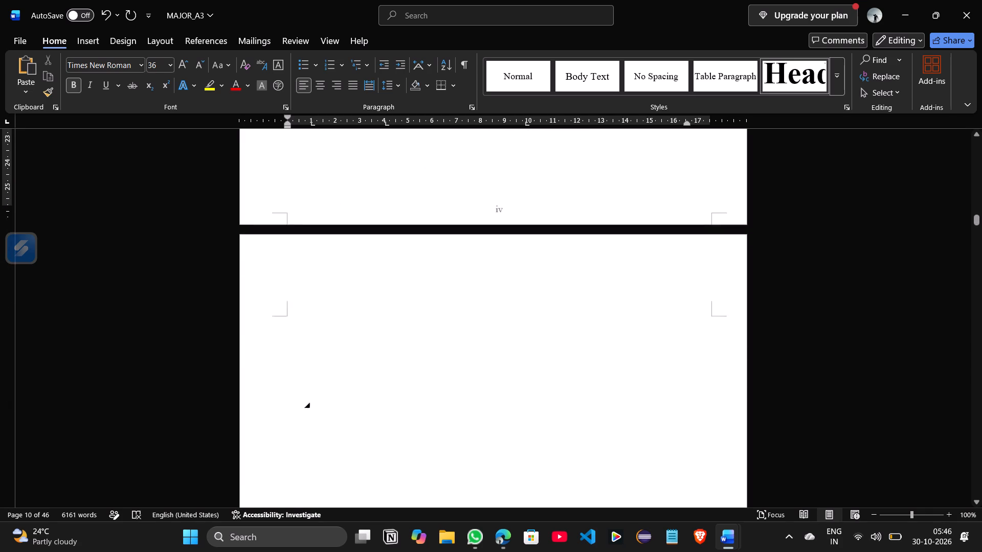
scroll(490, 394, down, 6)
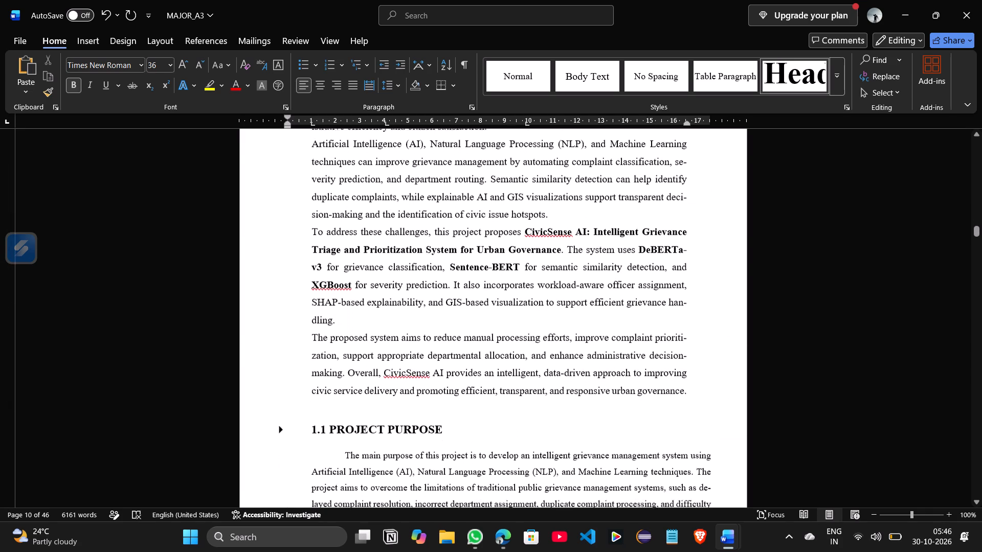
scroll(490, 394, down, 7)
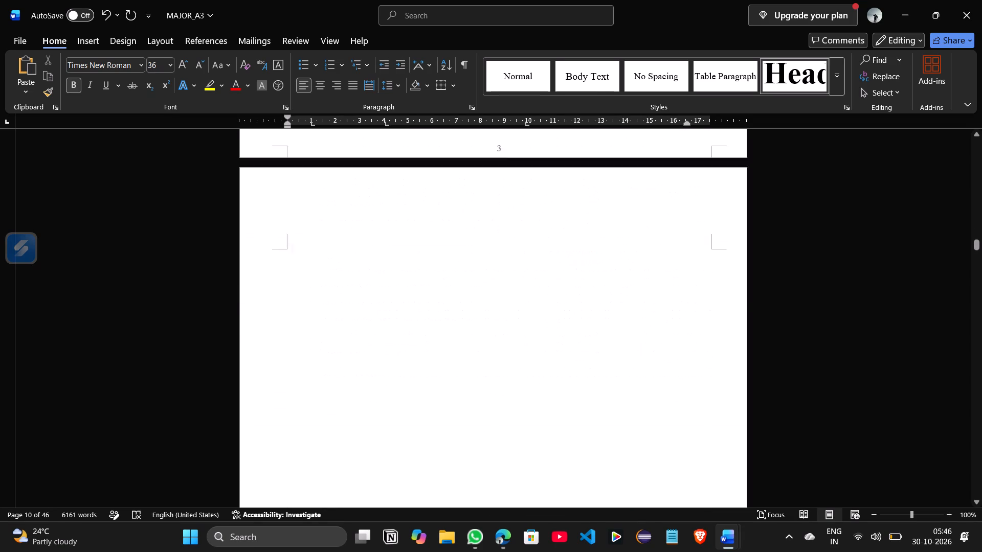
scroll(490, 394, down, 4)
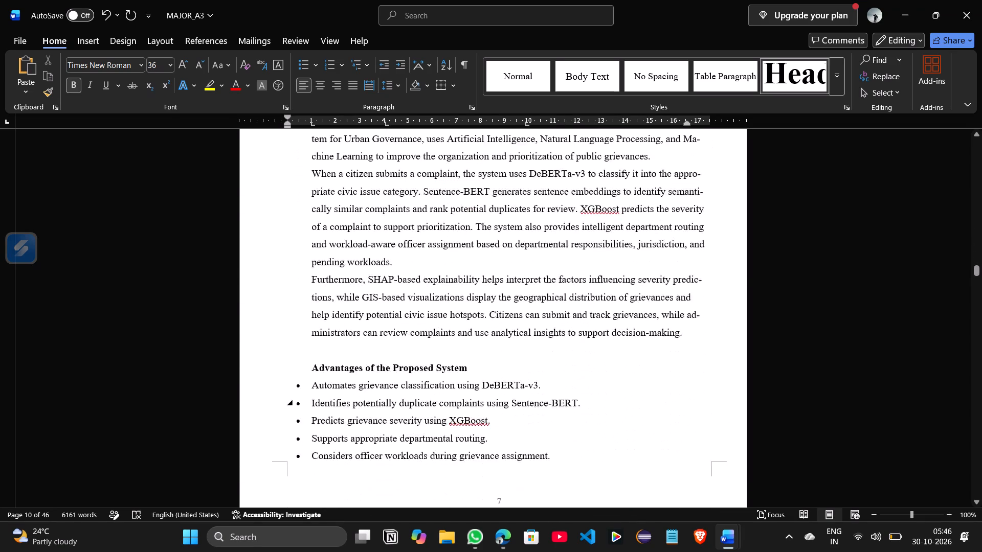
scroll(490, 394, down, 8)
scroll(490, 394, up, 3)
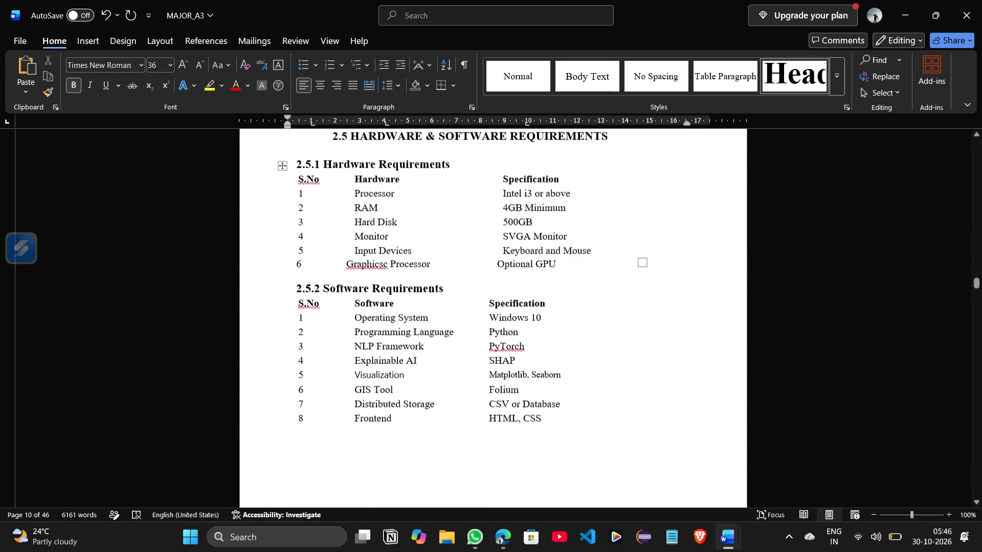
scroll(490, 394, up, 1)
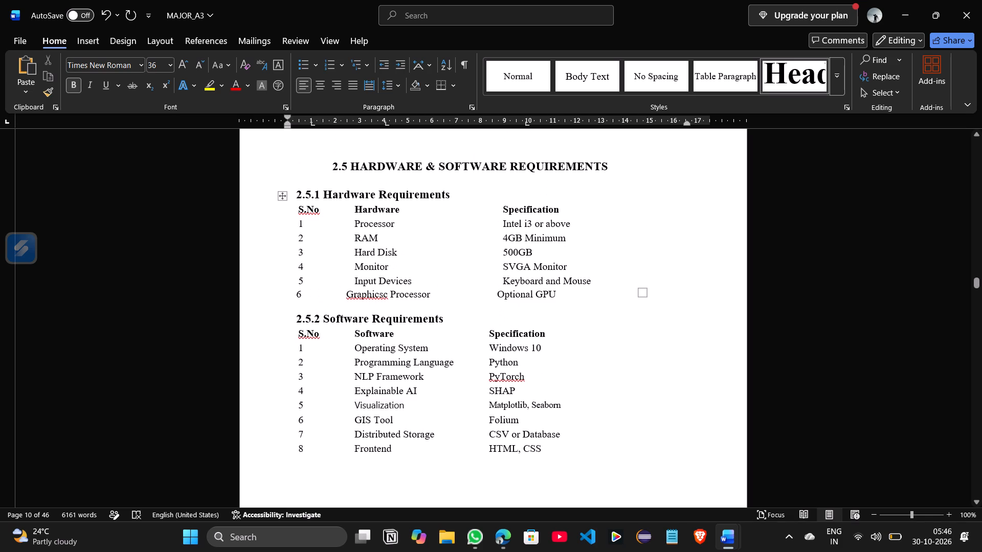
scroll(490, 394, down, 1)
Look through the implementation and results chapters up to the Figure 5.2 caption, checking tables and figures.
scroll(490, 394, down, 12)
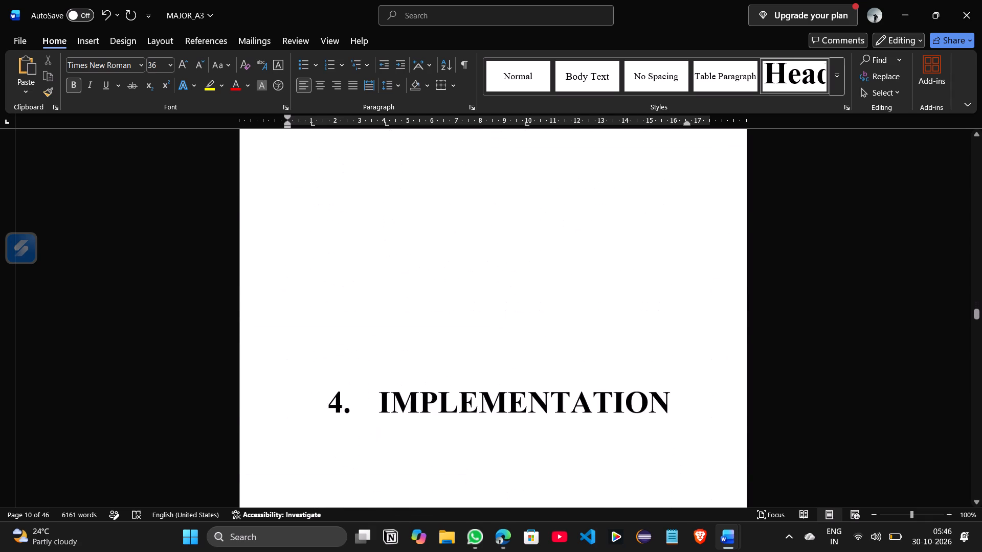
scroll(490, 394, down, 3)
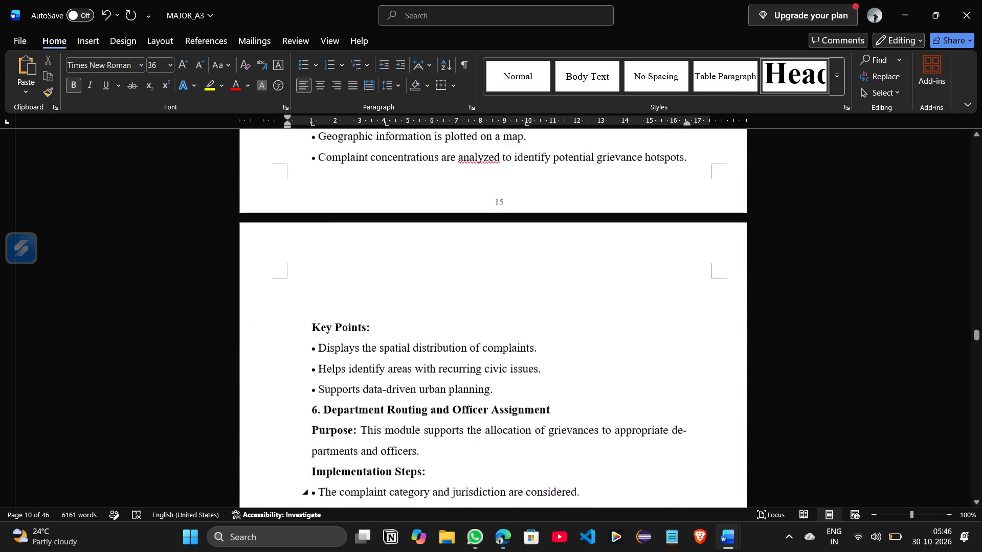
scroll(490, 394, down, 8)
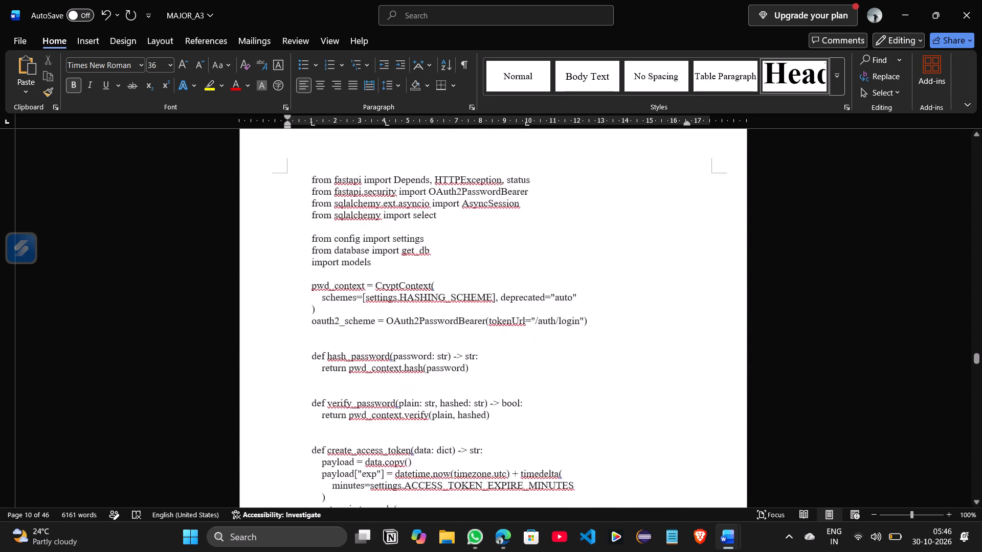
scroll(490, 394, down, 4)
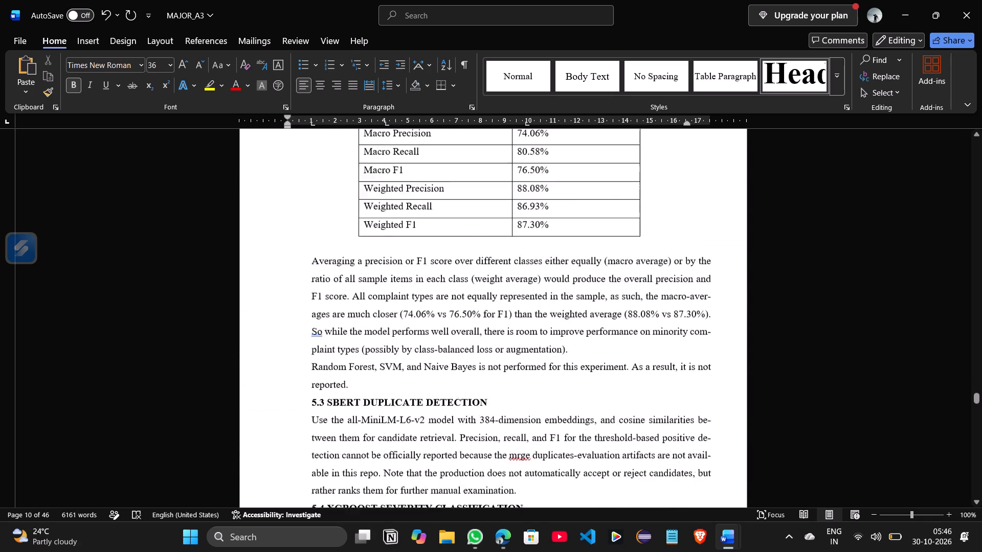
scroll(490, 394, down, 4)
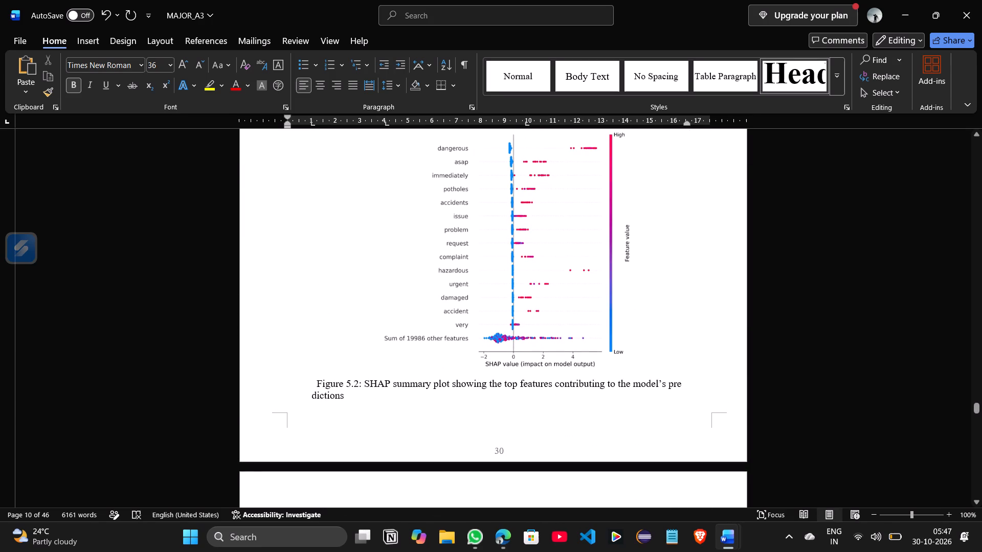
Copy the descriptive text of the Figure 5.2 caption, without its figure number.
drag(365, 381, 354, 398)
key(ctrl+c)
Copy the full Figure 5.1 caption, including its number, from below the severity category distribution chart.
scroll(354, 398, up, 3)
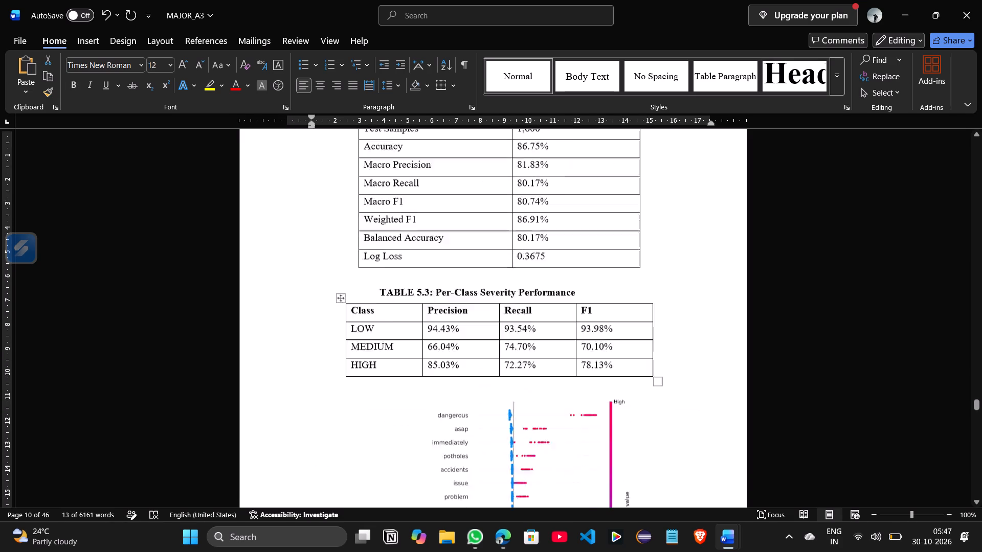
scroll(354, 398, up, 5)
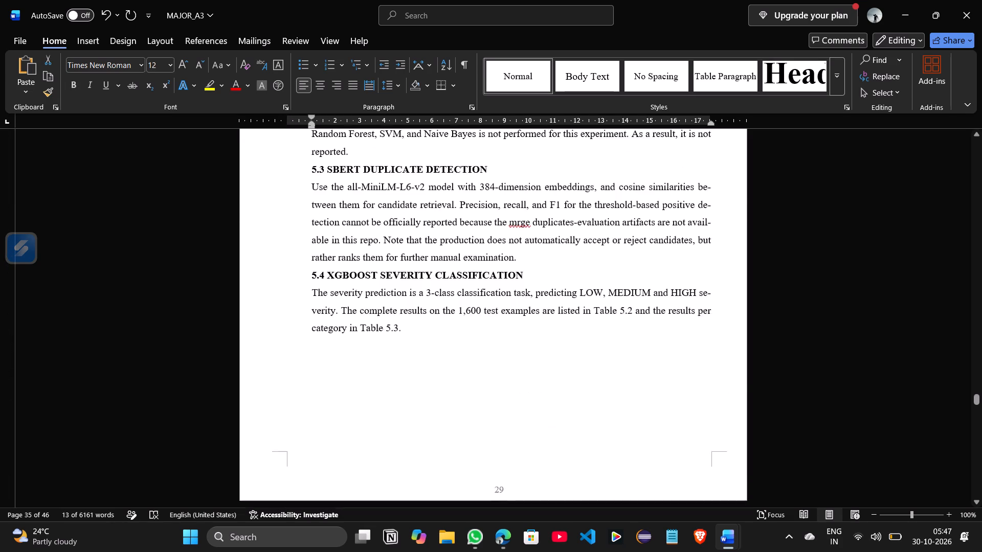
scroll(354, 398, up, 2)
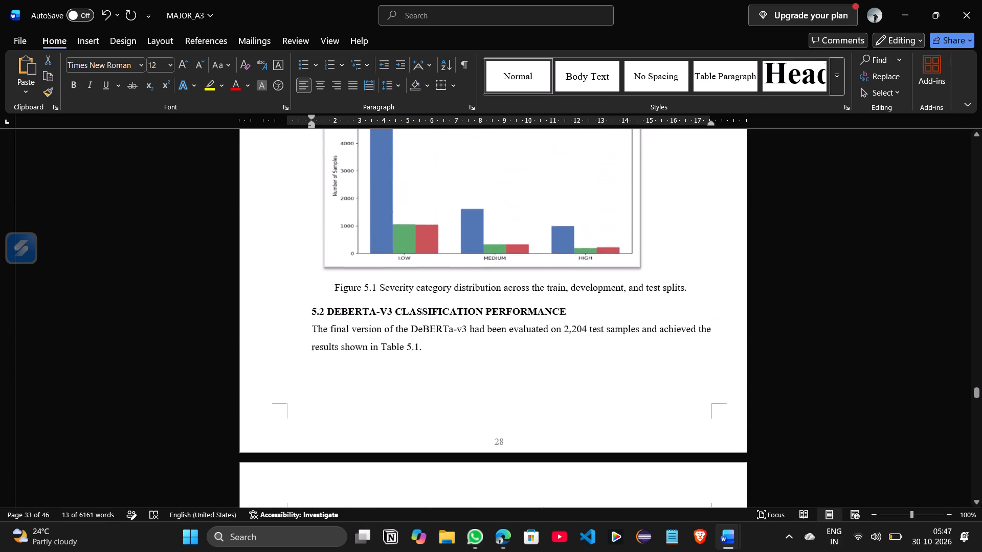
scroll(354, 398, up, 2)
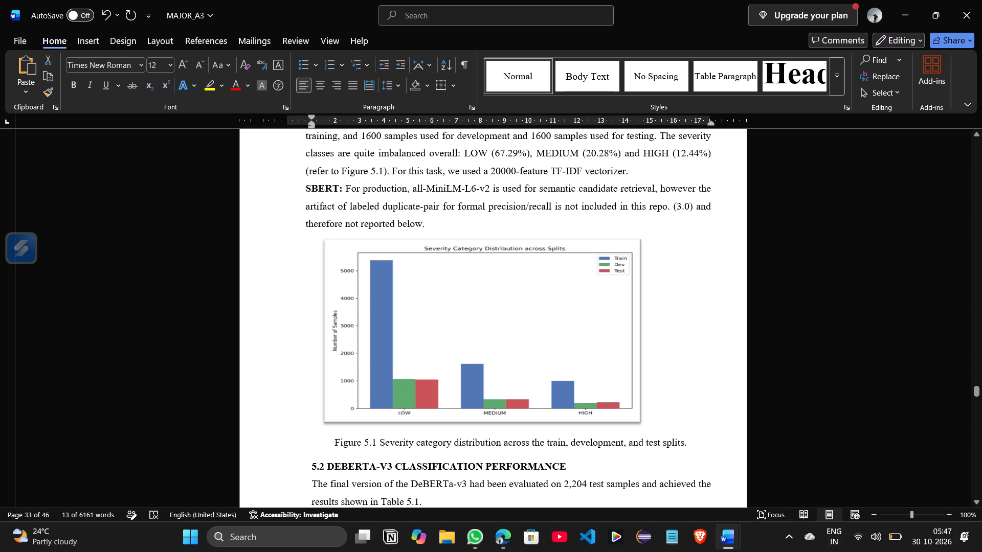
drag(379, 439, 656, 442)
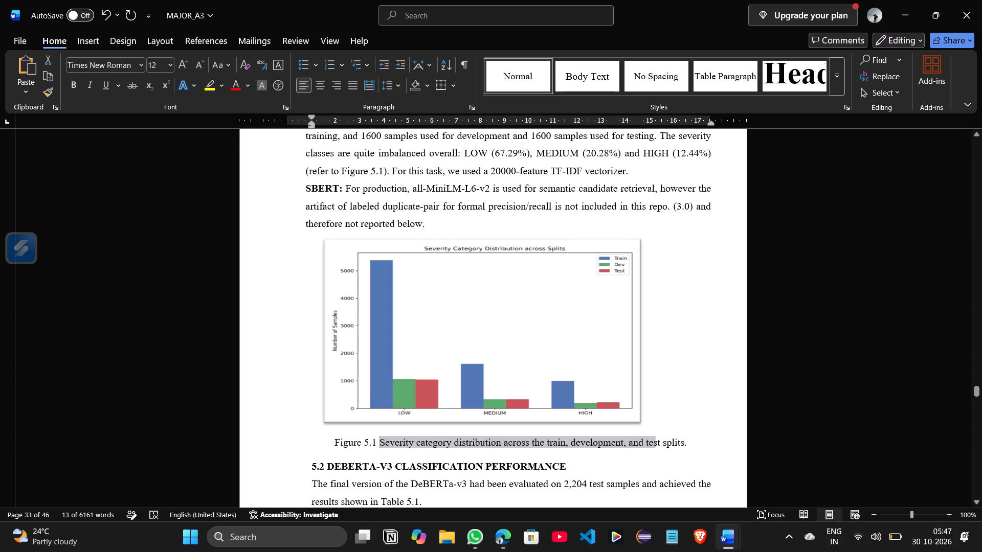
drag(656, 442, 678, 444)
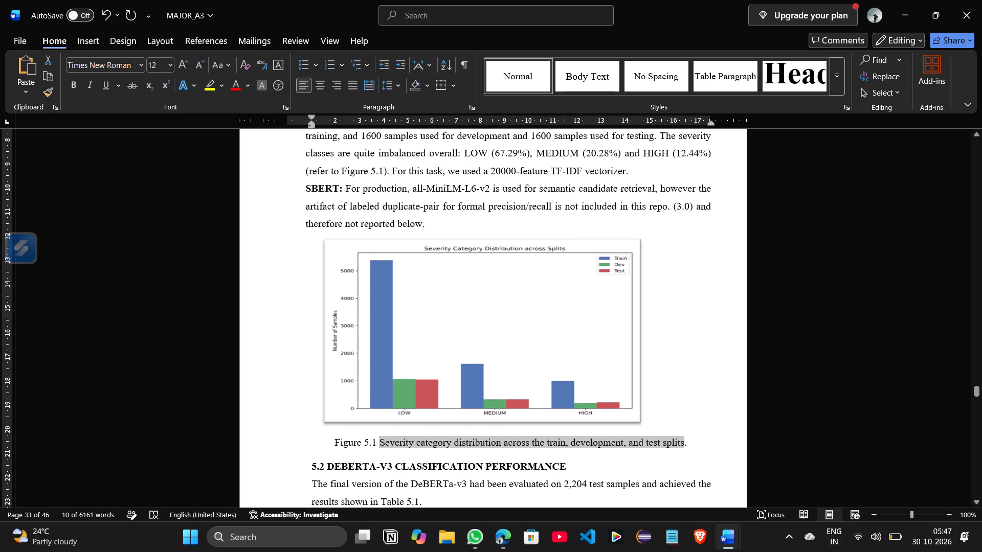
drag(331, 442, 689, 438)
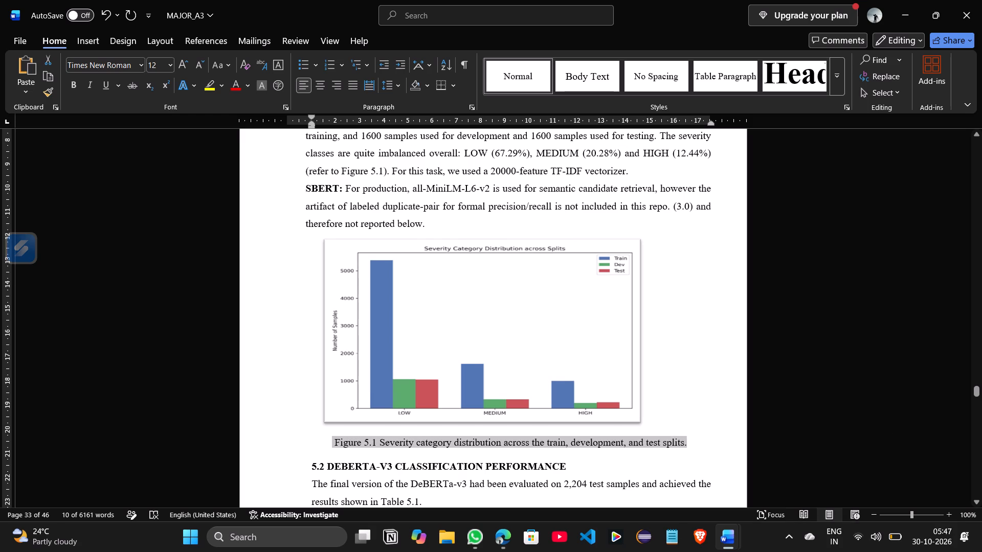
drag(689, 438, 690, 438)
key(ctrl+c)
Create a blank document, place it side by side with the report, and paste the Figure 5.1 caption into it.
click(12, 35)
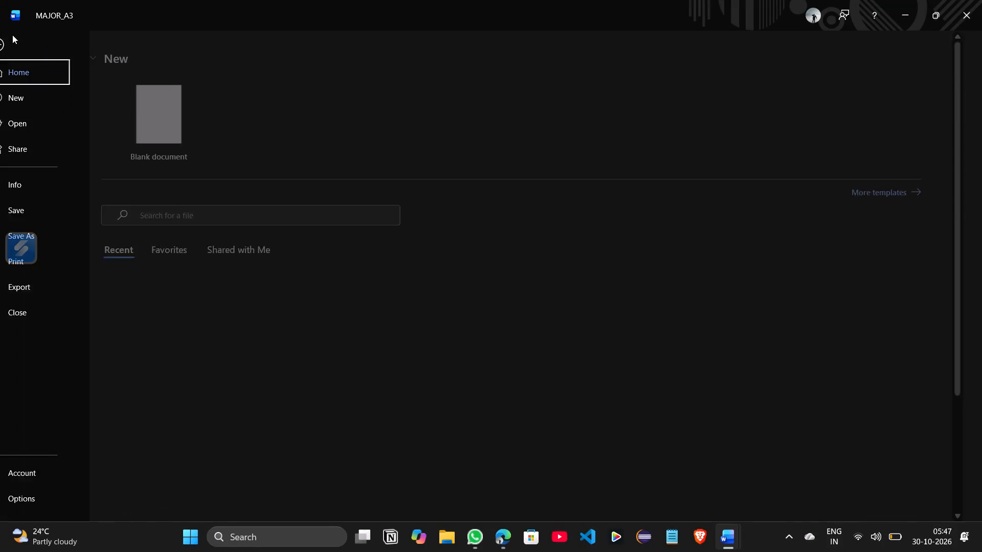
click(166, 110)
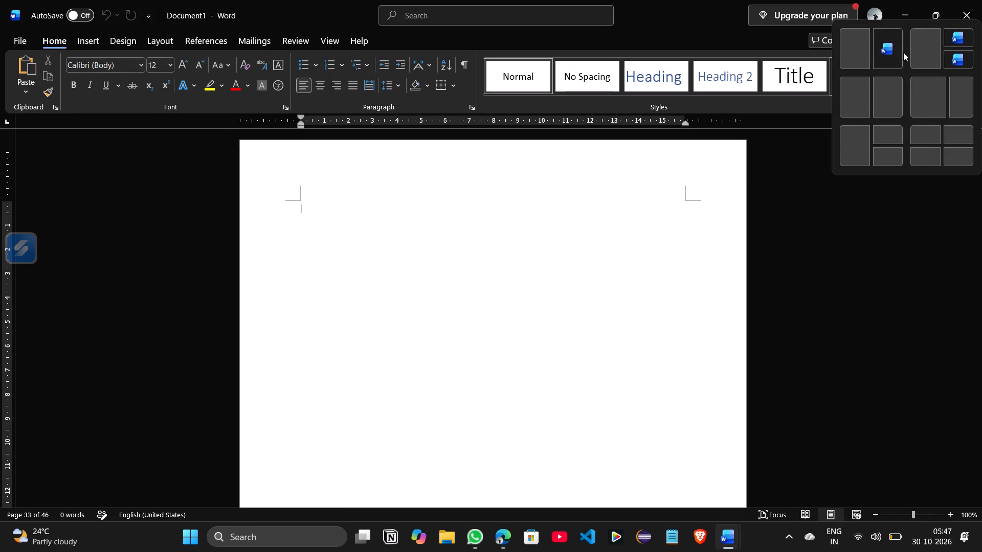
click(888, 43)
click(181, 216)
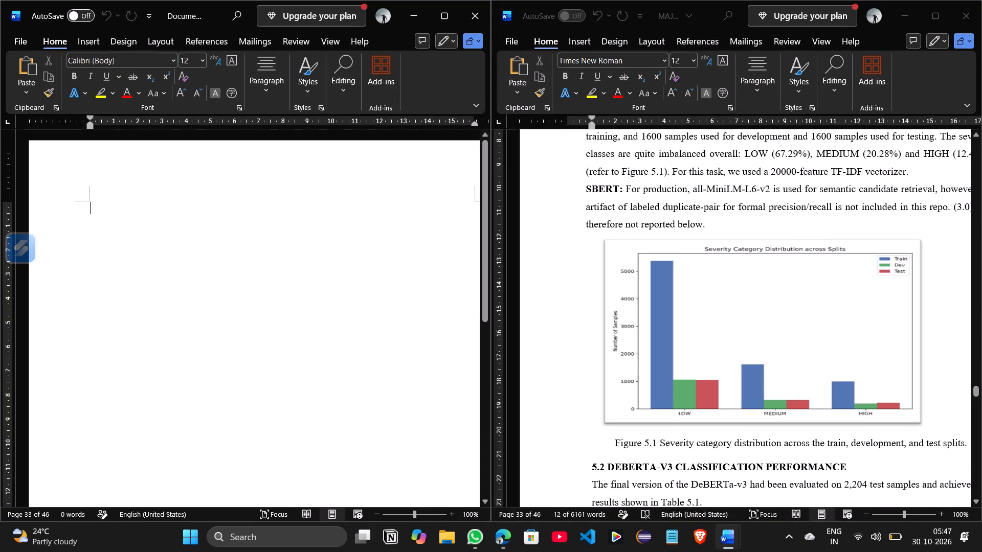
key(ctrl+v)
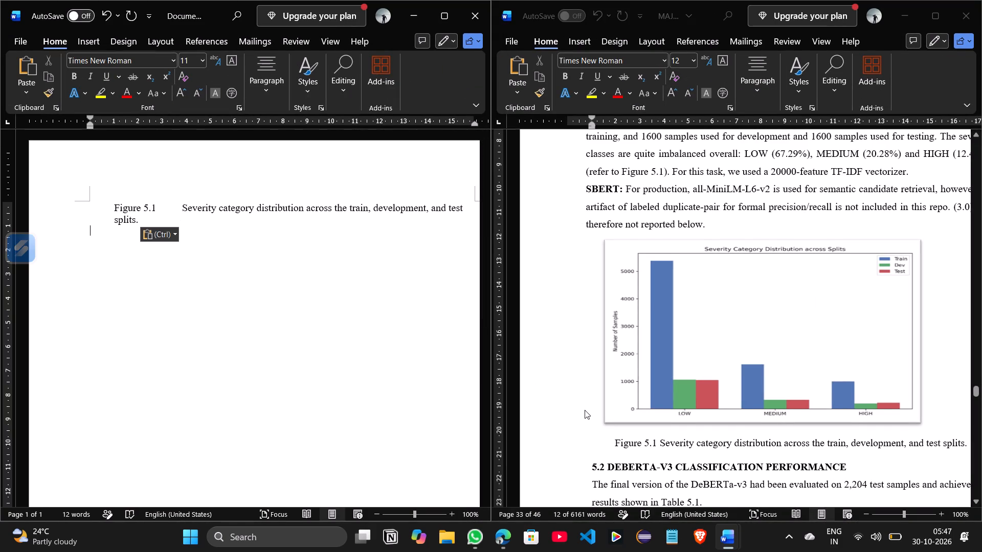
Copy the full Figure 5.2 SHAP summary plot caption from the report and paste it below the Figure 5.1 caption in the blank document.
scroll(585, 410, down, 6)
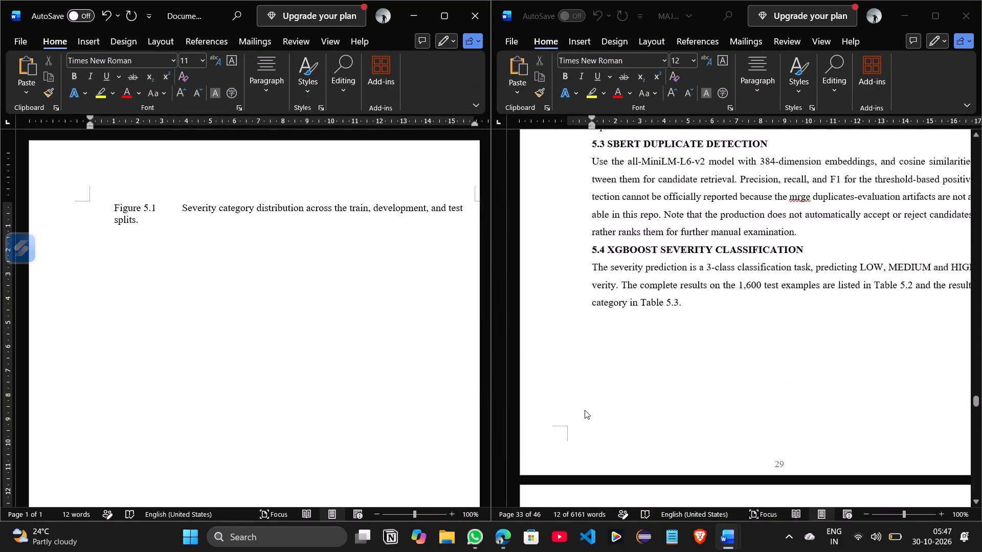
scroll(585, 410, down, 5)
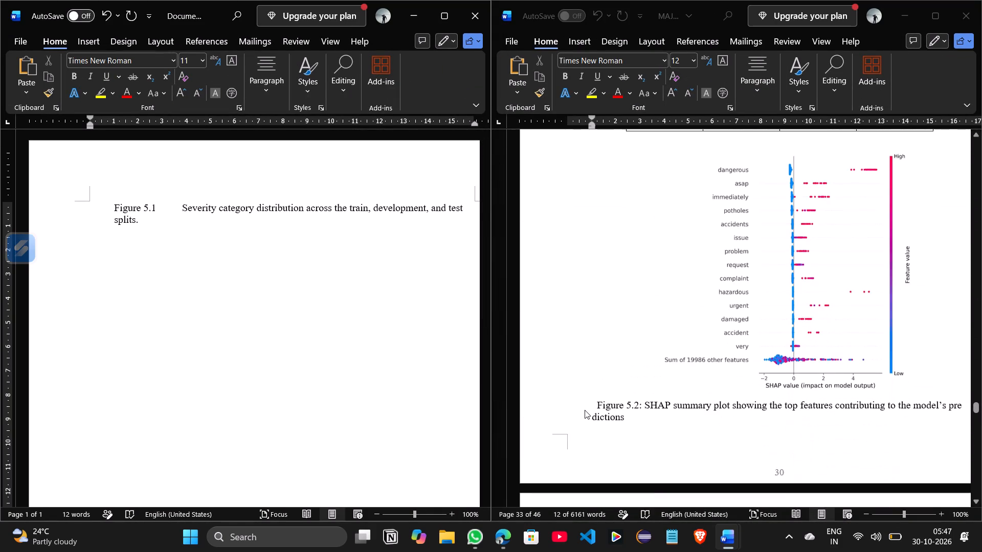
click(594, 373)
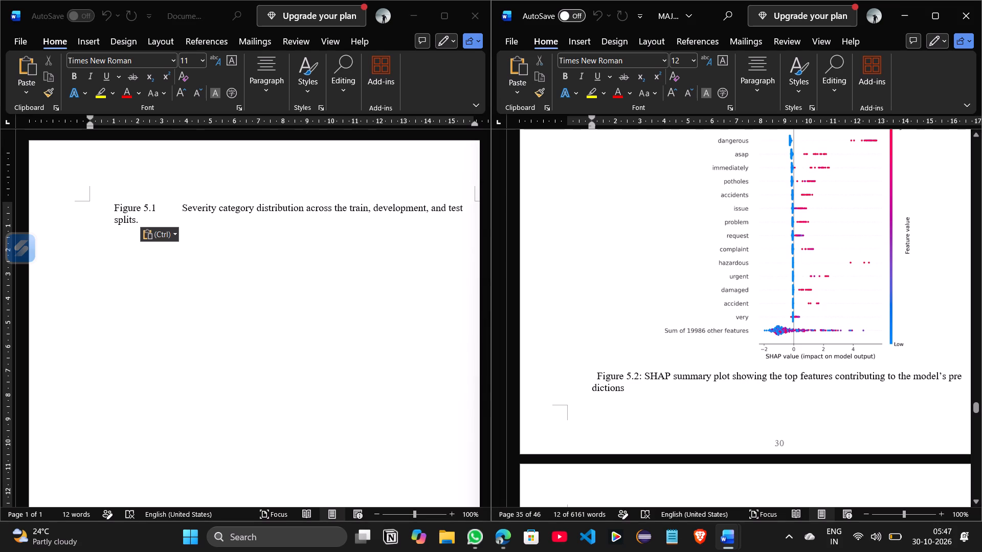
drag(597, 375, 636, 393)
key(ctrl+c)
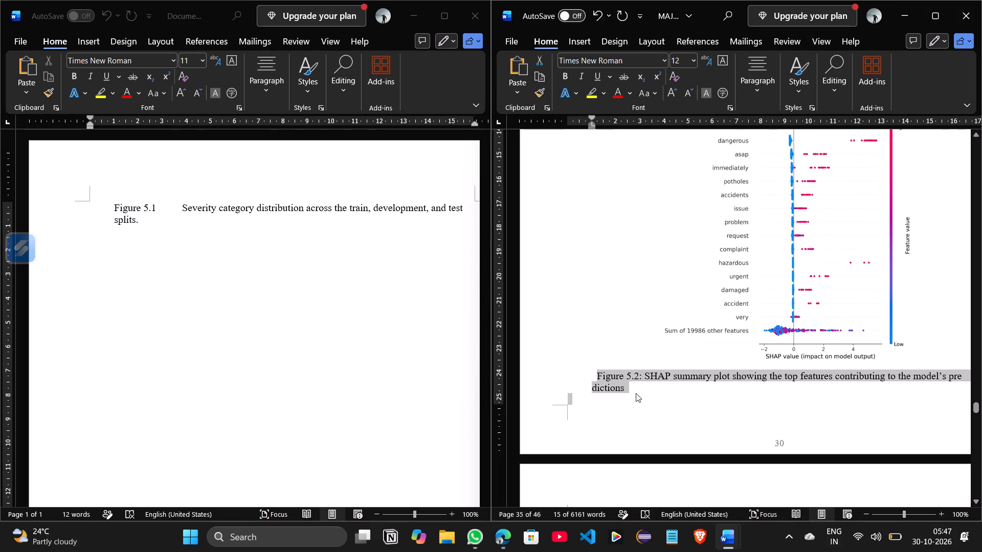
click(134, 266)
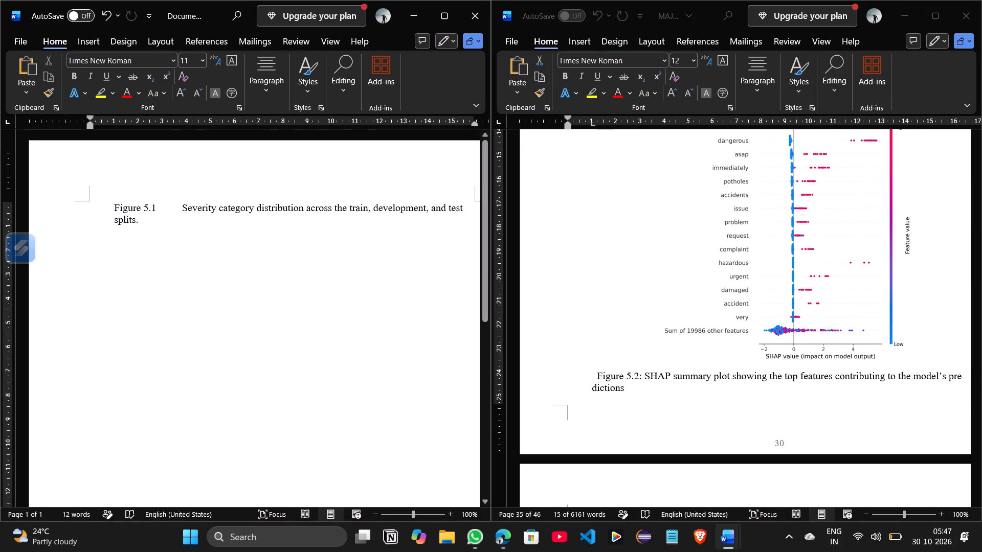
key(ctrl+v)
Copy the 5.3a) grievance submission and 5.3b) AI processing and confirmation sub-captions from the report and paste them below the Figure 5.2 caption in the blank document.
scroll(686, 364, down, 4)
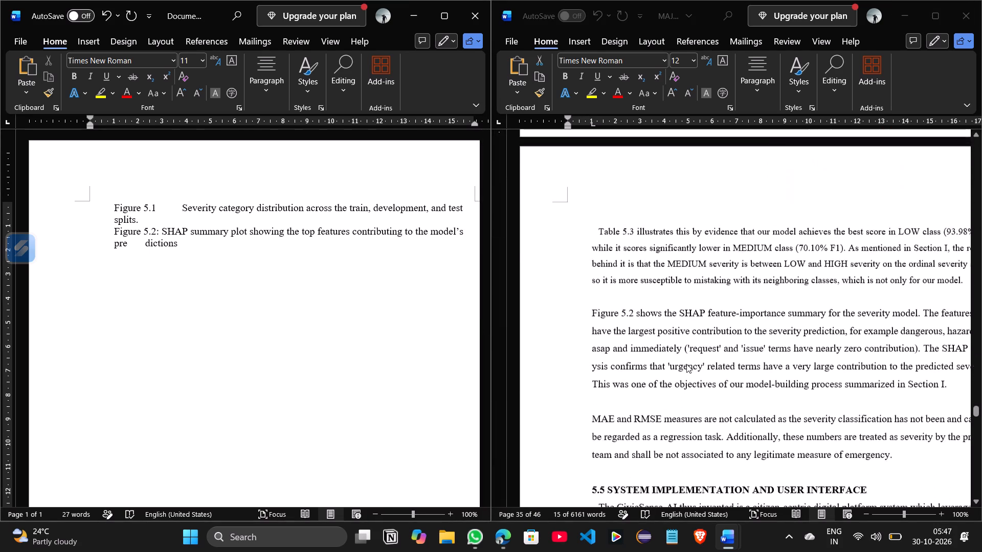
scroll(686, 364, down, 1)
click(686, 364)
scroll(686, 364, down, 1)
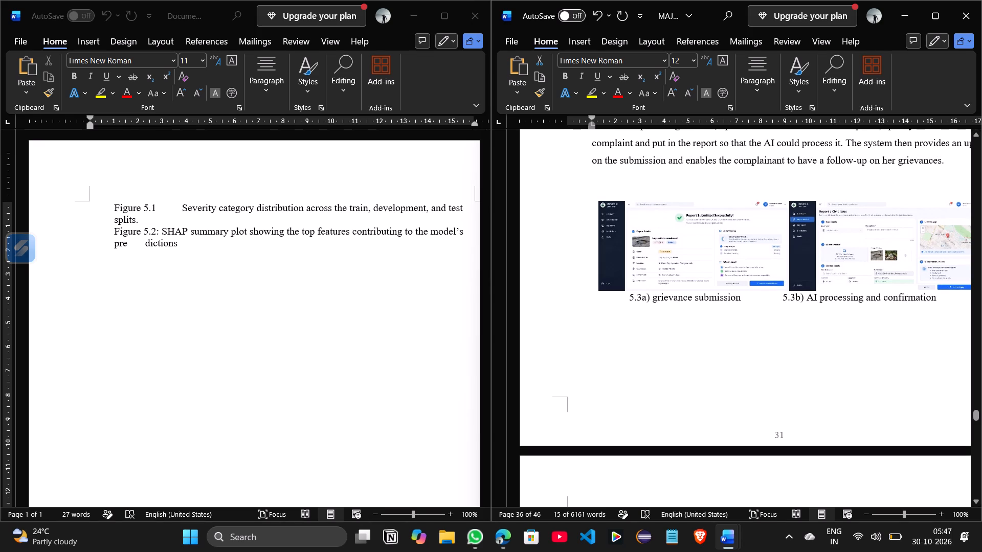
drag(624, 300, 919, 319)
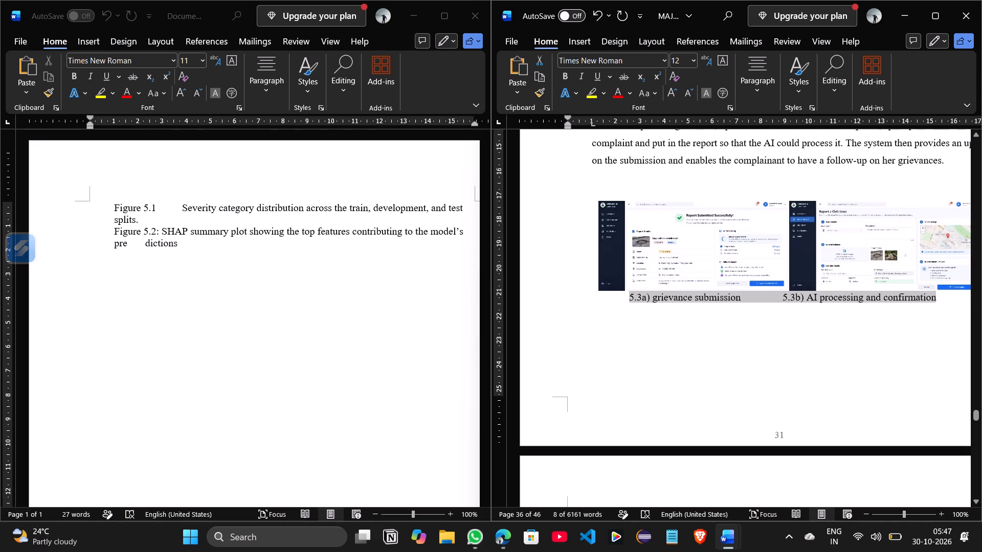
key(ctrl+c)
click(201, 279)
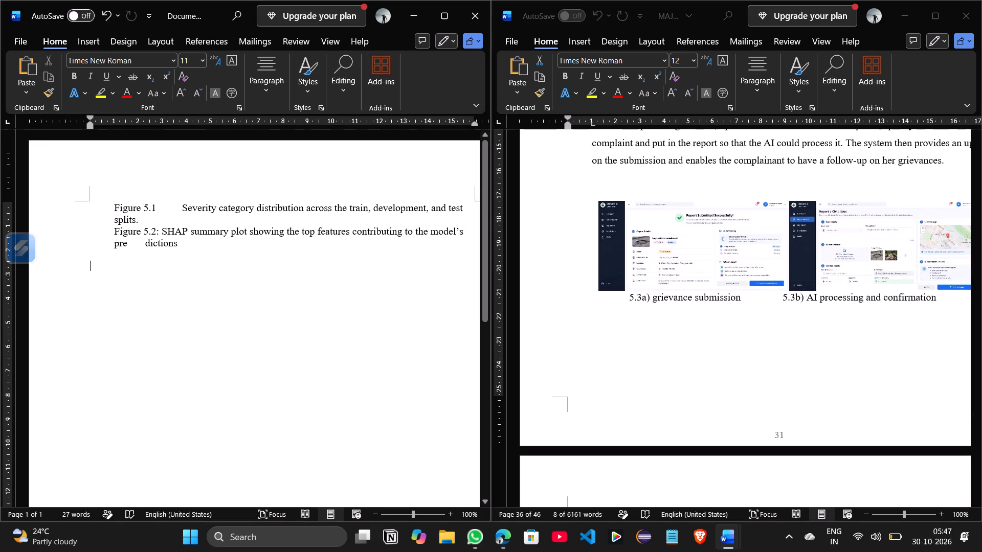
key(ctrl+v)
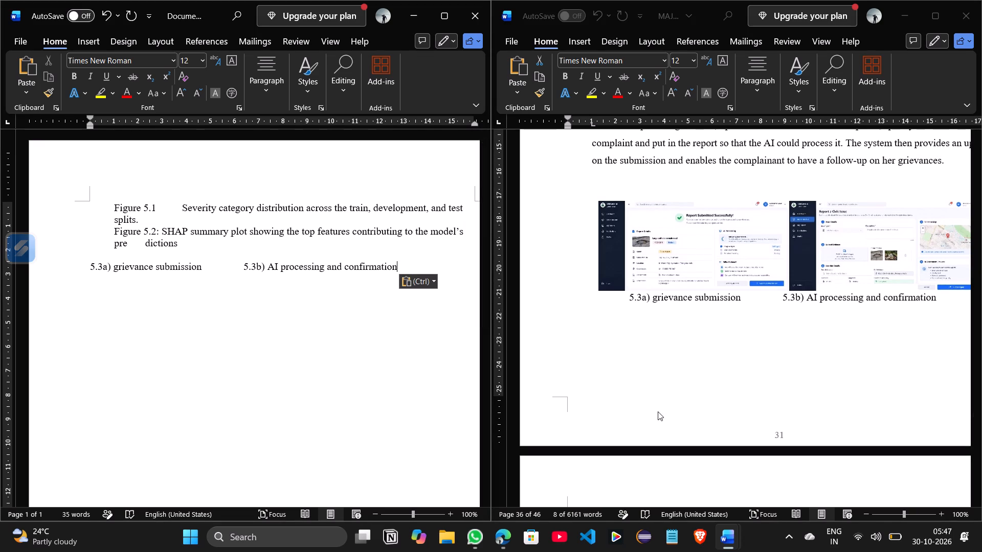
Copy the 5.3c) grievance tracking sub-caption from the report and paste it after the 5.3b) text in the blank document.
scroll(658, 411, down, 3)
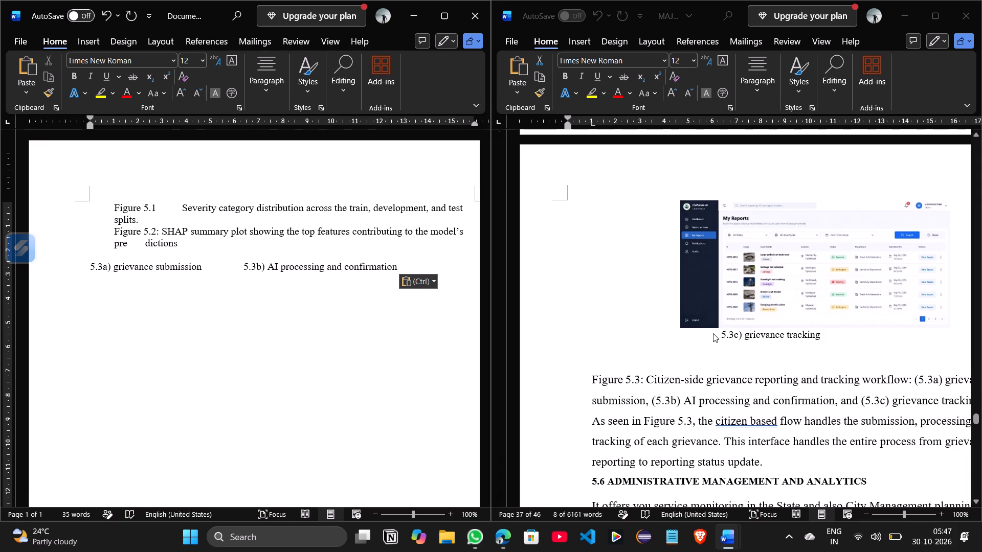
drag(716, 335, 827, 337)
drag(827, 337, 774, 338)
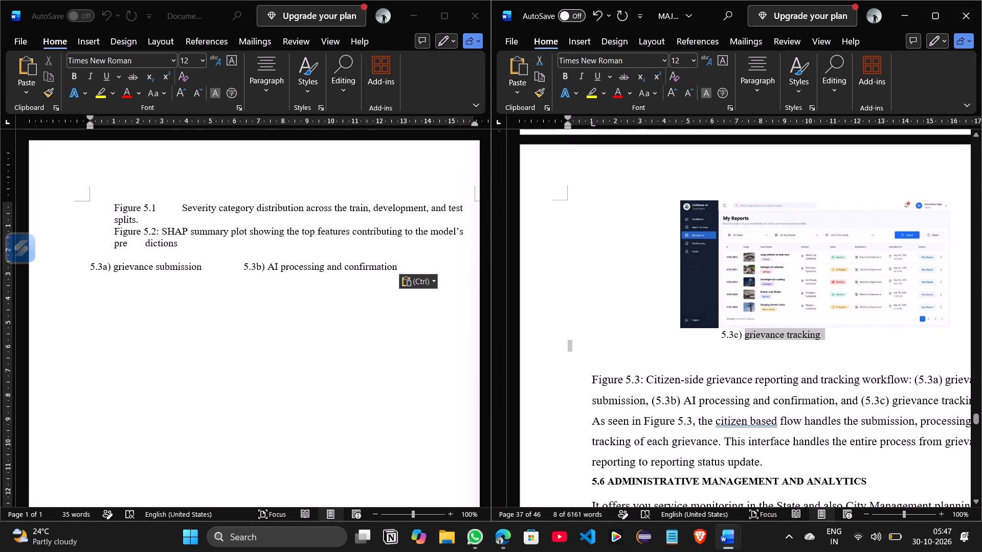
drag(774, 338, 714, 337)
key(ctrl+c)
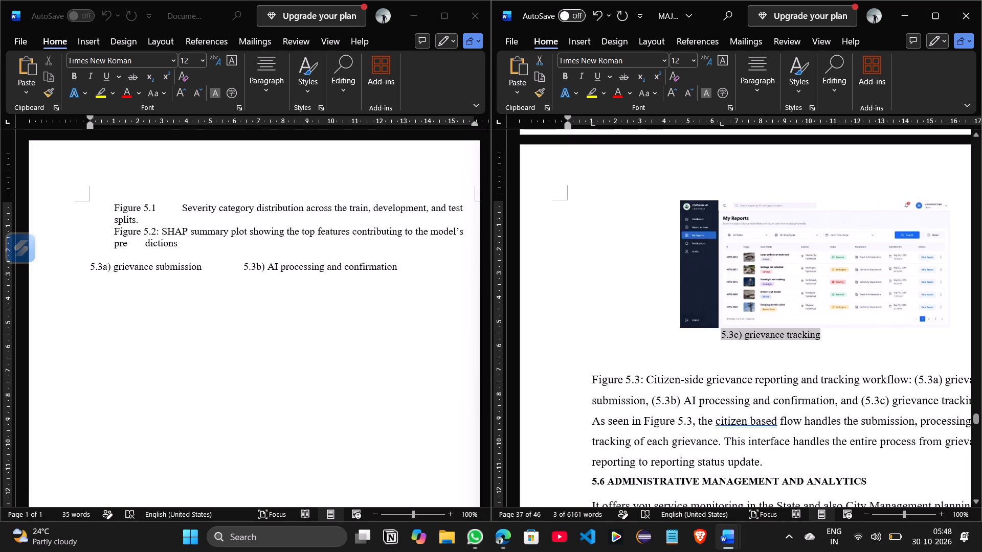
click(241, 354)
key(ctrl+v)
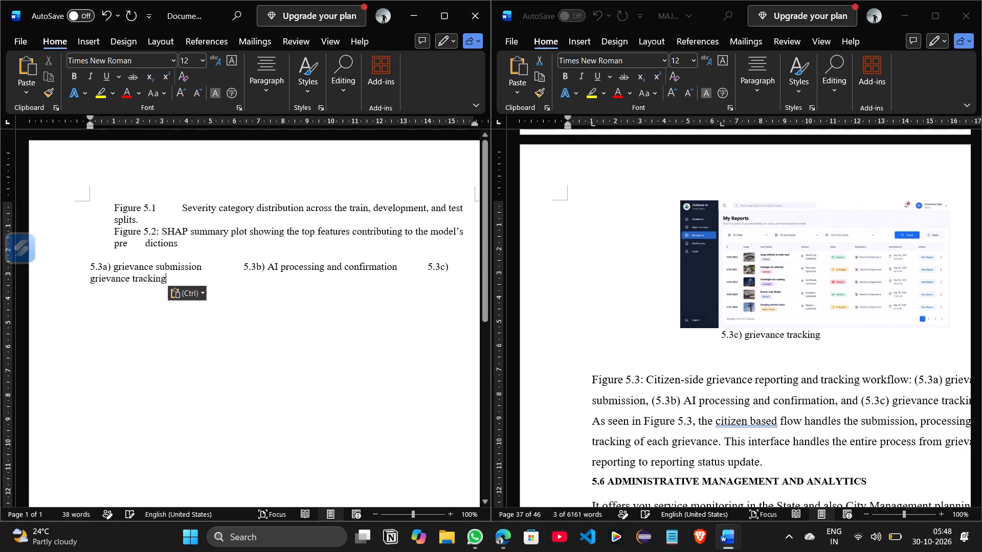
Copy the full two-line Figure 5.3 caption from the report and paste it on a new line below the sub-captions in the blank document.
scroll(728, 430, down, 3)
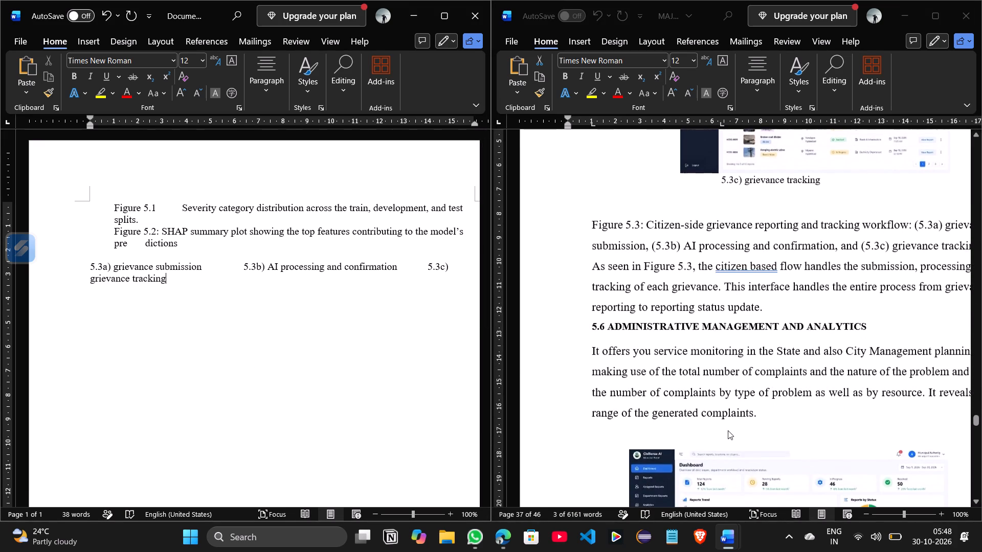
scroll(728, 430, down, 1)
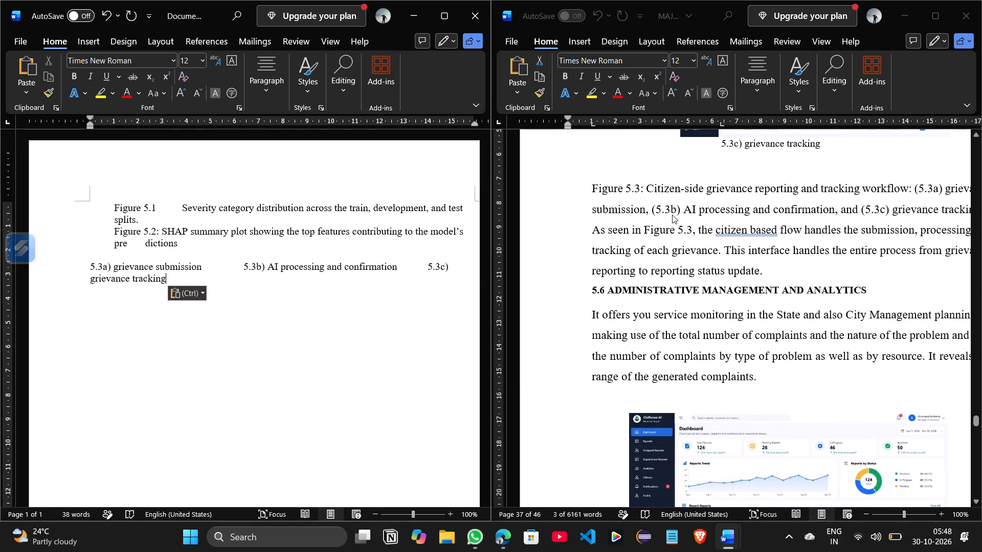
click(588, 187)
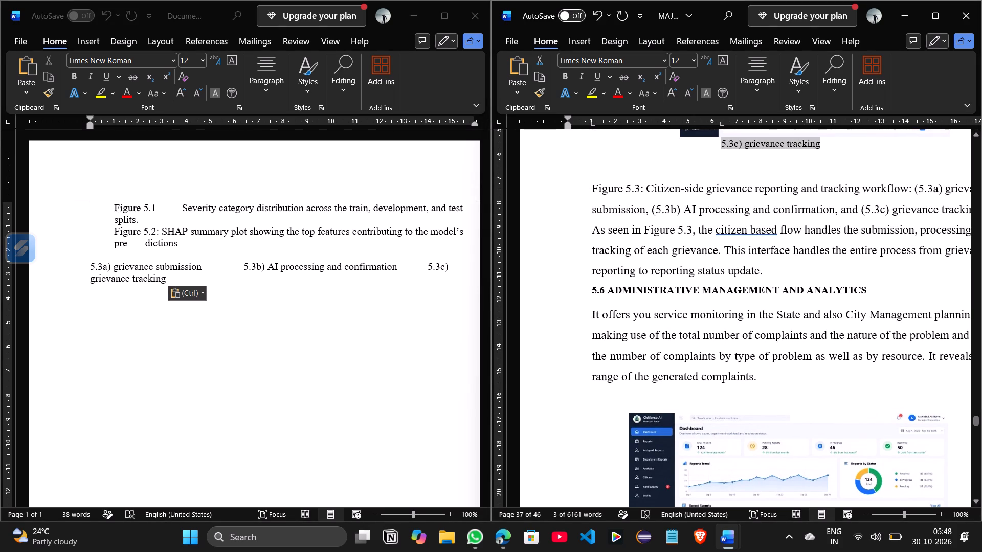
drag(591, 190, 748, 221)
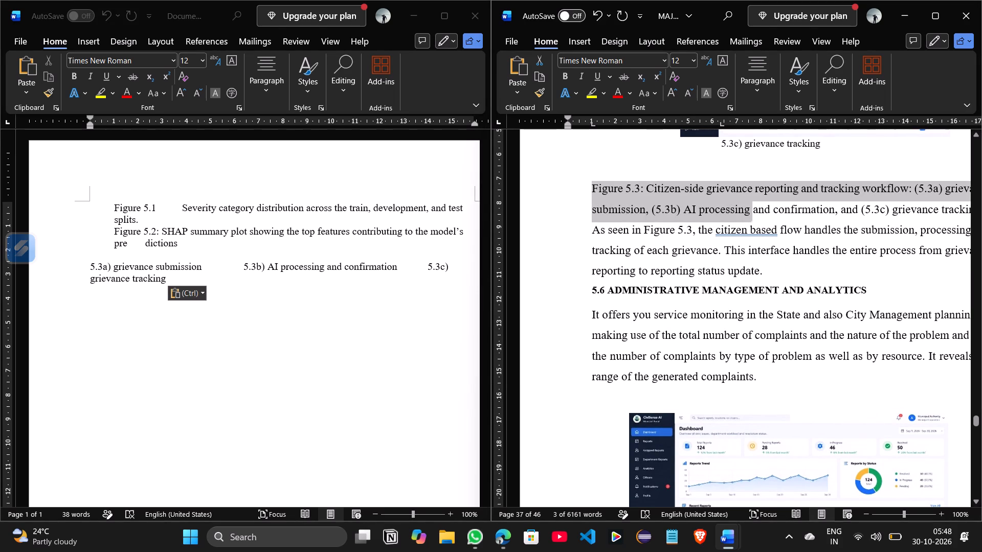
drag(748, 221, 981, 210)
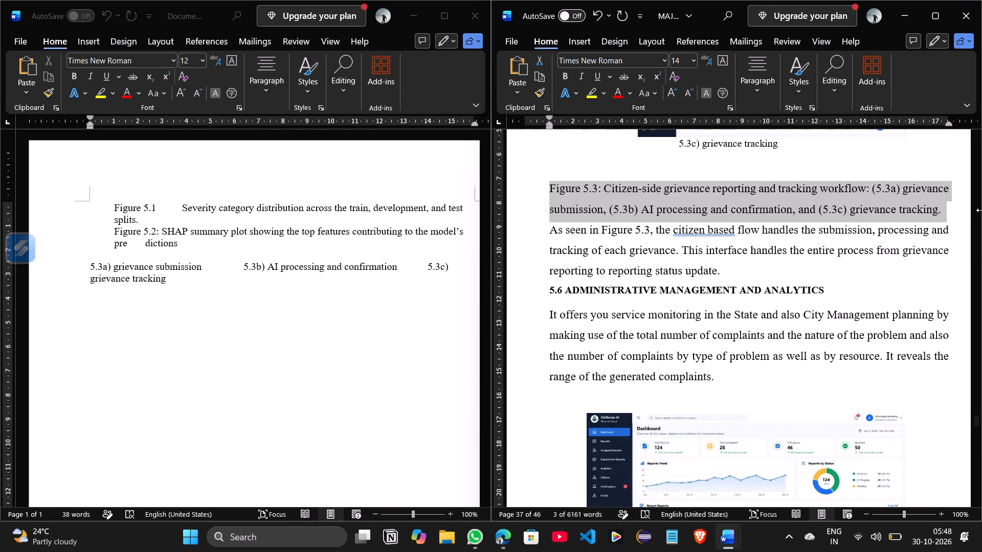
key(ctrl+c)
click(183, 348)
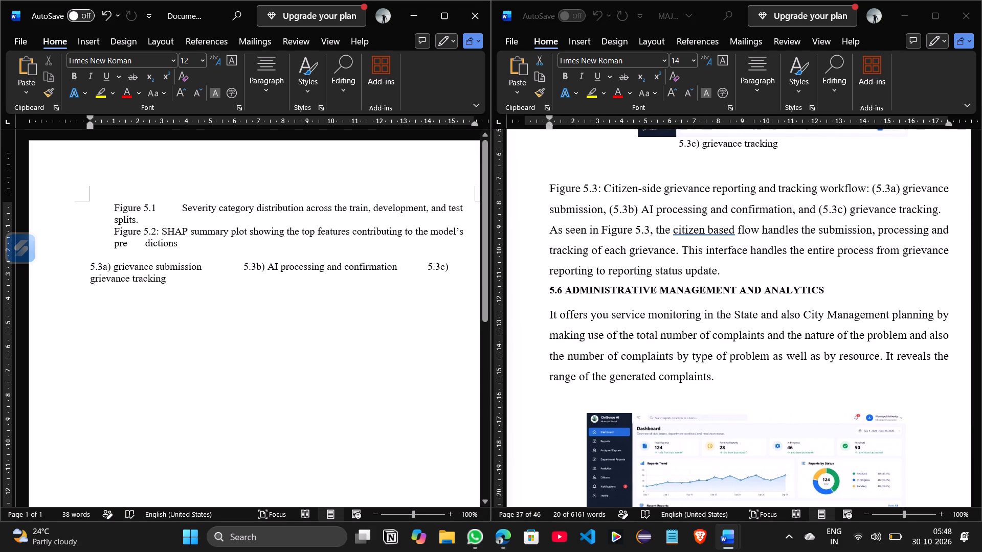
key(Return)
key(ctrl+v)
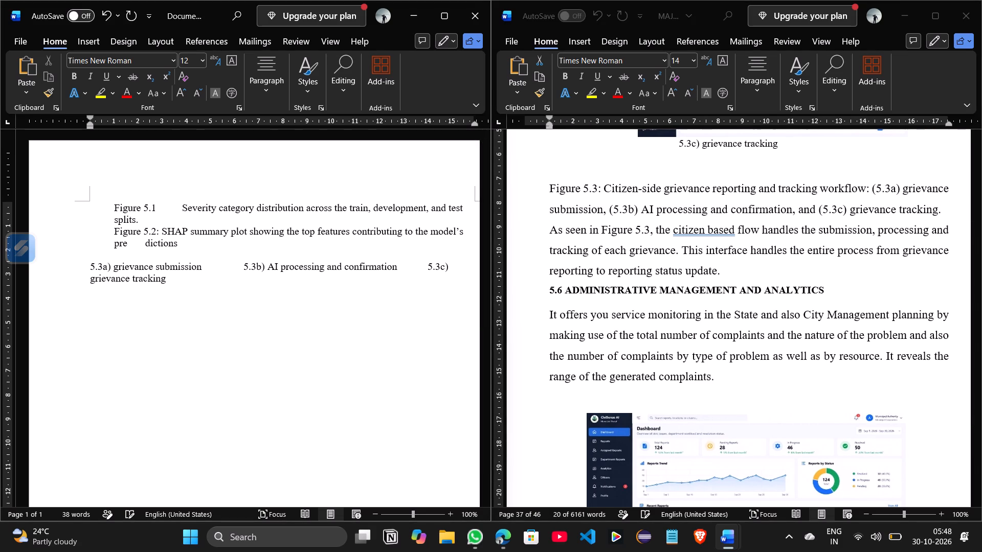
Add the full Figure 5.4 and Figure 5.5 captions from the report below the Figure 5.3 caption in the blank document.
scroll(654, 404, down, 5)
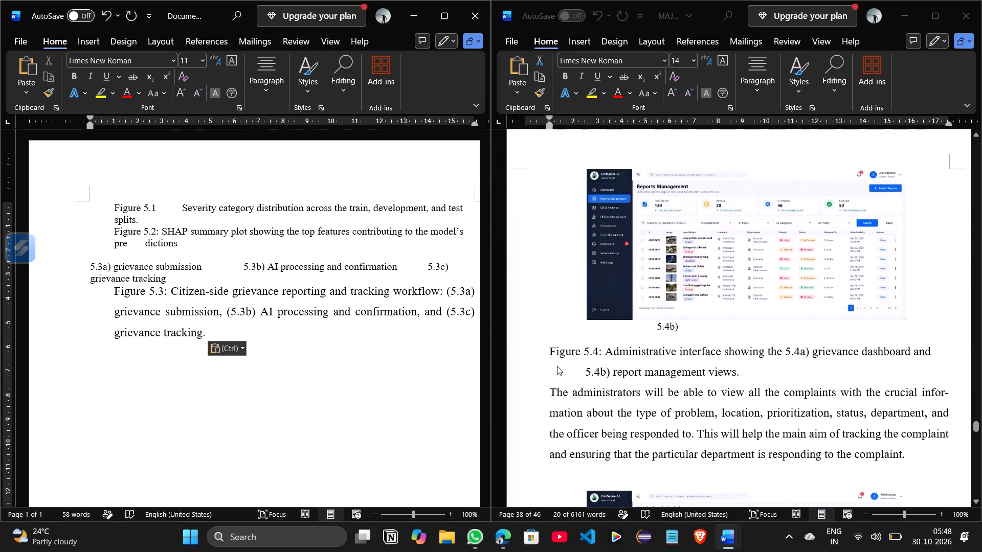
click(546, 351)
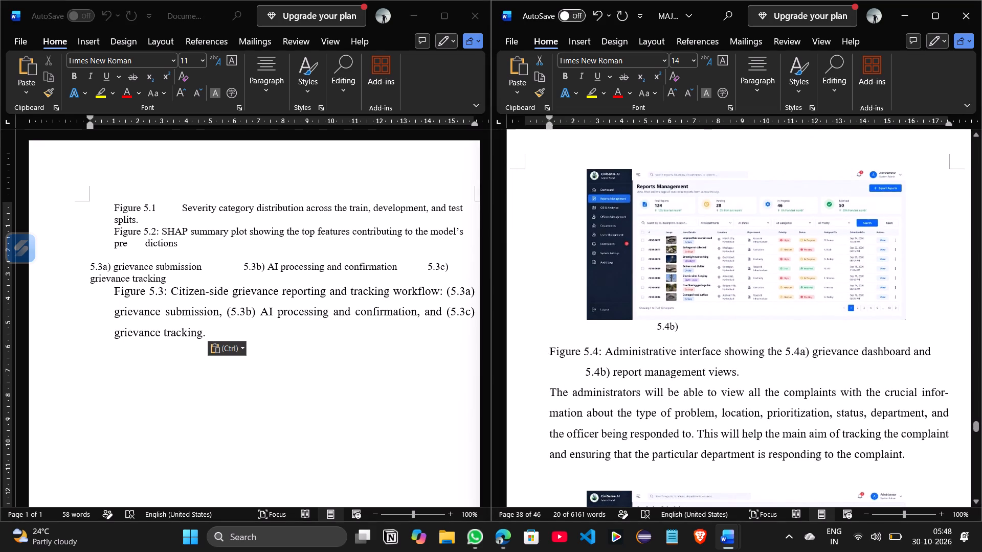
Copy the full two-line Figure 5.4 caption from the report and paste it below the Figure 5.3 caption in the blank document.
drag(549, 349, 751, 372)
key(ctrl+c)
click(262, 386)
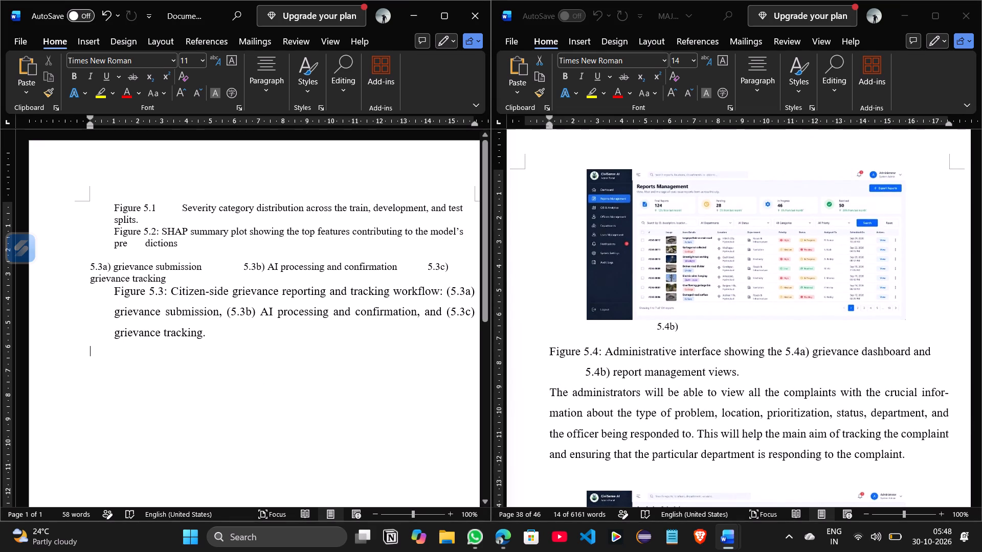
key(ctrl+v)
Copy the full two-line Figure 5.5 caption from the report and paste it below the Figure 5.4 caption in the other document.
scroll(600, 372, down, 3)
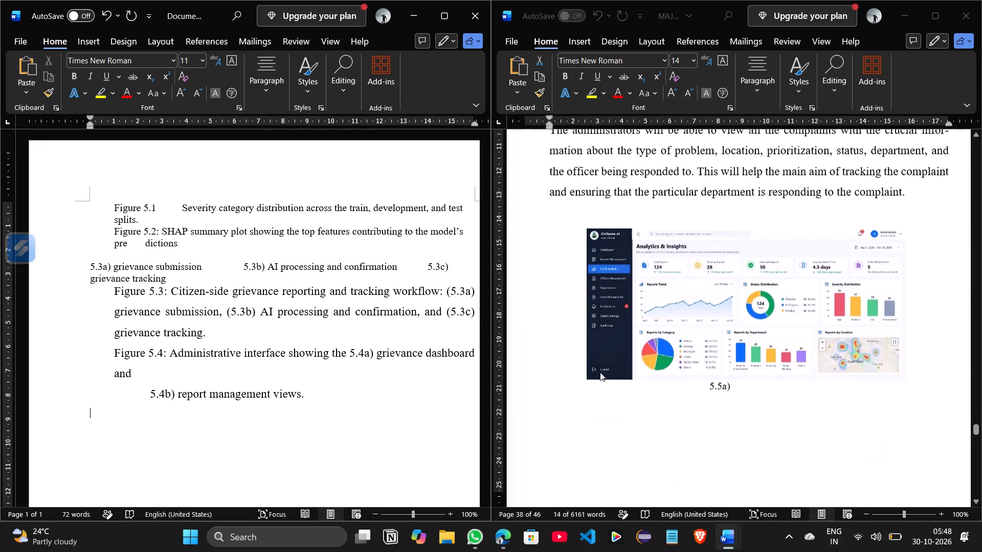
scroll(600, 372, down, 2)
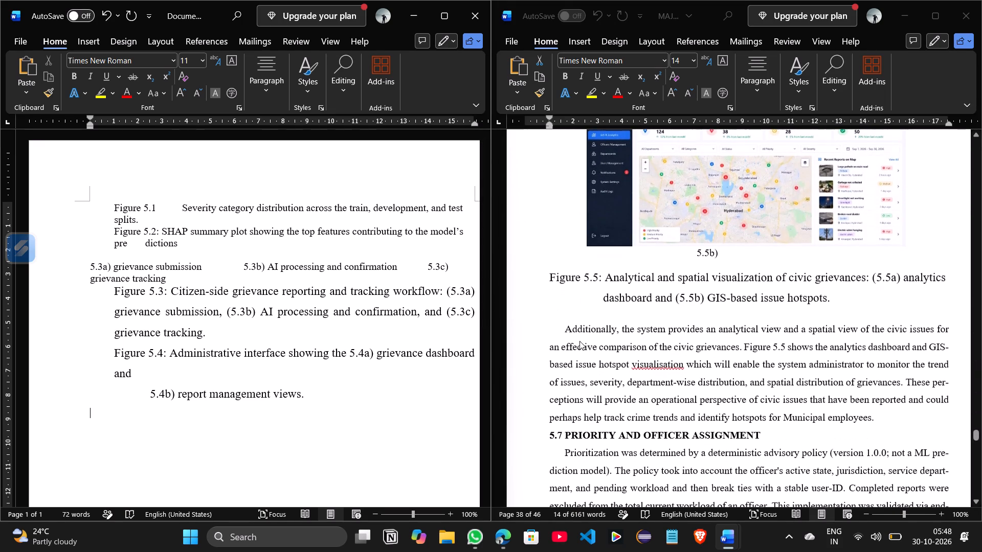
drag(549, 278, 834, 297)
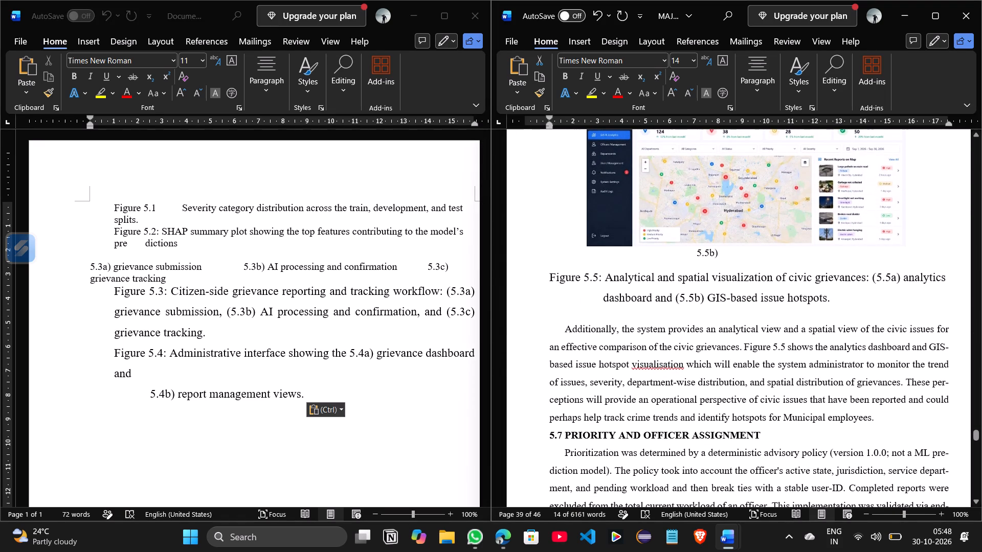
drag(834, 297, 834, 297)
drag(834, 297, 553, 278)
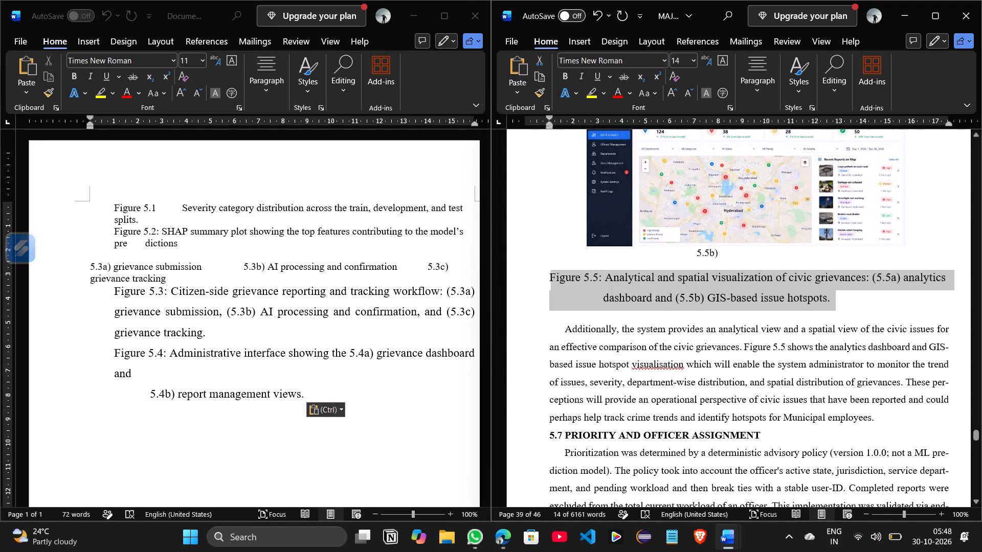
drag(553, 278, 553, 278)
key(ctrl+c)
click(227, 458)
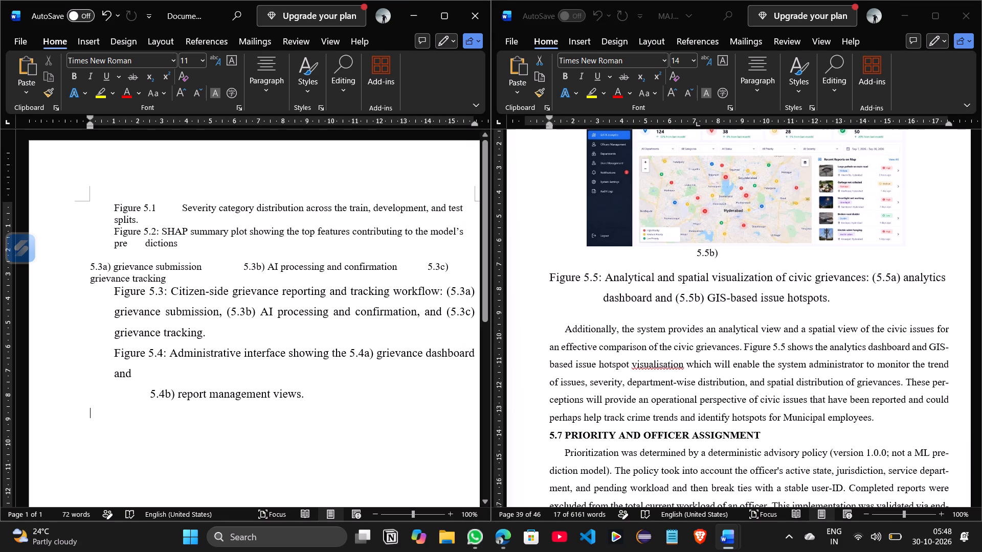
key(ctrl+v)
Look through the rest of chapter 5 in the report, past sections 5.7 and 5.8, for further figure captions.
scroll(729, 417, down, 2)
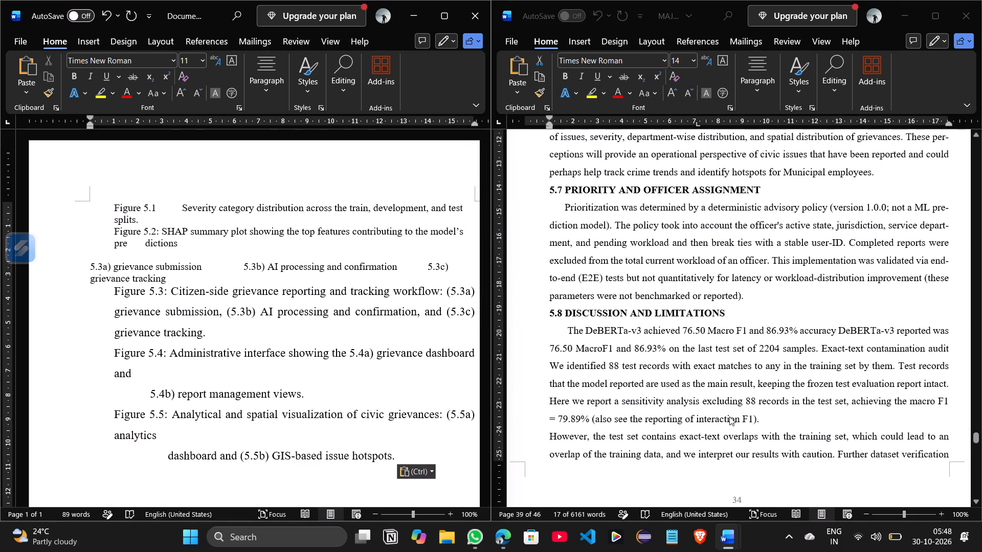
scroll(729, 417, down, 5)
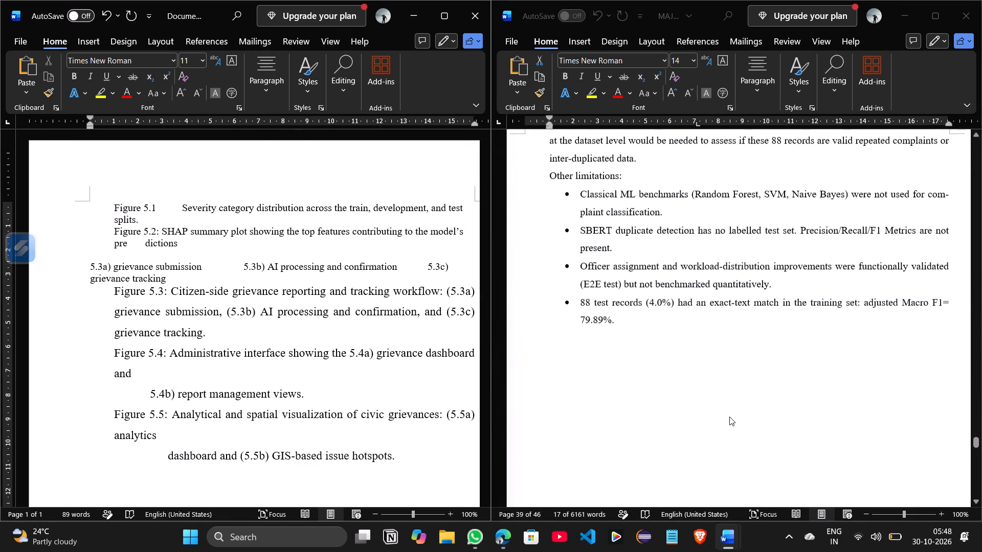
scroll(729, 417, down, 2)
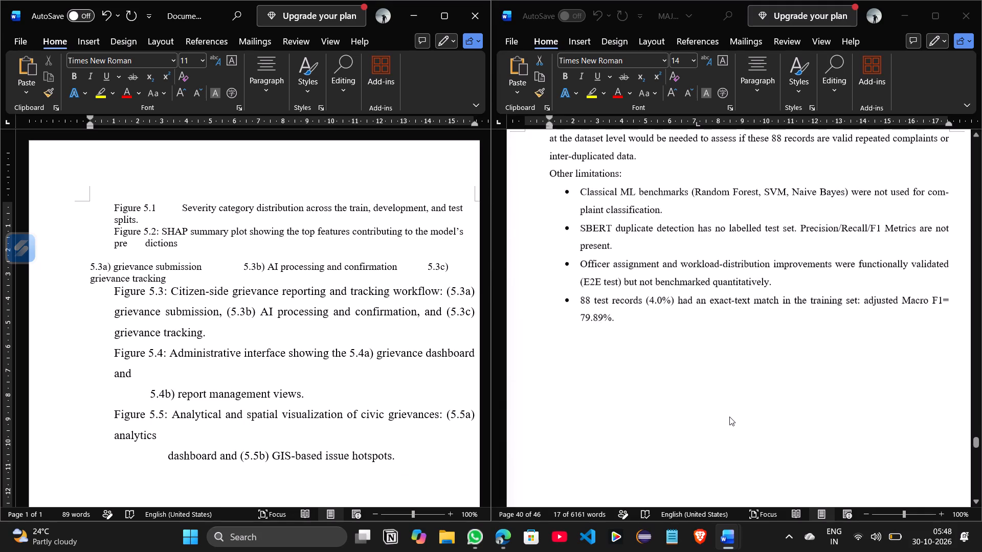
Check the rest of the report, through the conclusion and bibliography, for further figure captions.
scroll(729, 417, down, 1)
scroll(729, 417, right, 2)
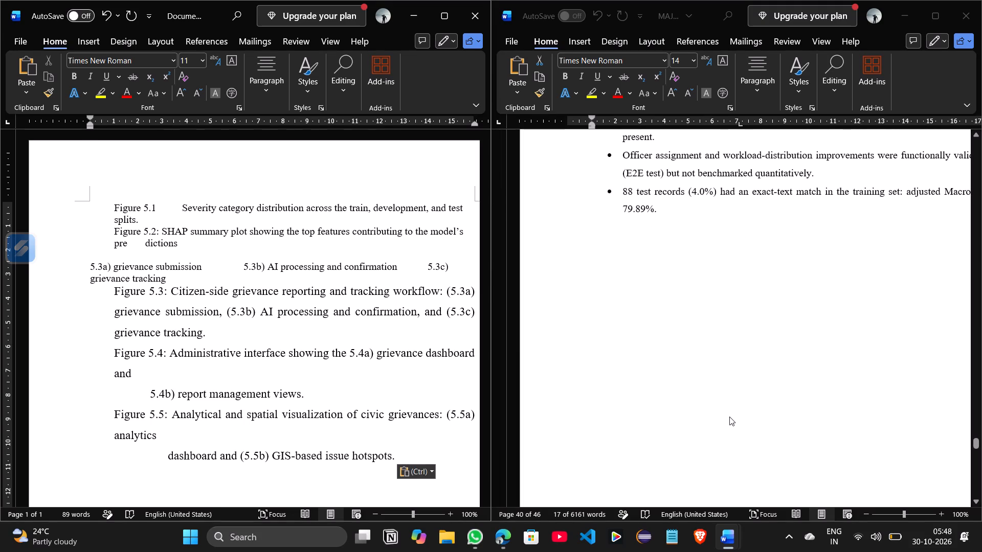
scroll(729, 417, left, 1)
scroll(729, 417, down, 2)
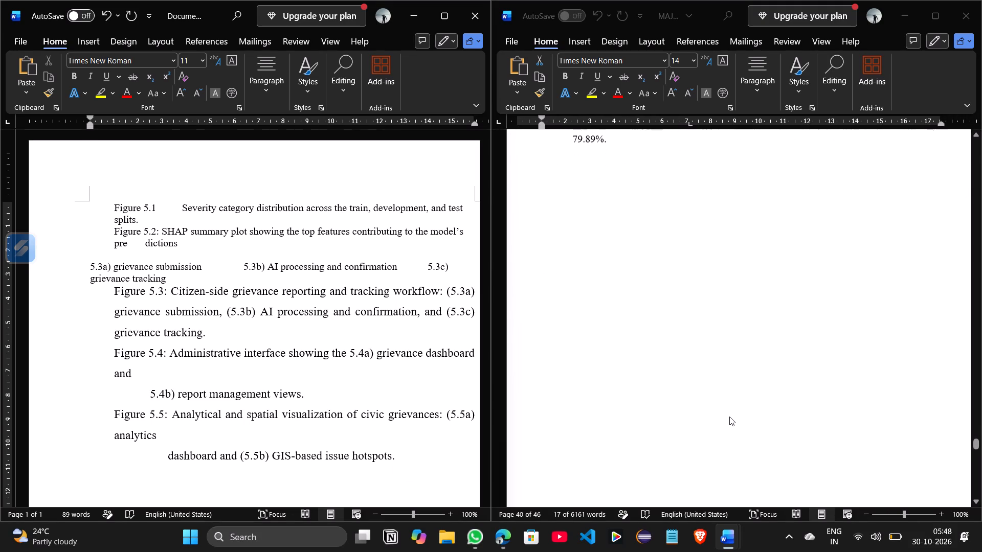
scroll(729, 417, down, 5)
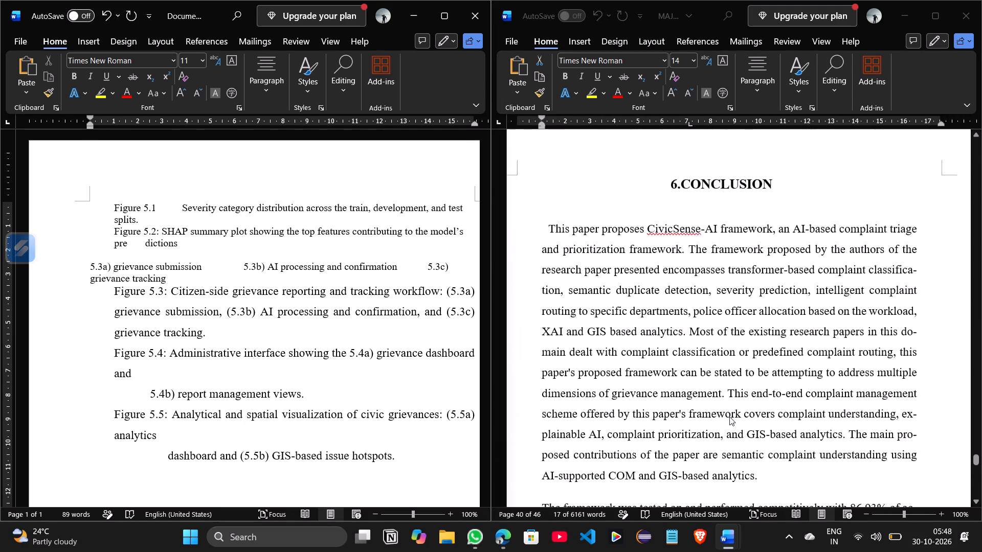
scroll(729, 417, down, 4)
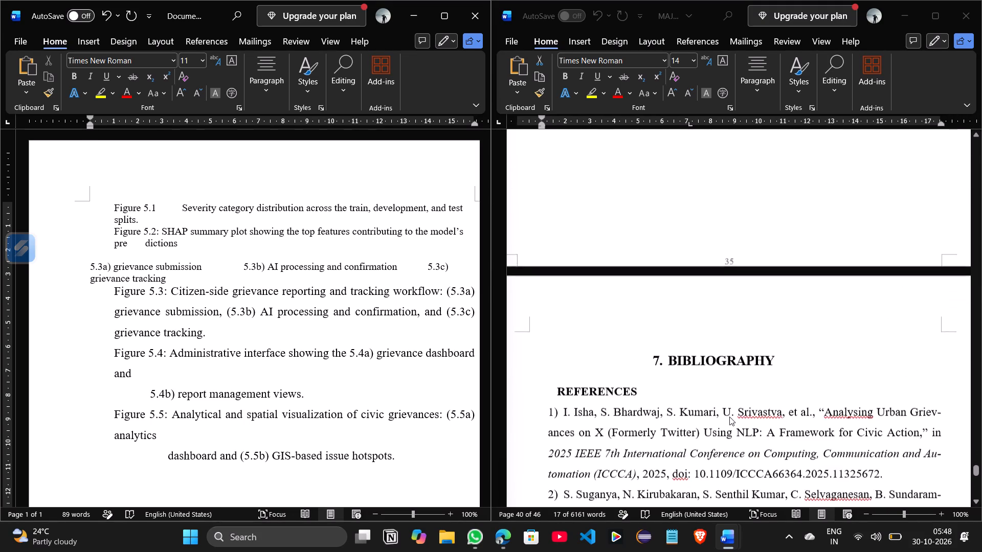
scroll(729, 417, down, 8)
Return to the report's front matter and review the table of contents and the List of Figures entries.
scroll(729, 417, up, 6)
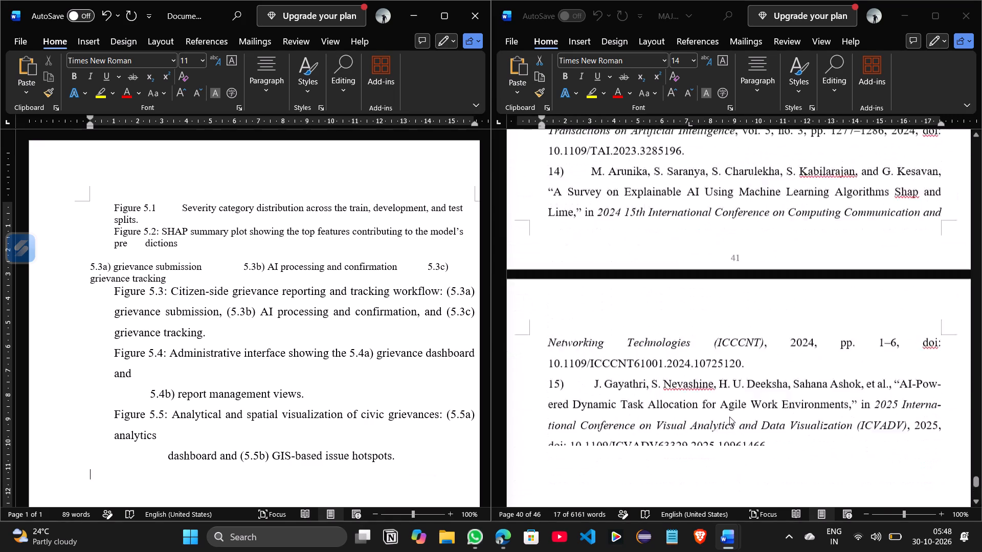
scroll(729, 417, up, 10)
scroll(729, 417, up, 20)
scroll(729, 417, up, 14)
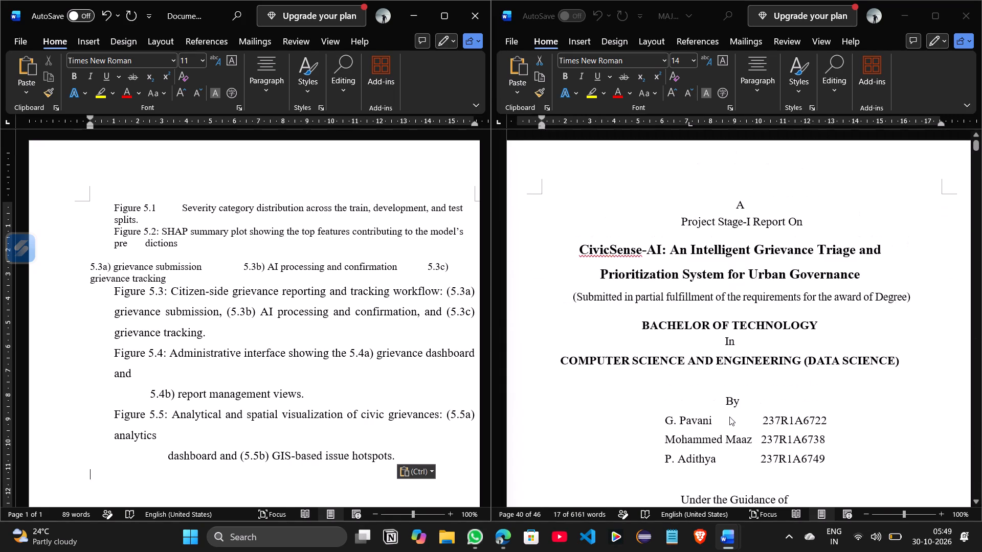
scroll(729, 417, down, 4)
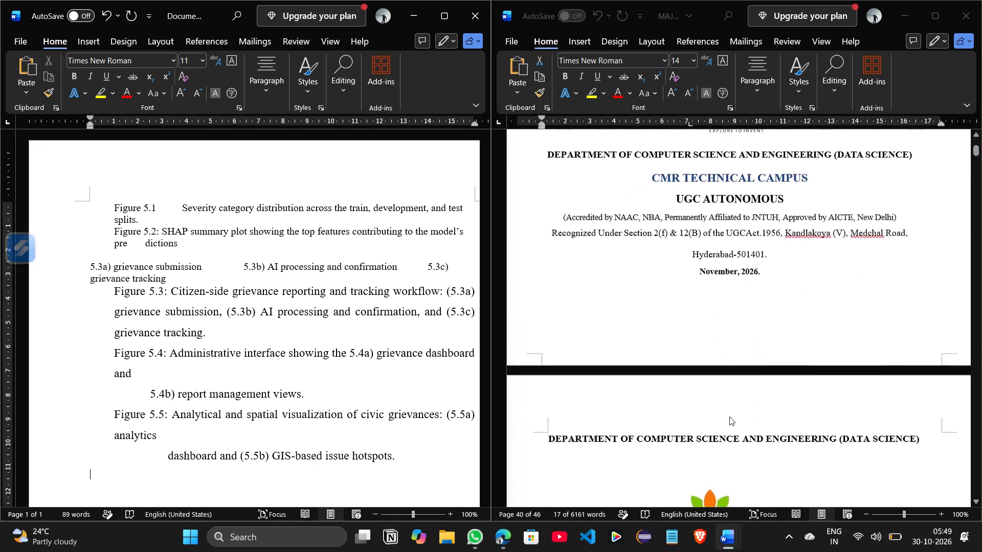
scroll(729, 417, down, 7)
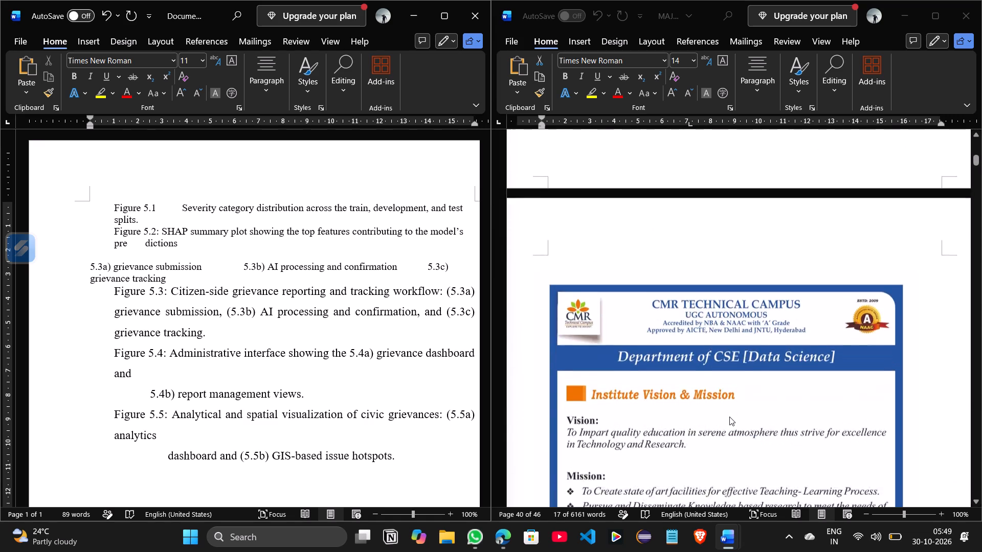
scroll(729, 417, down, 7)
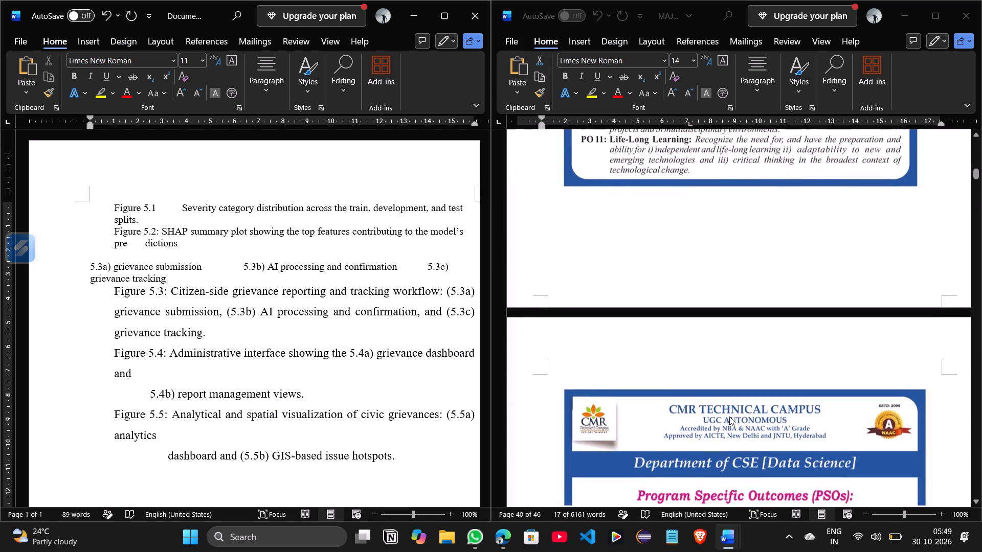
scroll(729, 417, down, 4)
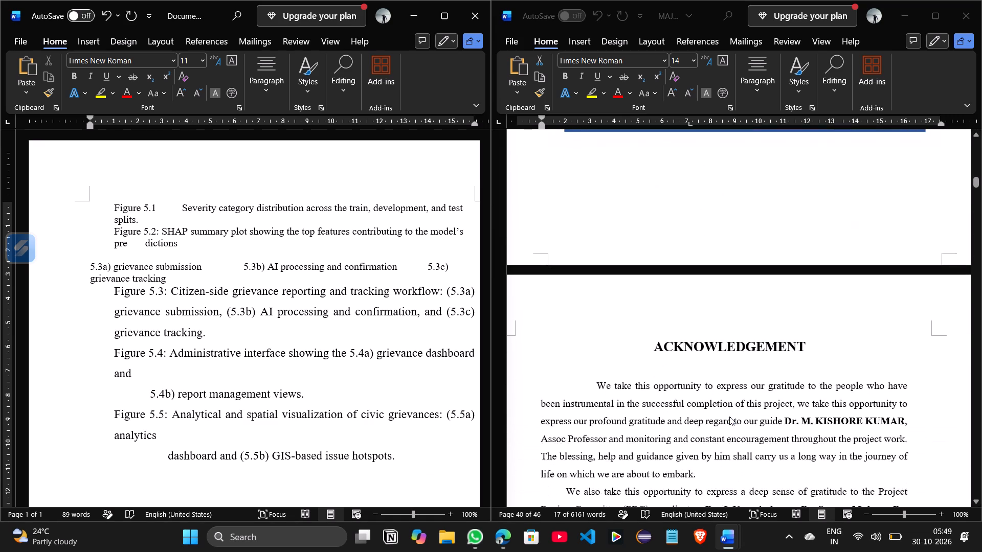
scroll(729, 417, down, 8)
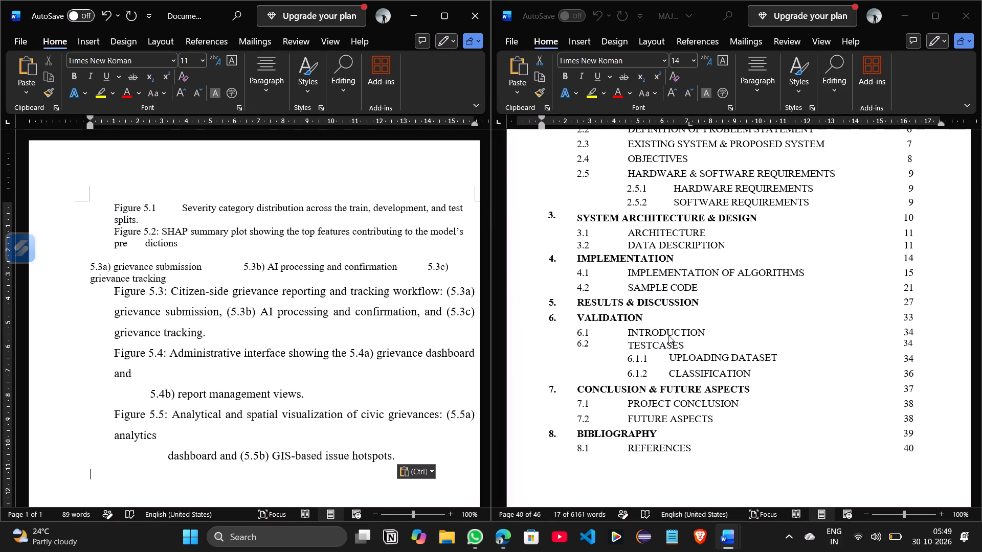
click(638, 317)
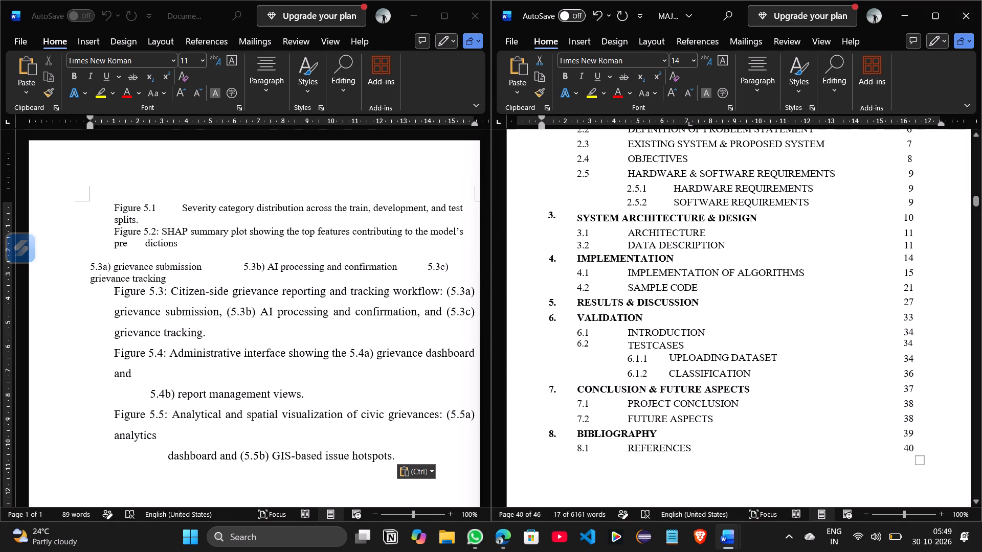
scroll(643, 335, down, 3)
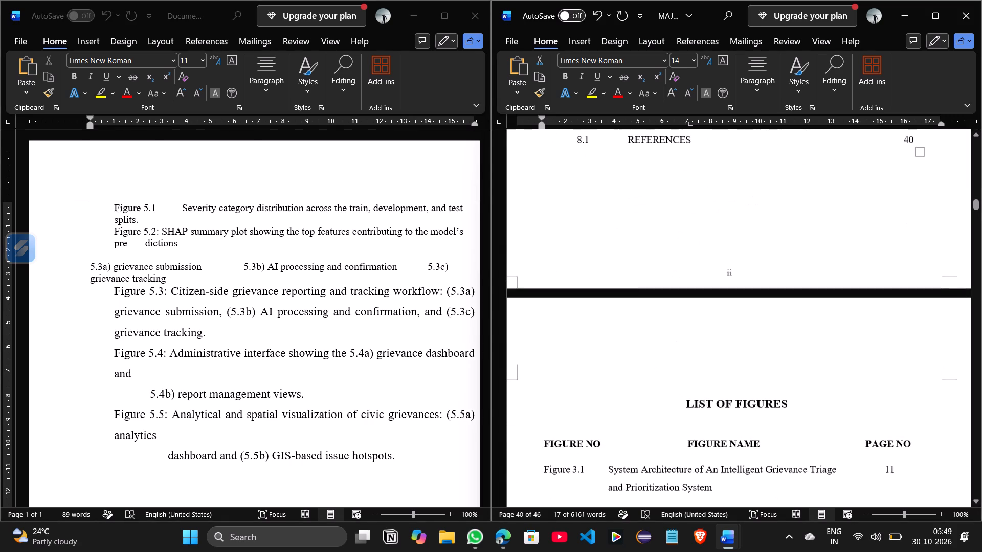
scroll(643, 335, down, 3)
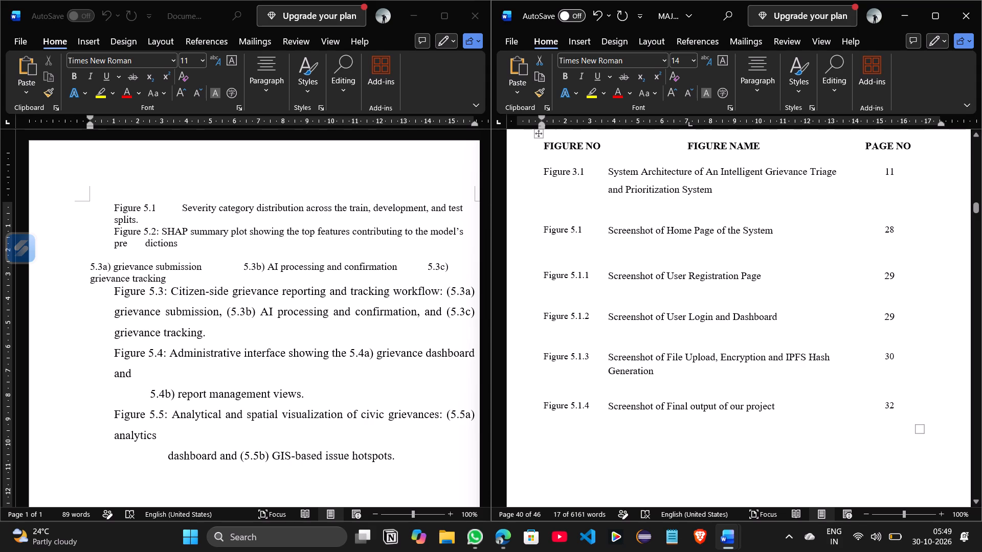
Replace the Figure 5.1 name in the List of Figures with the collected severity category distribution caption, without its left indent.
drag(112, 206, 183, 208)
drag(183, 208, 185, 212)
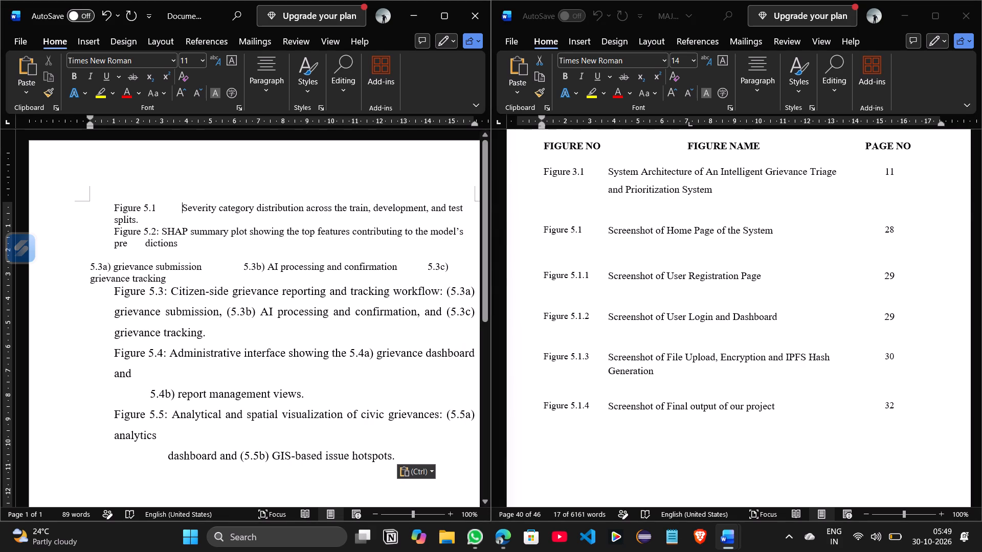
drag(185, 212, 185, 217)
key(ctrl+c)
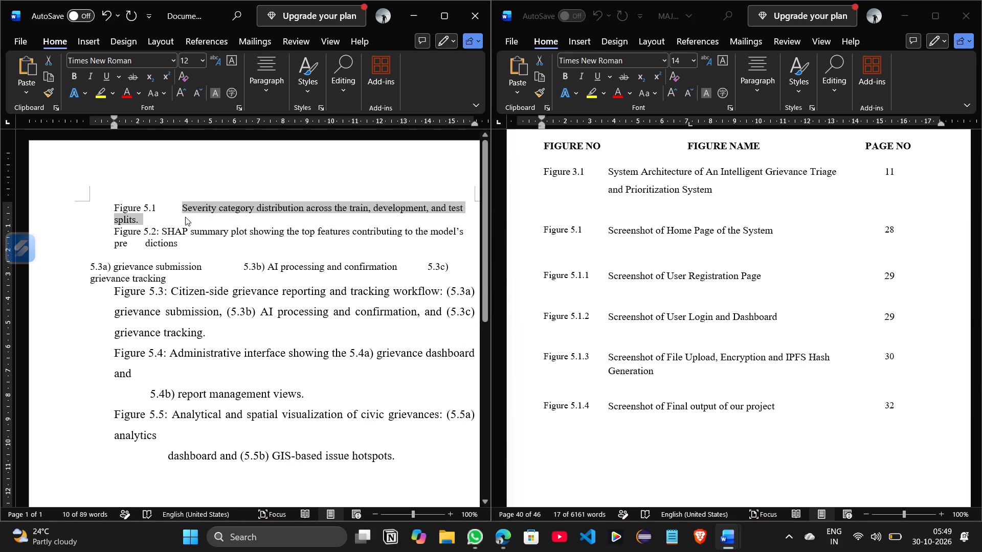
click(608, 231)
drag(608, 231, 747, 227)
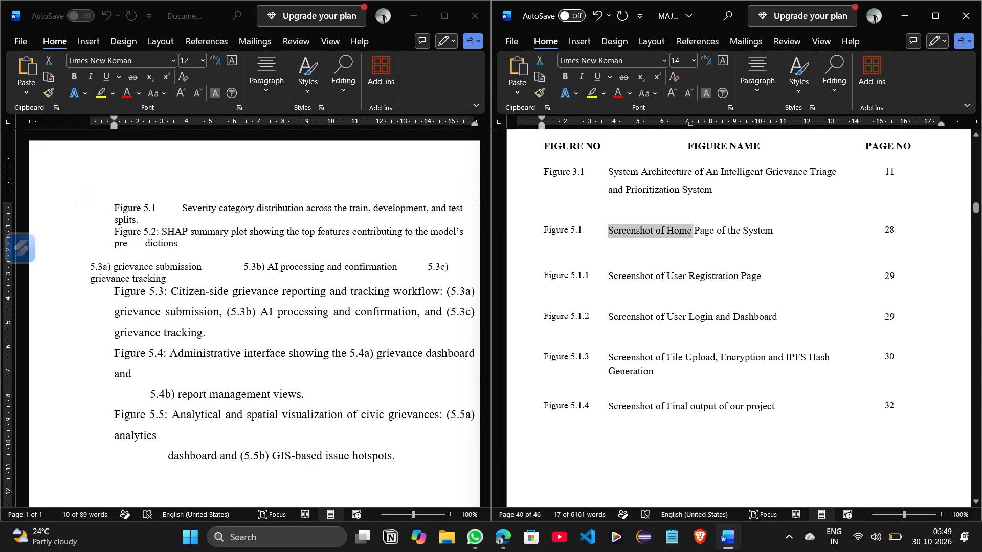
drag(747, 227, 834, 226)
key(ctrl+v)
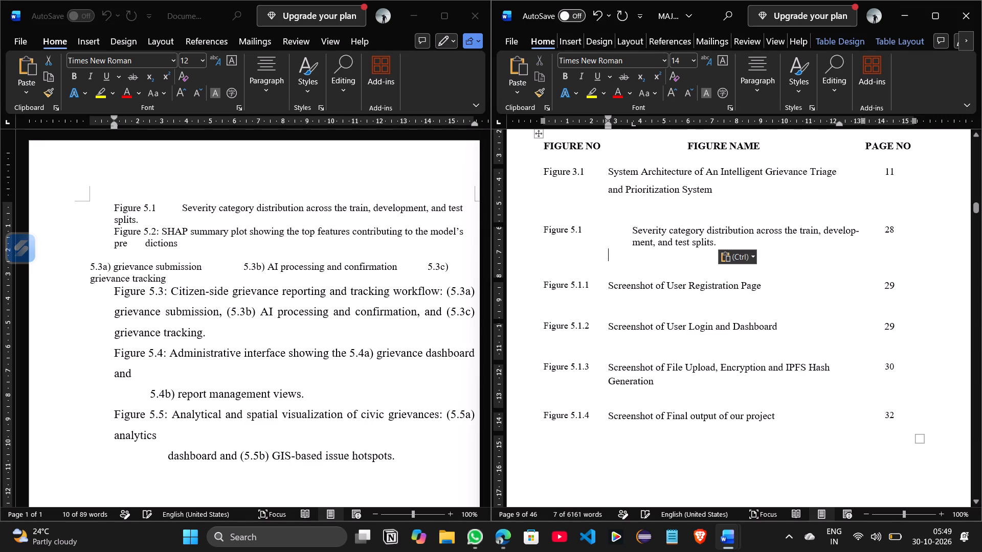
click(635, 228)
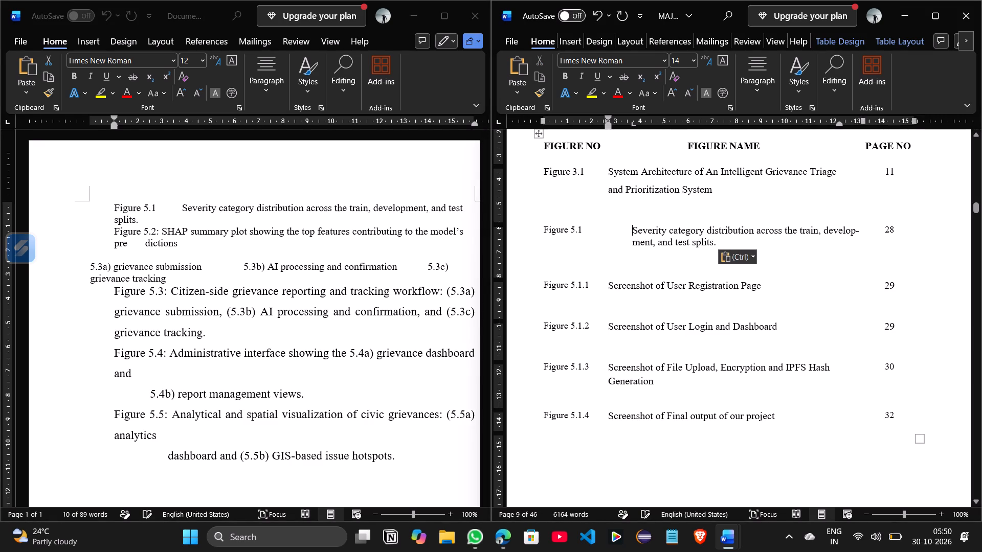
key(BackSpace)
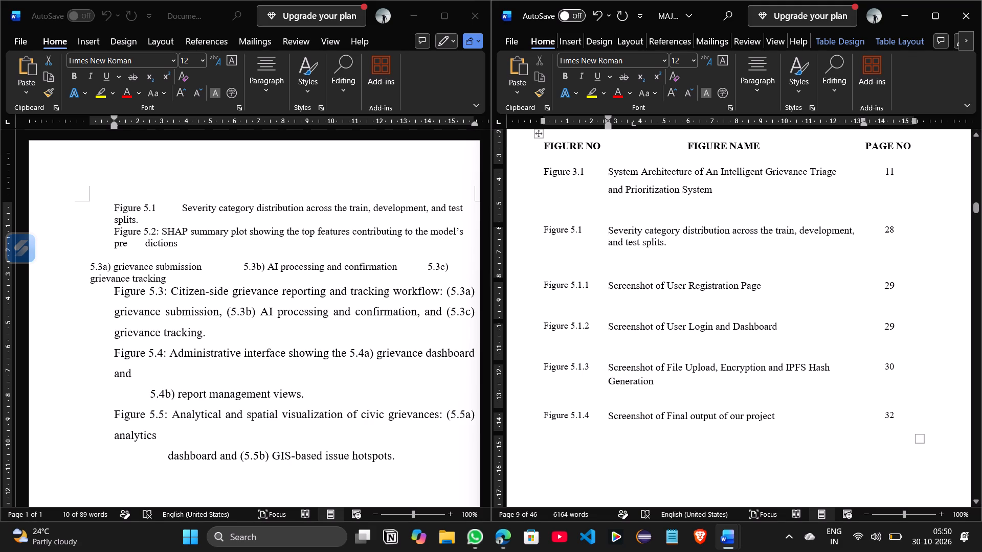
Replace the Figure 5.1.1 name in the List of Figures with the collected SHAP summary plot caption, without its left indent.
click(161, 233)
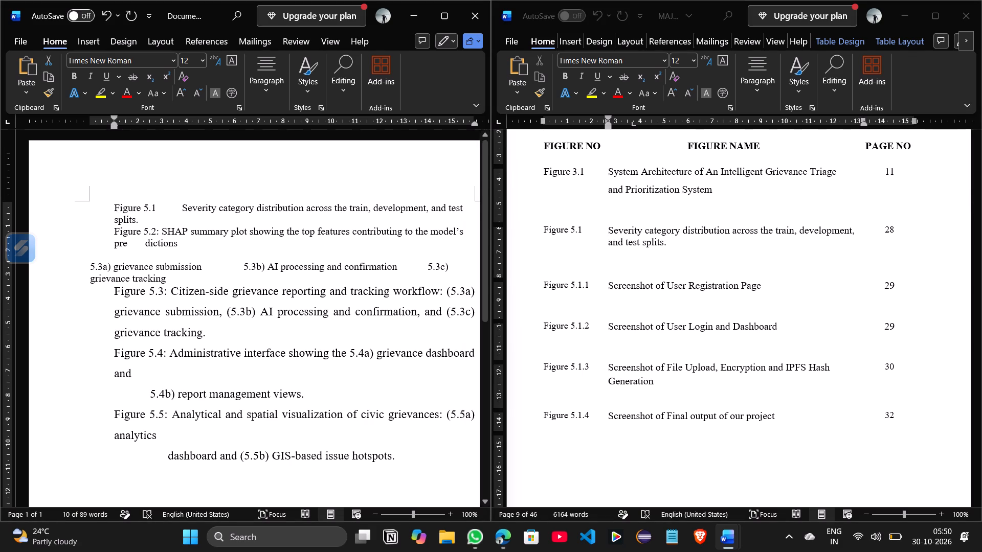
drag(161, 233, 181, 241)
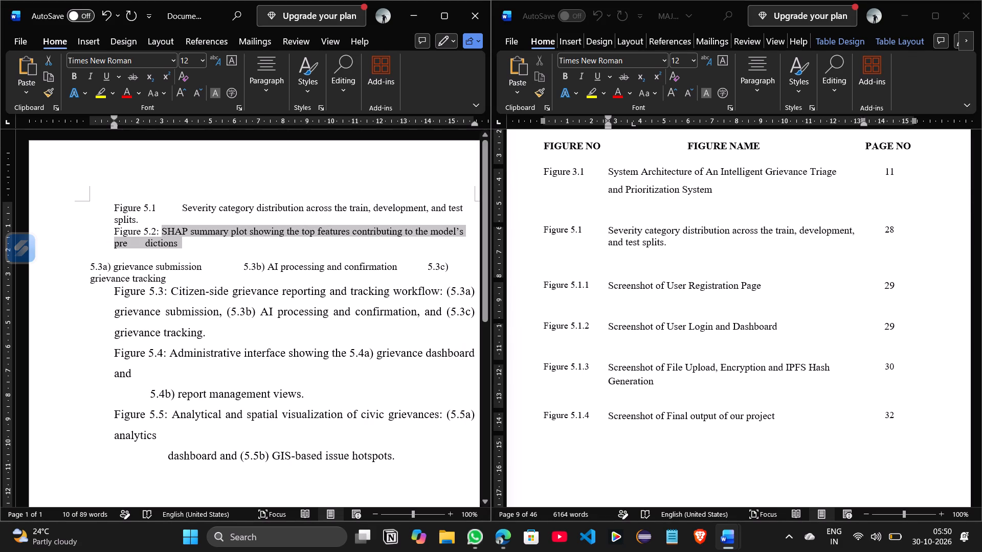
drag(181, 241, 180, 242)
key(ctrl+c)
click(607, 285)
click(608, 284)
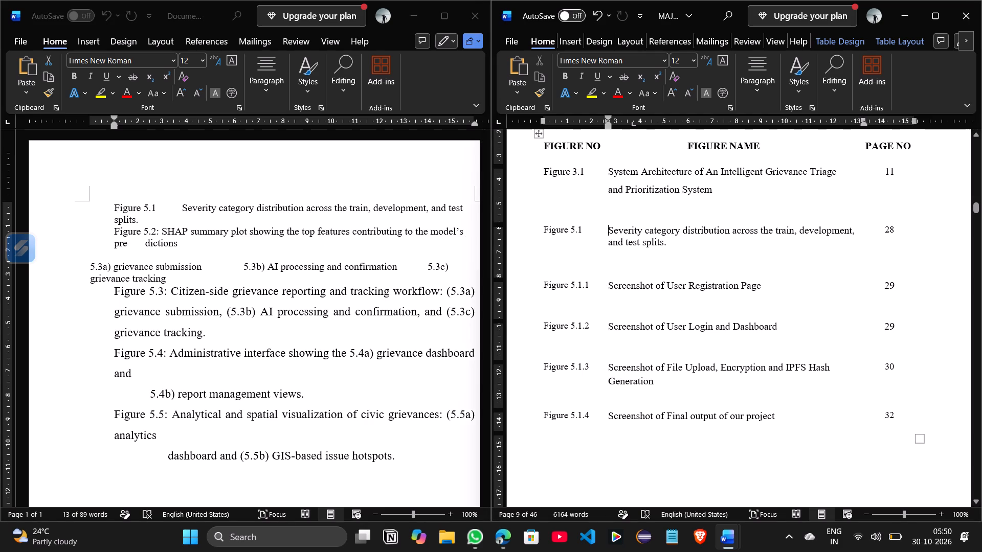
click(610, 284)
drag(610, 284, 753, 289)
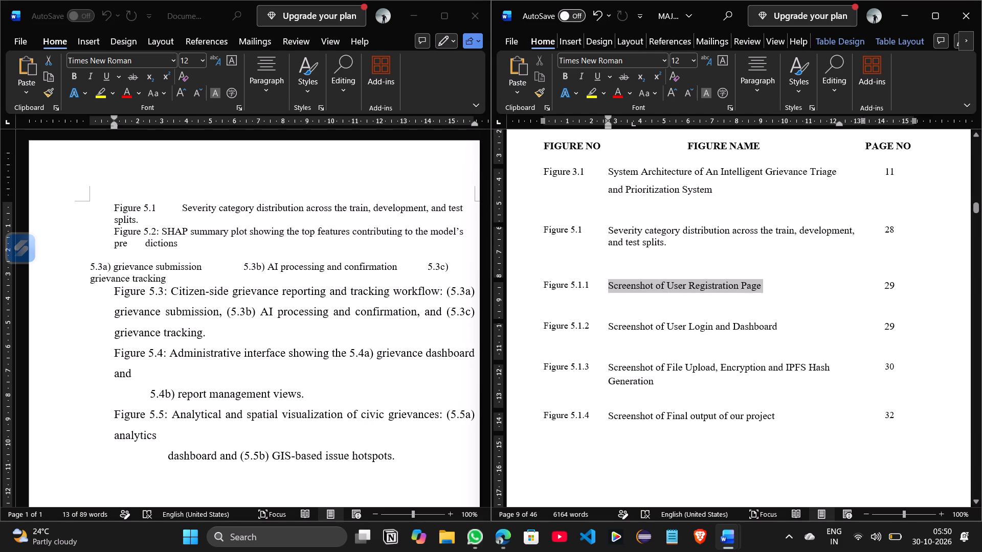
drag(753, 289, 761, 283)
key(ctrl+v)
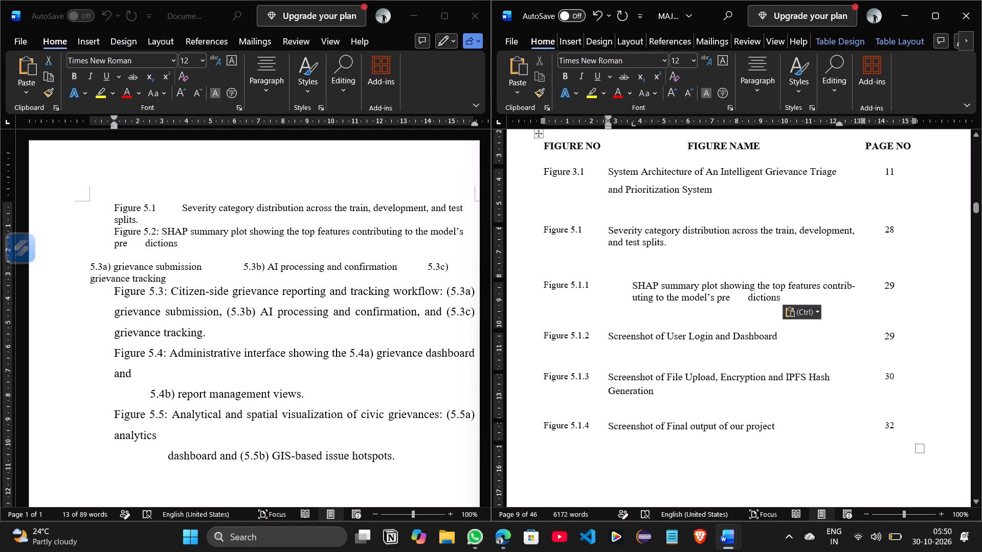
click(632, 286)
key(BackSpace)
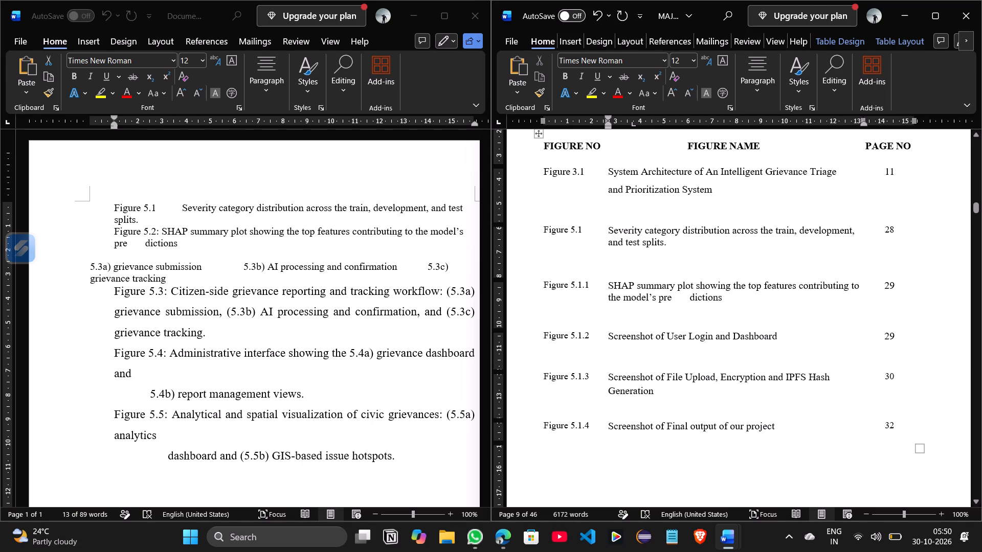
Renumber the Figure 5.1.1 entry in the List of Figures as Figure 5.2.
click(588, 286)
key(BackSpace)
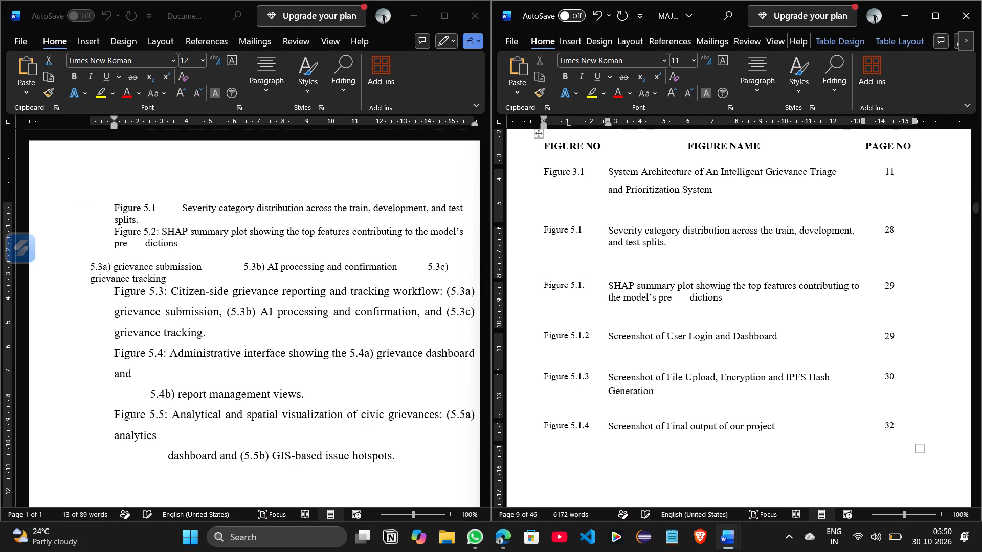
key(BackSpace)
key(BackSpace)
key(2)
Replace the Figure 5.1.2 name in the List of Figures with the collected citizen-side grievance reporting and tracking workflow caption.
click(171, 292)
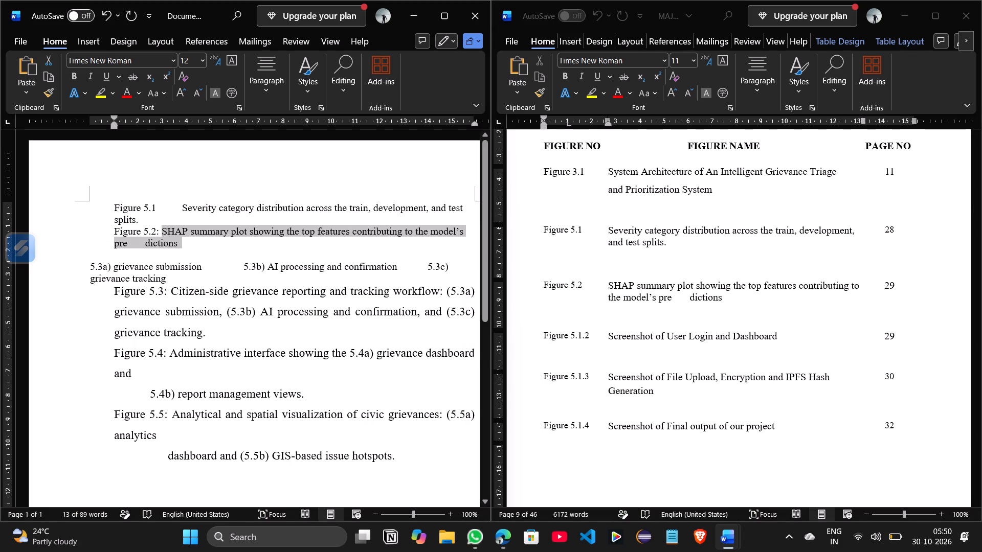
drag(171, 291, 206, 329)
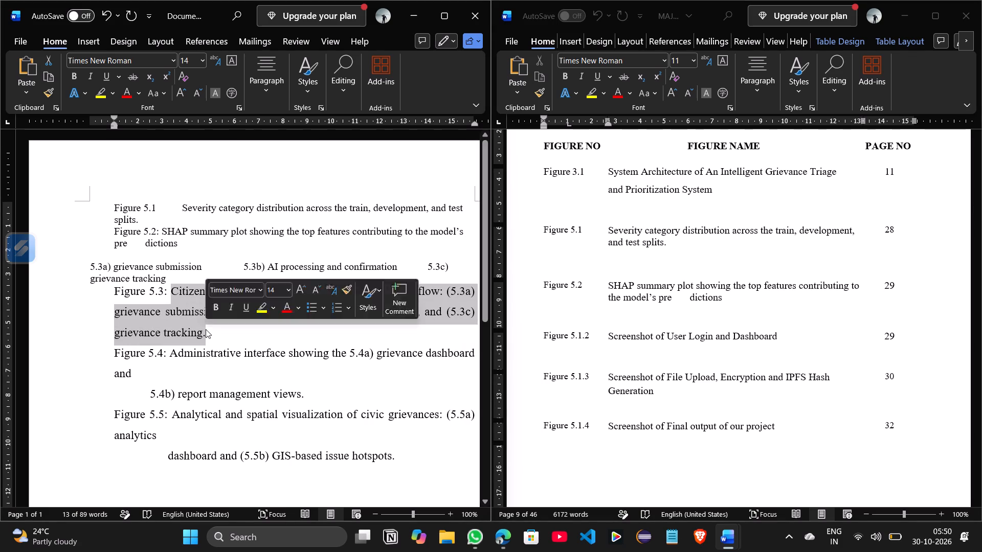
key(ctrl+c)
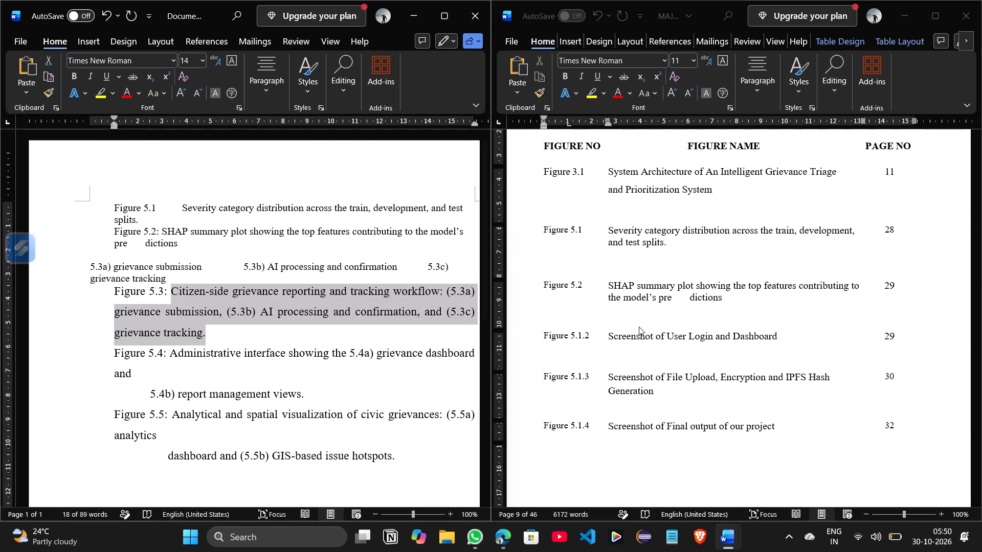
click(610, 336)
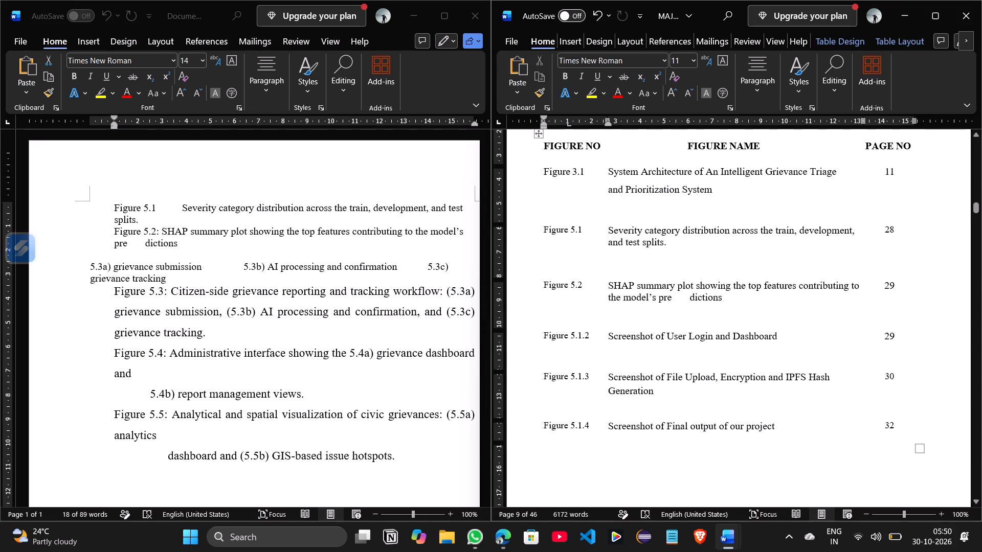
drag(609, 336, 780, 341)
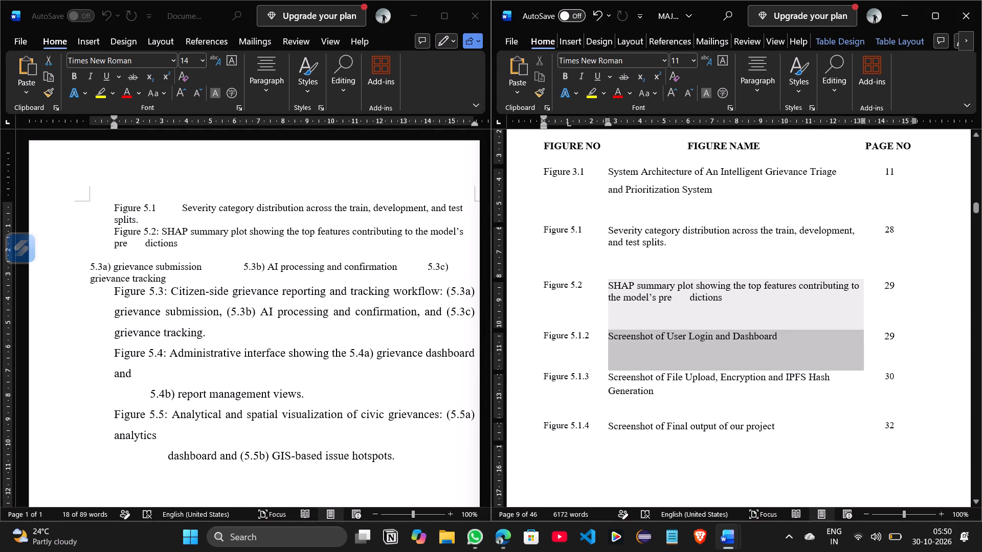
drag(780, 341, 775, 336)
click(775, 336)
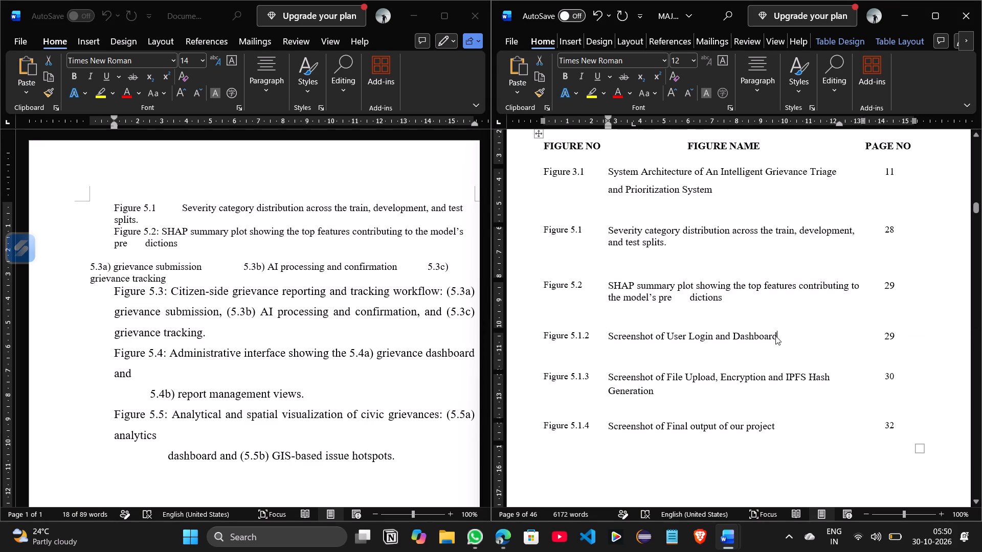
drag(779, 336, 620, 333)
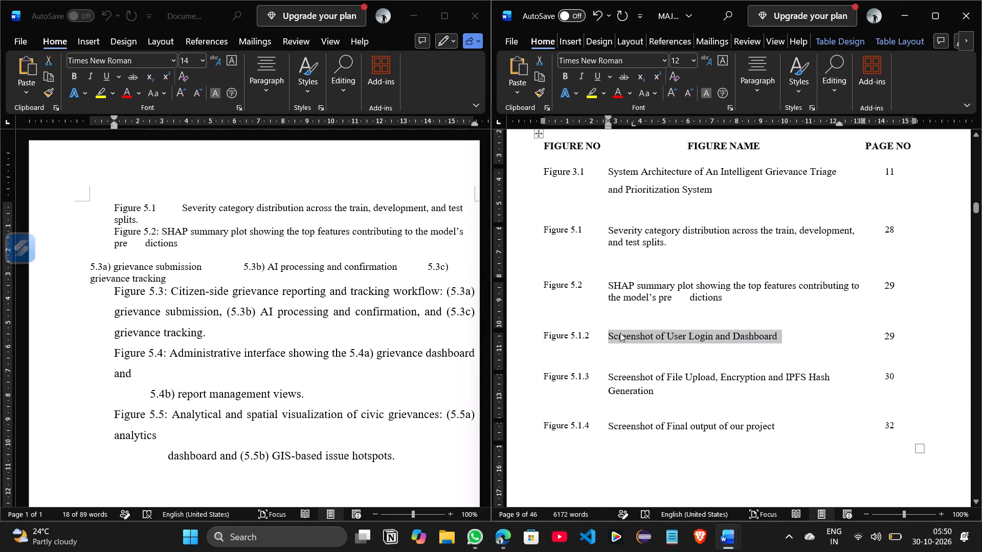
key(ctrl+v)
Set the font size of the pasted citizen-side workflow caption in the List of Figures to 12.
drag(611, 338, 612, 339)
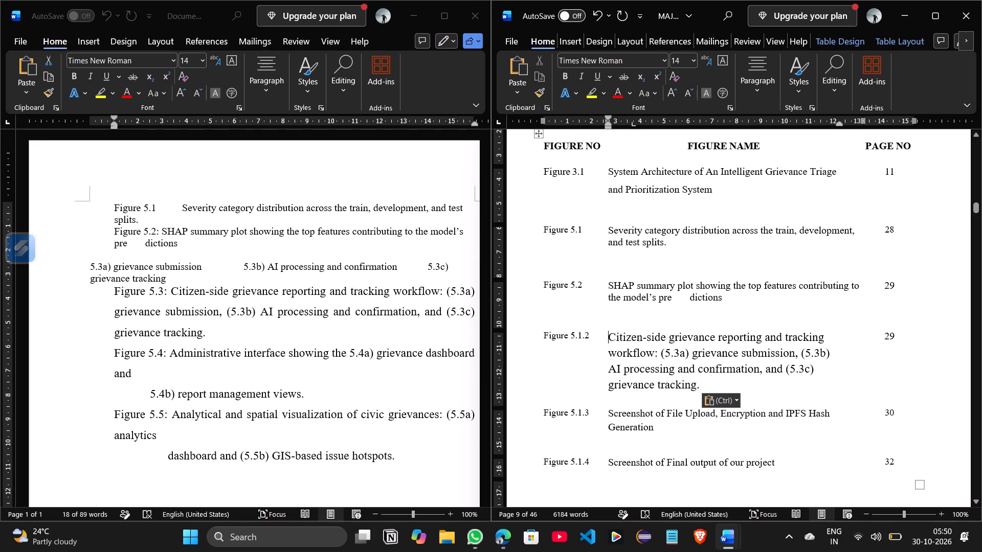
drag(612, 339, 700, 387)
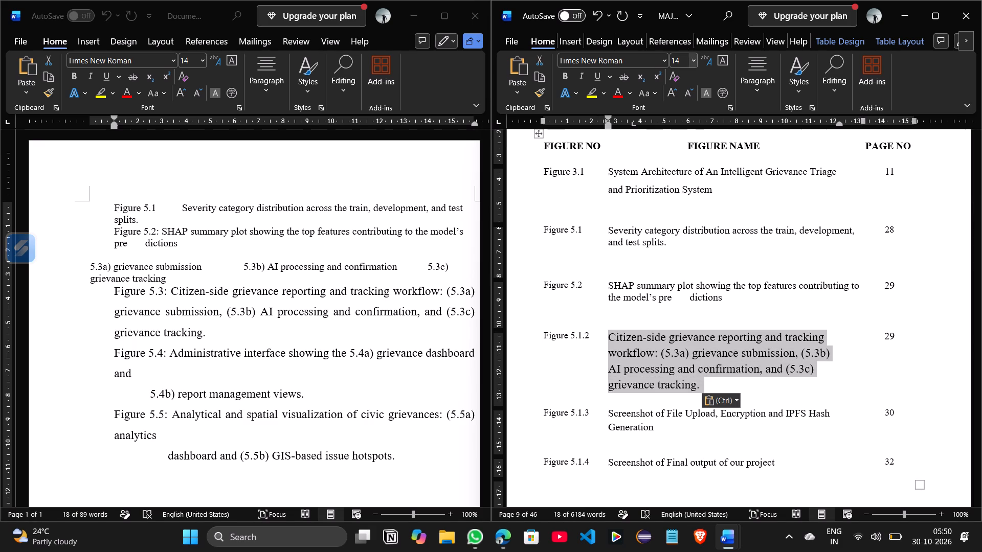
click(683, 59)
text(12)
key(Return)
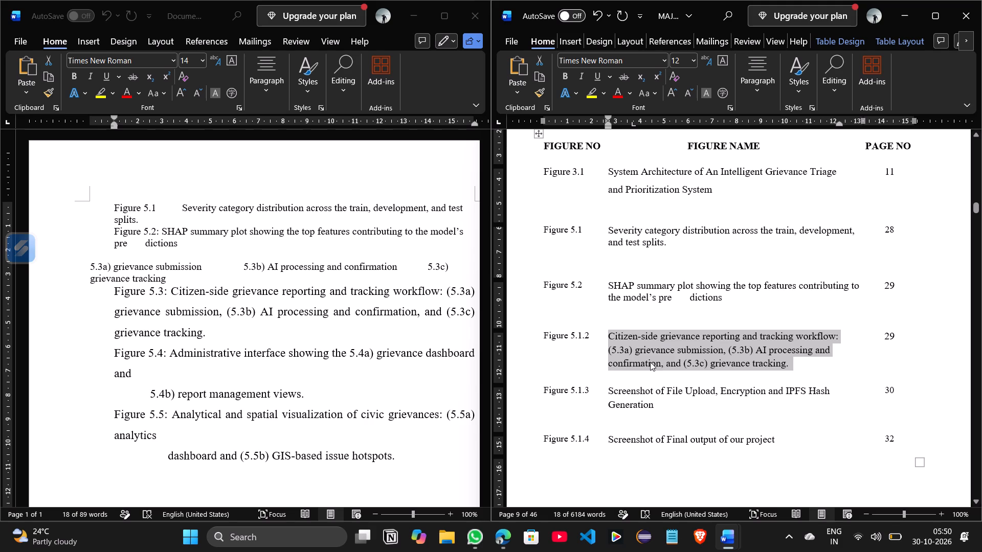
Replace the Figure 5.1.3 name in the List of Figures with the collected administrative interface caption from Figure 5.4.
drag(609, 393, 629, 400)
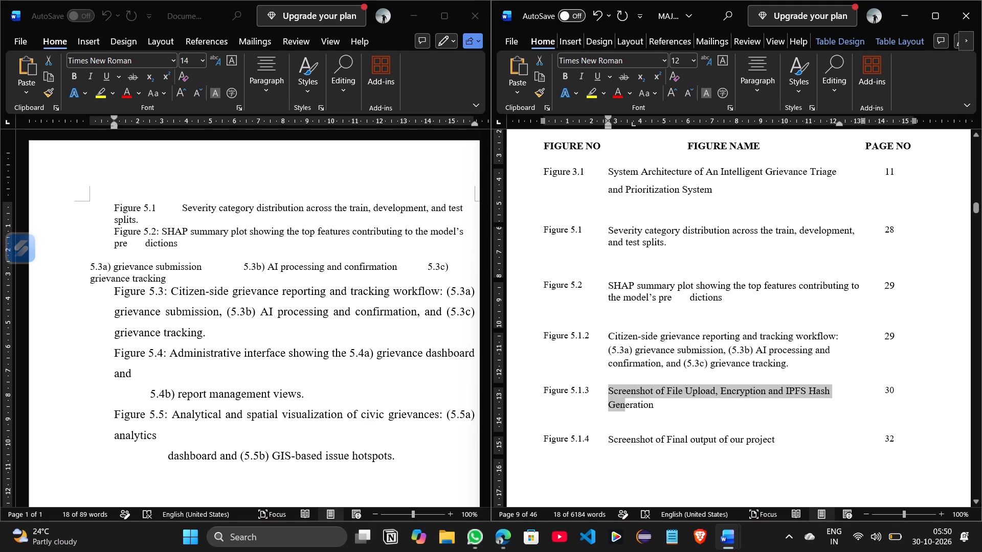
drag(629, 400, 648, 405)
click(319, 379)
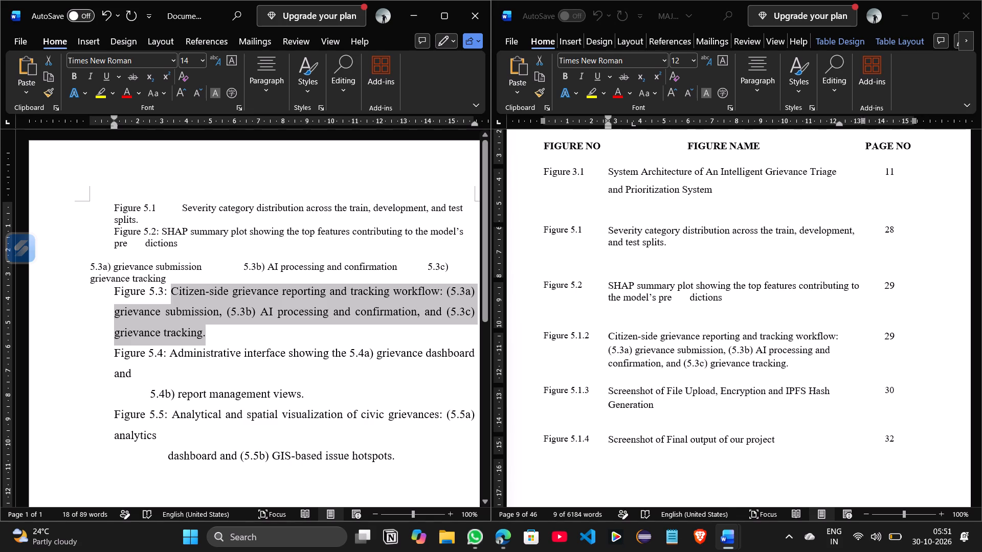
drag(170, 353, 287, 393)
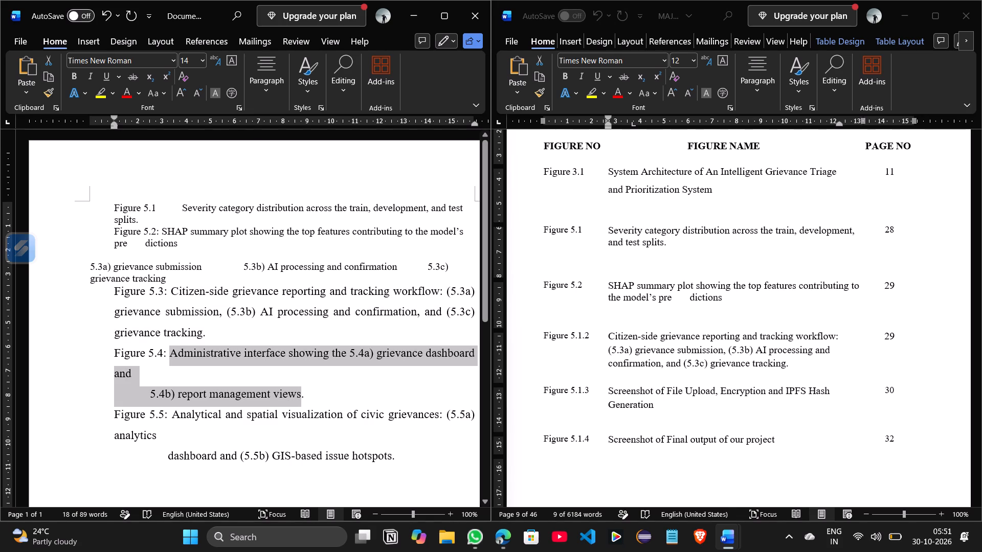
drag(287, 393, 305, 396)
drag(305, 396, 305, 395)
key(ctrl+c)
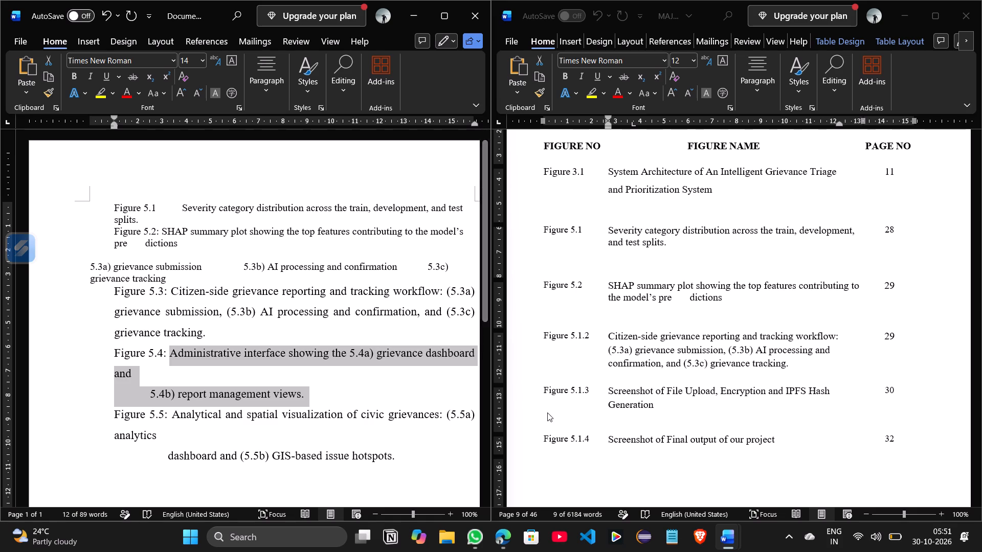
click(607, 389)
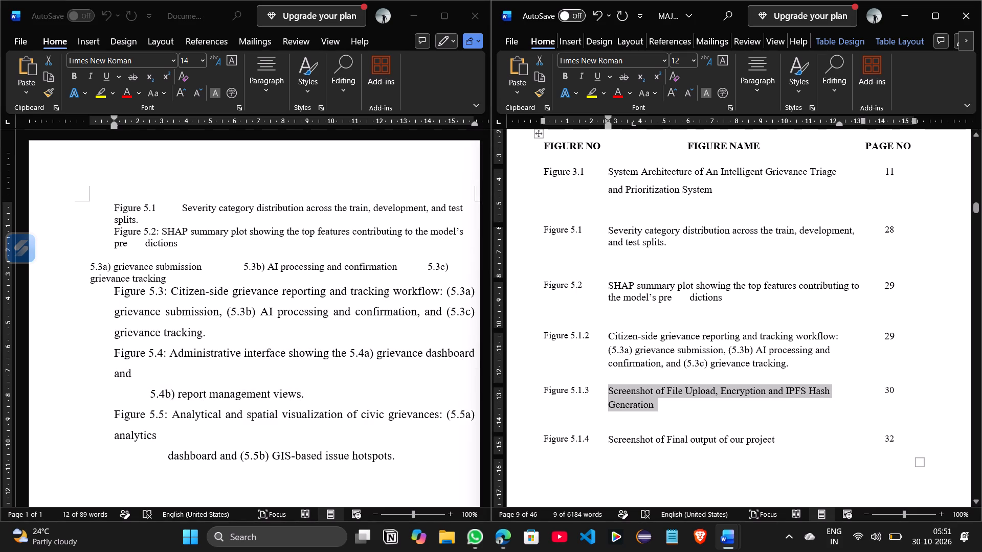
key(ctrl+v)
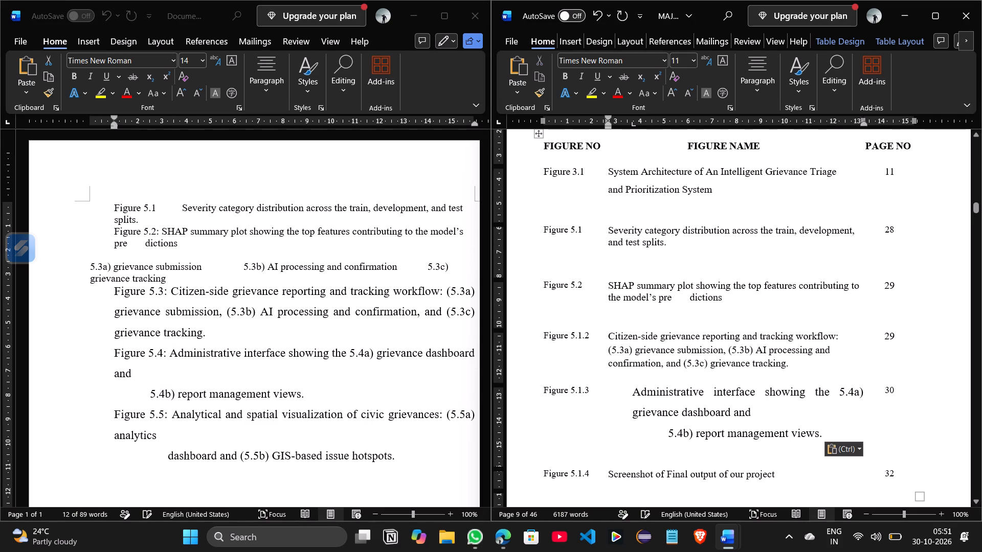
Set the font size of the administrative interface caption in the List of Figures to 12.
drag(633, 392, 877, 433)
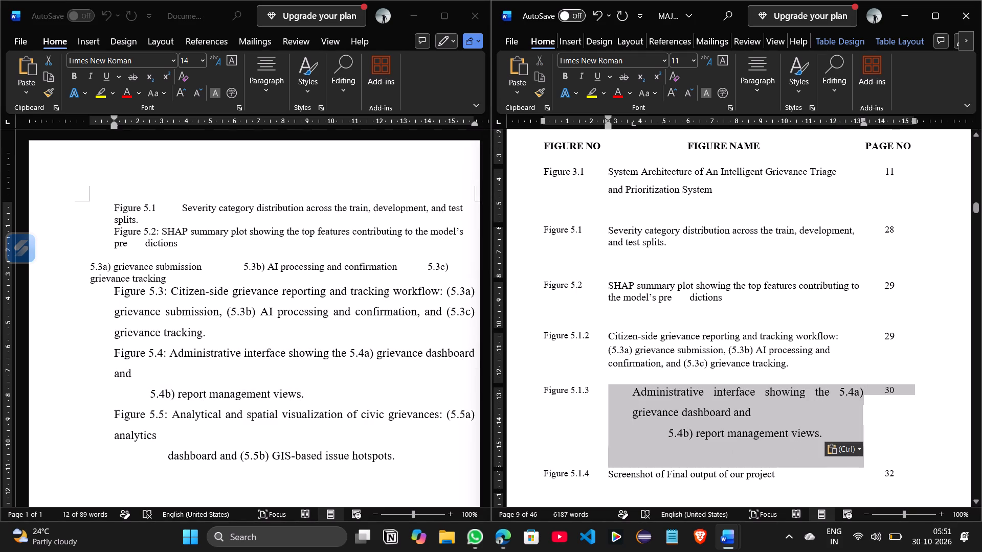
drag(877, 433, 828, 427)
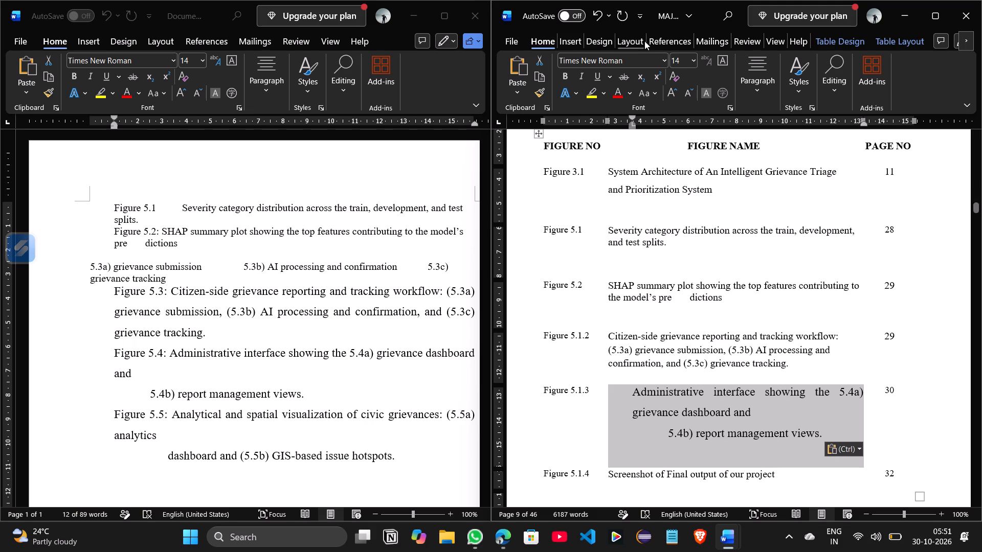
click(684, 60)
text(12)
key(Return)
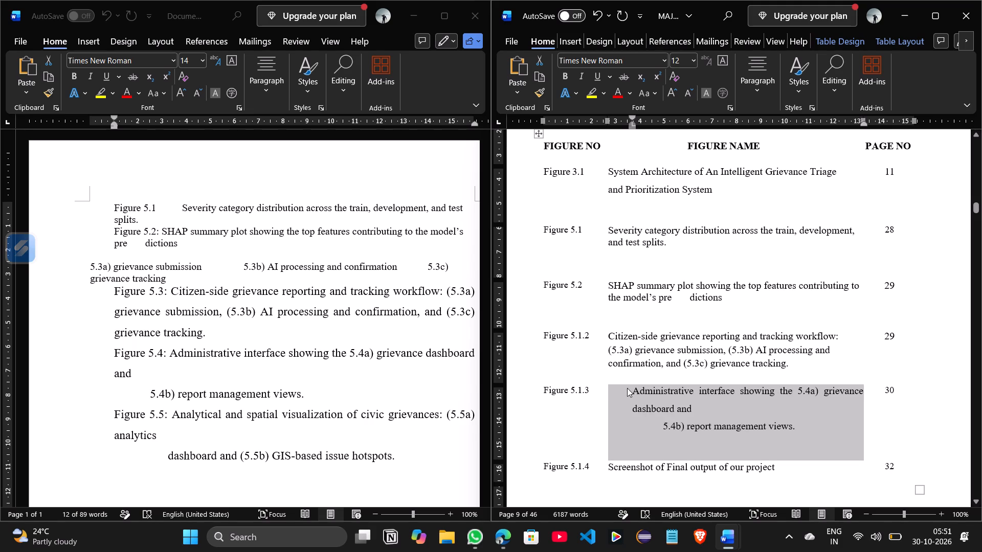
Remove the indent before "Administrative interface" in the Figure 5.1.3 name of the List of Figures.
click(631, 389)
key(BackSpace)
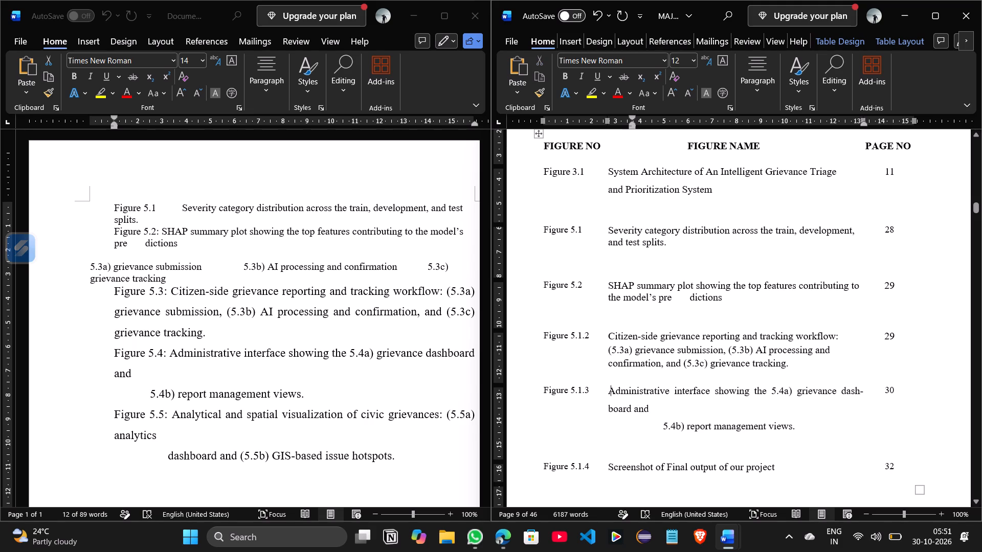
Join the "5.4b) report management views." line to the text ending in "dashboard and" in the Figure 5.1.3 name.
click(663, 431)
key(BackSpace)
key(BackSpace)
key(BackSpace)
key(BackSpace)
key(BackSpace)
key(BackSpace)
key(BackSpace)
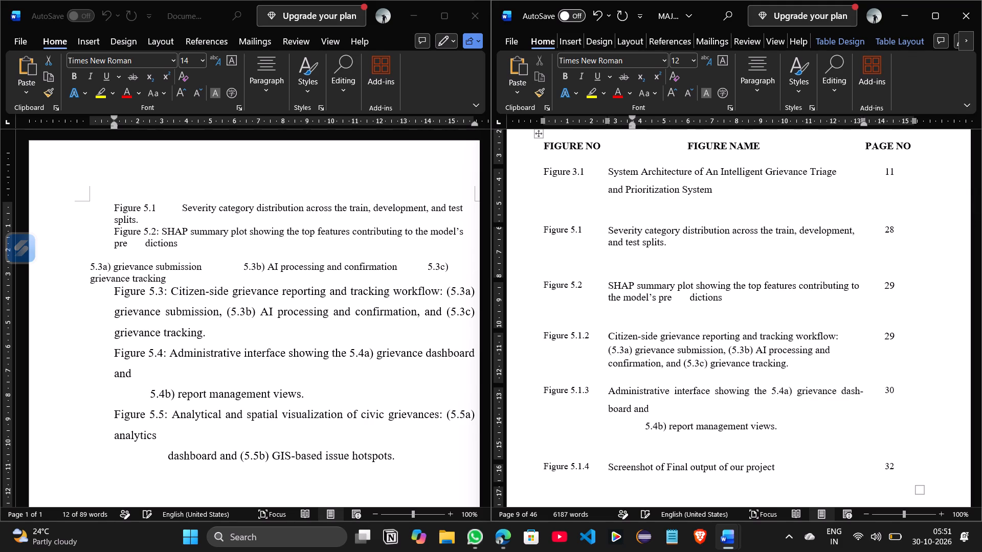
key(BackSpace)
key(BackSpace)
key(BackSpace)
key(BackSpace)
key(BackSpace)
key(BackSpace)
key(BackSpace)
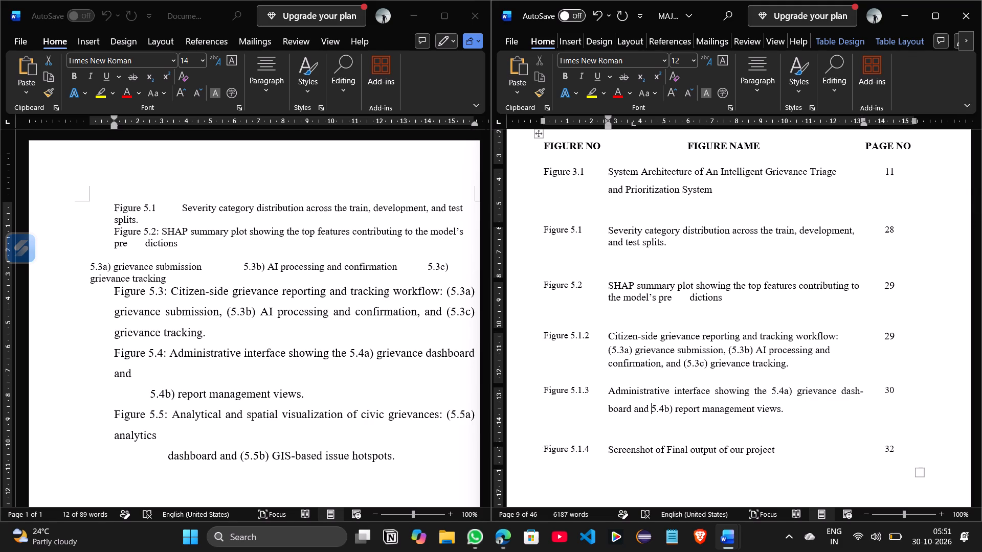
key(space)
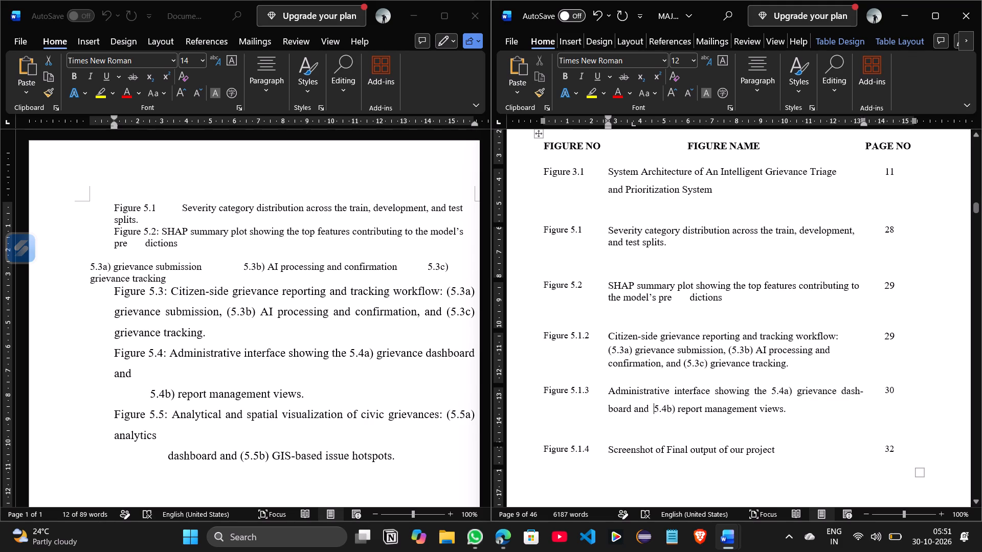
Copy the Figure 5.5 caption text, "Analytical and spatial visualization of civic grievances" through "issue hotspots.", without its figure number, from the collected captions document.
scroll(388, 459, down, 1)
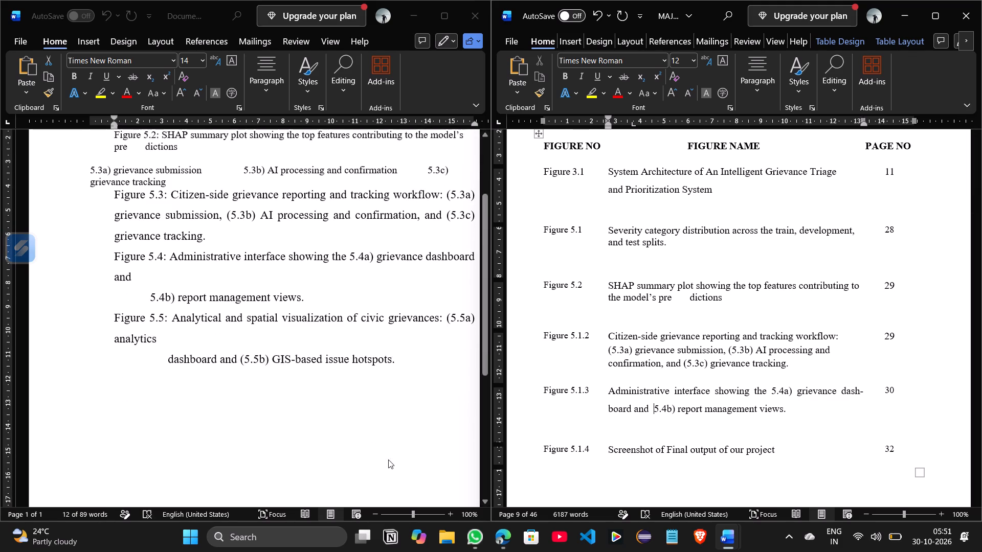
scroll(388, 459, down, 1)
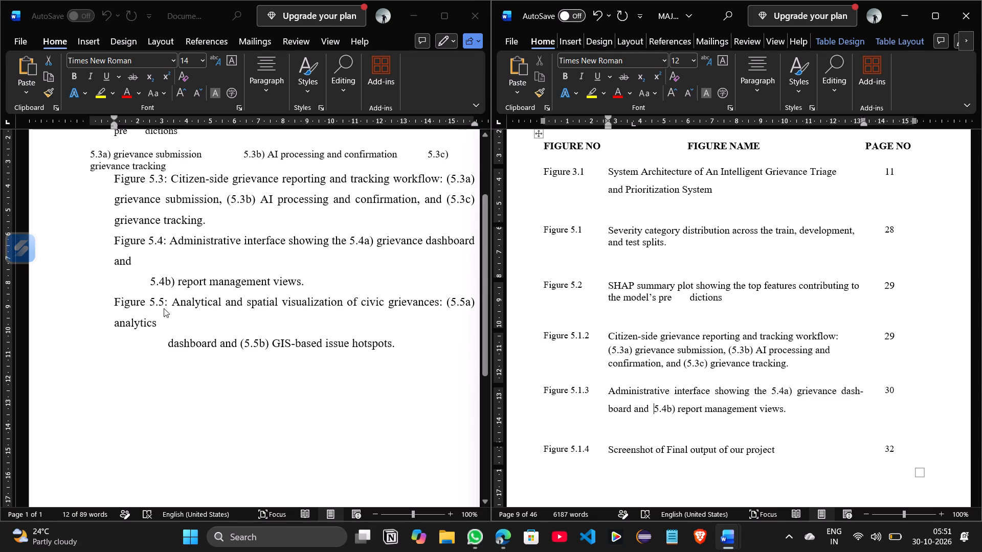
click(170, 304)
drag(171, 303, 193, 325)
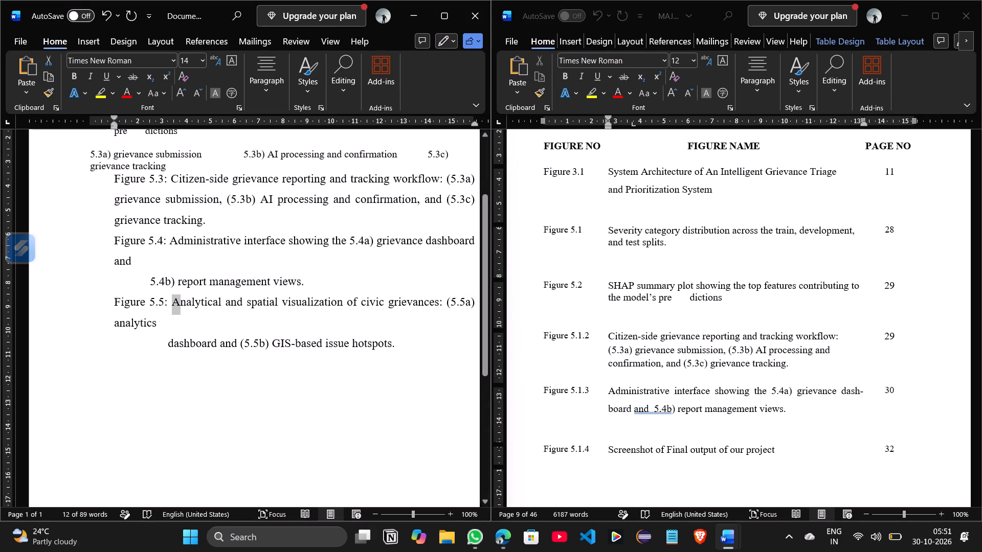
drag(193, 325, 399, 348)
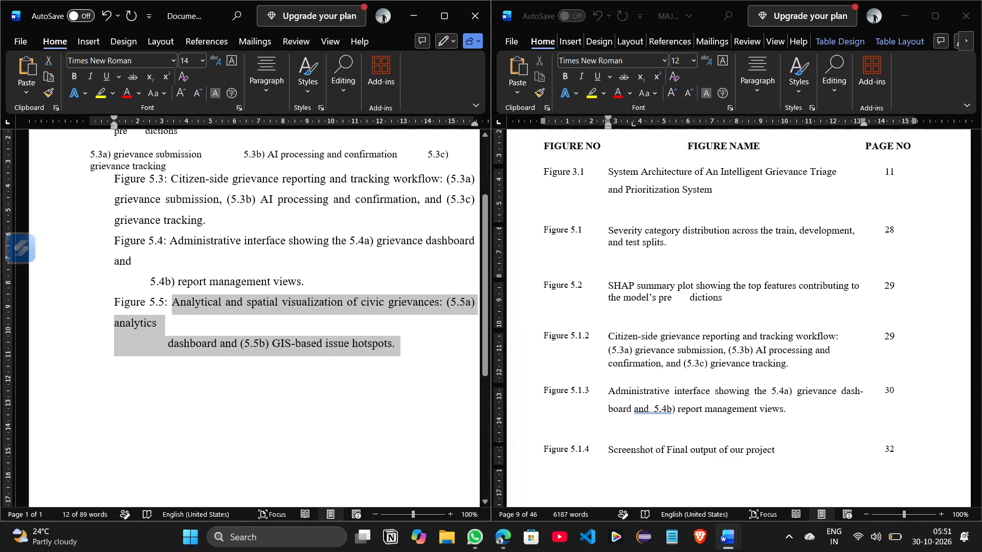
drag(399, 348, 399, 345)
key(ctrl+c)
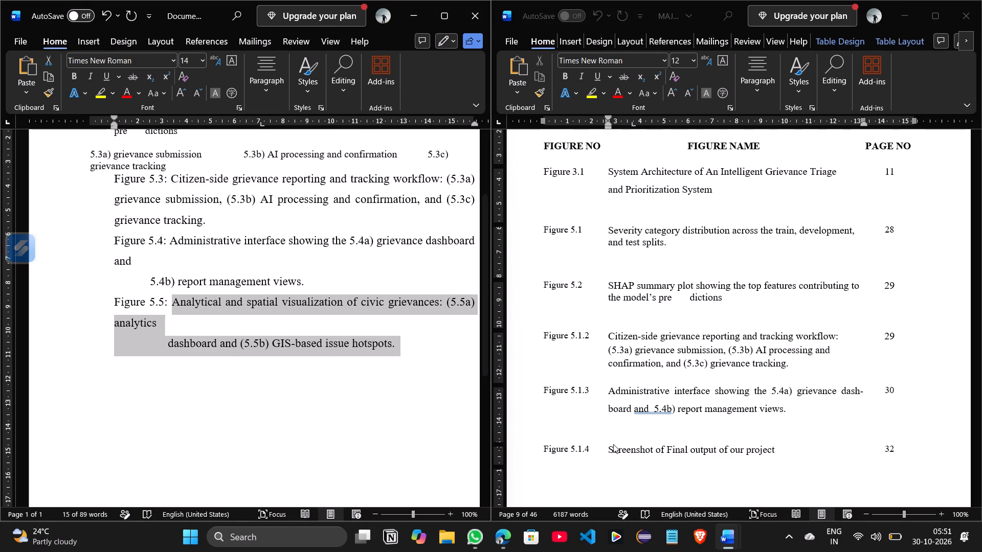
Delete the extra space before "5.4b)" in the Figure 5.1.3 name of the List of Figures.
click(656, 406)
key(BackSpace)
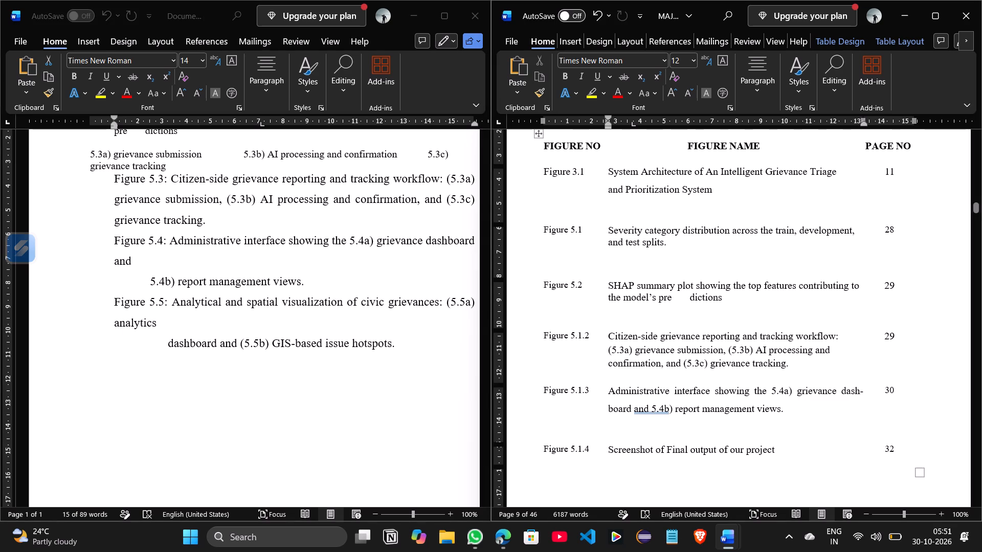
Adjust the boundary between the figure number and figure name columns in the List of Figures, making the name column slightly narrower.
drag(608, 454, 729, 447)
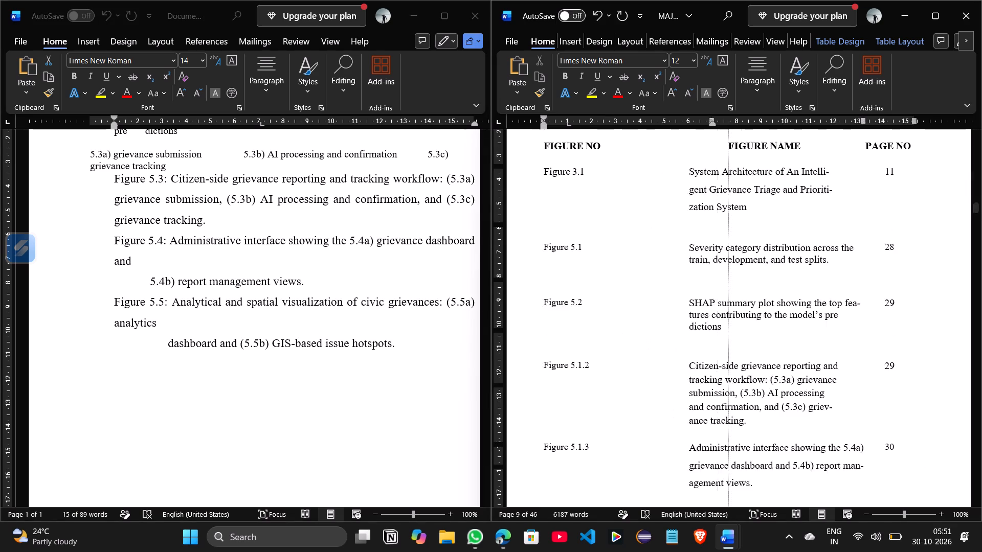
drag(729, 447, 613, 423)
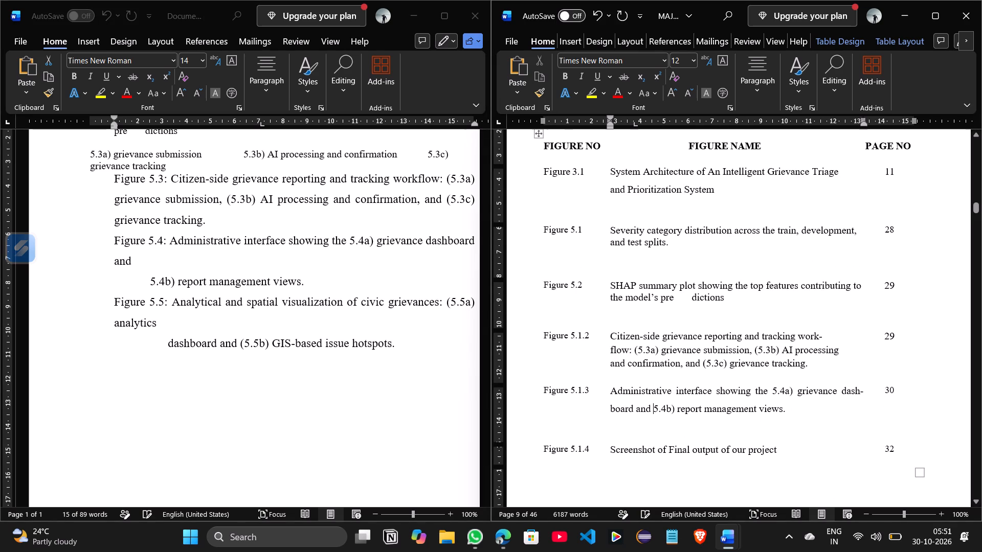
scroll(613, 423, up, 1)
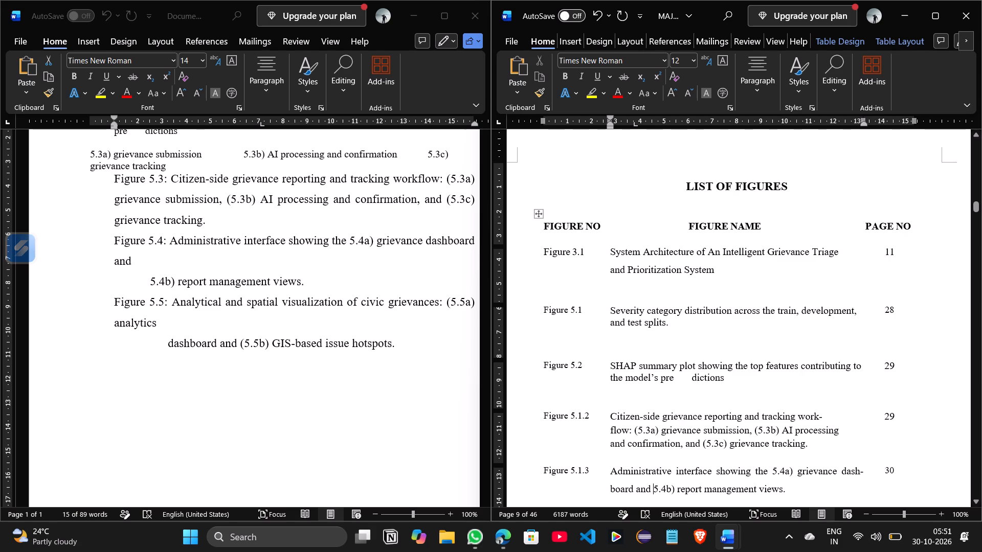
drag(610, 259, 616, 258)
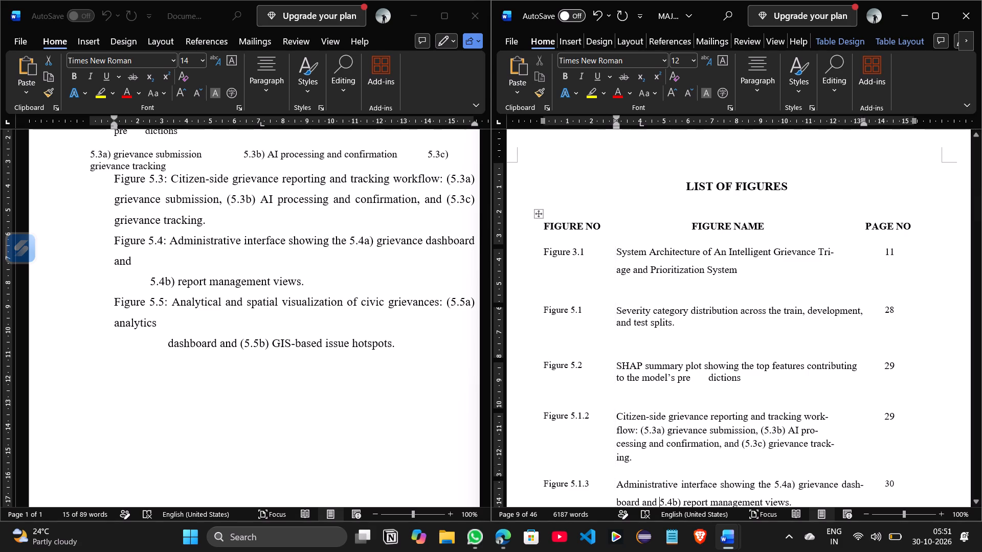
Replace the Figure 5.1.4 name "Screenshot of Final output of our project" in the List of Figures with the copied Figure 5.5 caption text.
scroll(616, 258, down, 2)
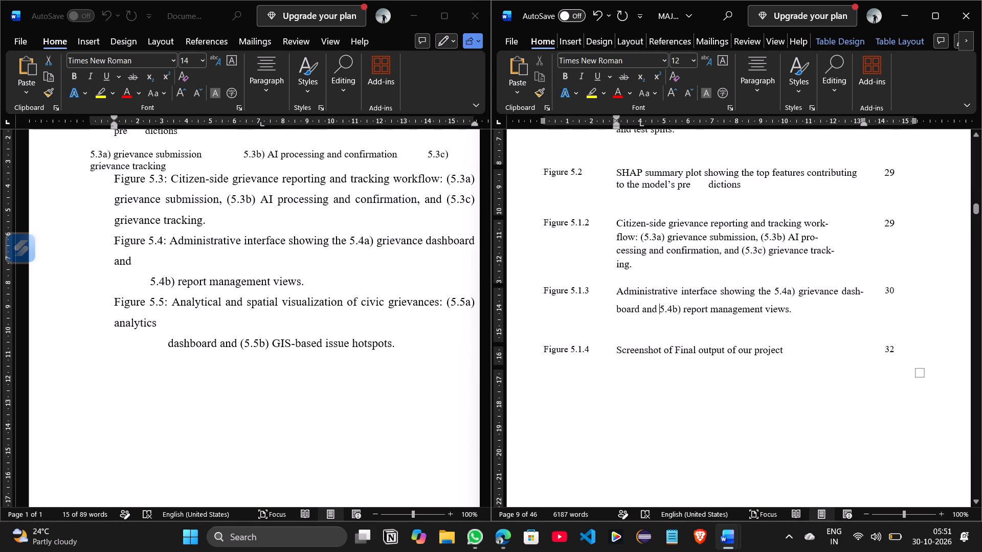
click(615, 350)
drag(619, 350, 626, 350)
drag(626, 350, 787, 354)
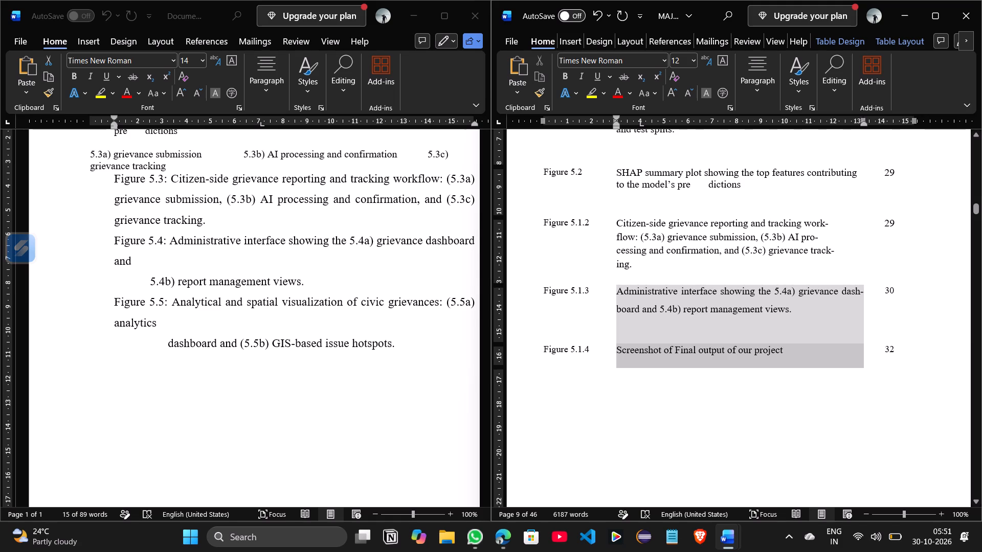
drag(787, 354, 787, 353)
key(ctrl+v)
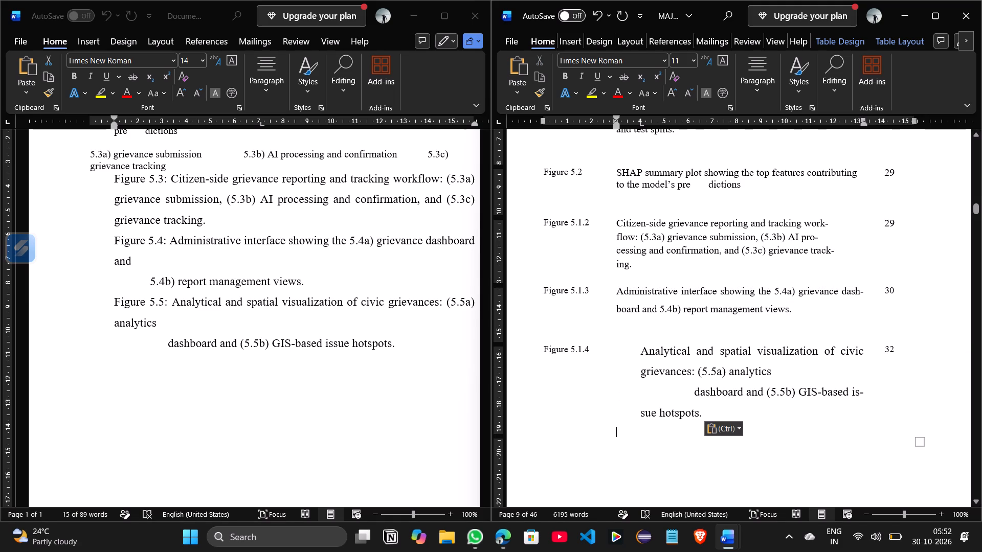
Set the font size of the pasted Figure 5.1.4 name to 12.
drag(640, 349, 708, 409)
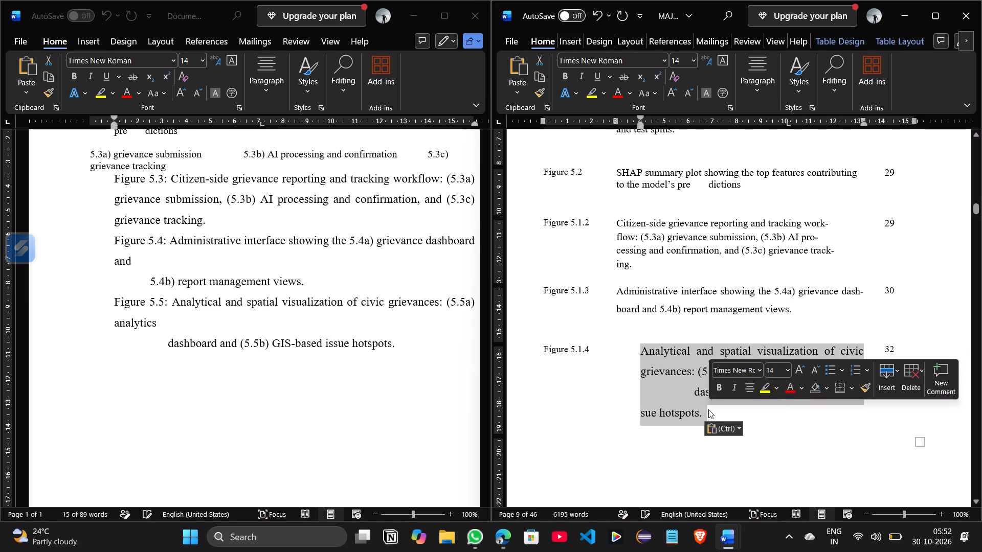
click(679, 60)
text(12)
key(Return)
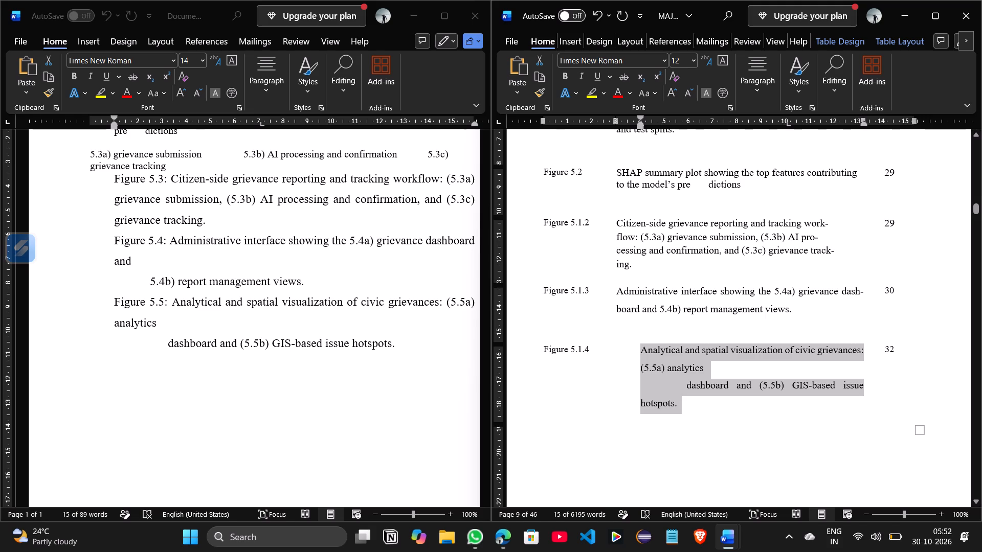
Remove the indent before "Analytical and spatial visualization" in the Figure 5.1.4 name.
click(641, 348)
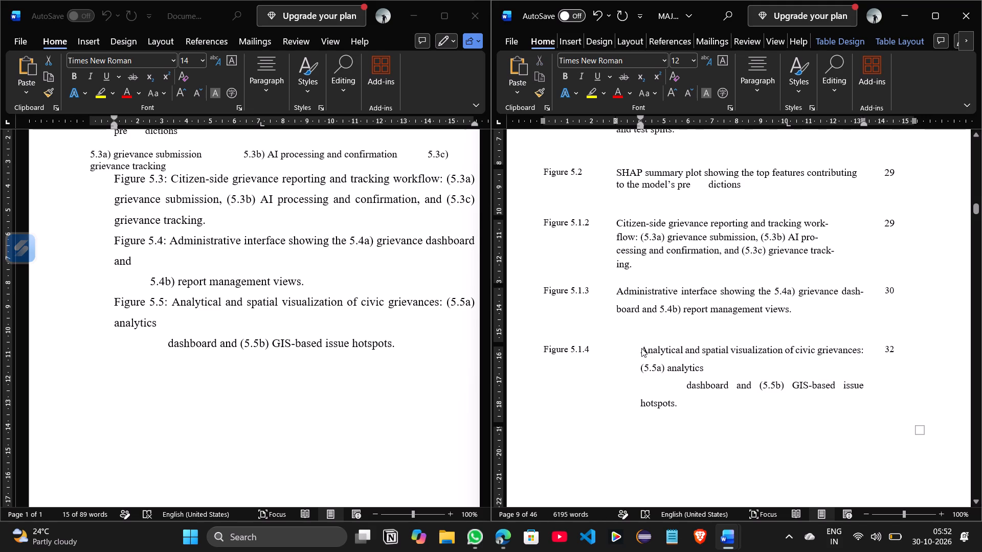
key(BackSpace)
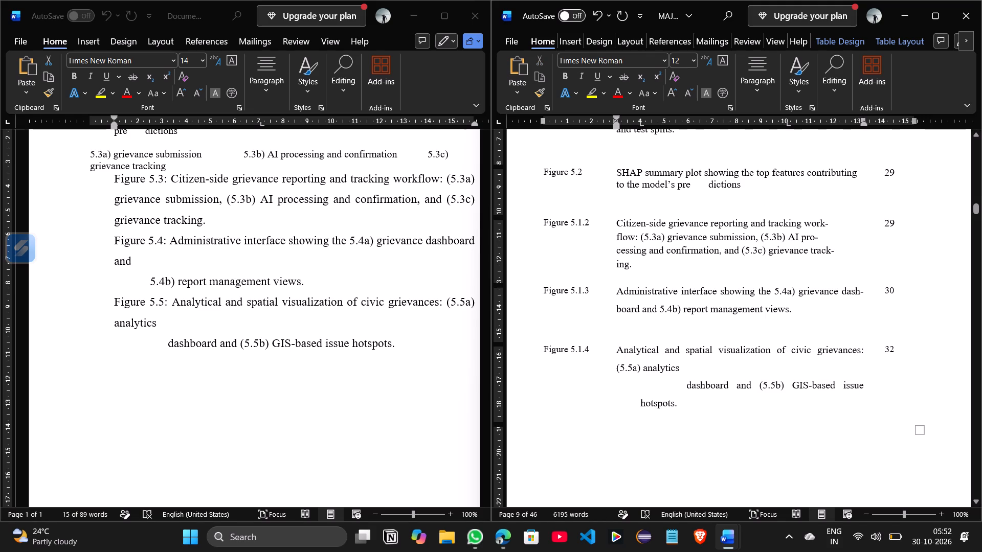
Join the "dashboard and (5.5b)" line of the Figure 5.1.4 name to the text ending in "analytics", separated by a single space.
click(686, 387)
key(BackSpace)
key(BackSpace)
key(BackSpace)
key(BackSpace)
key(BackSpace)
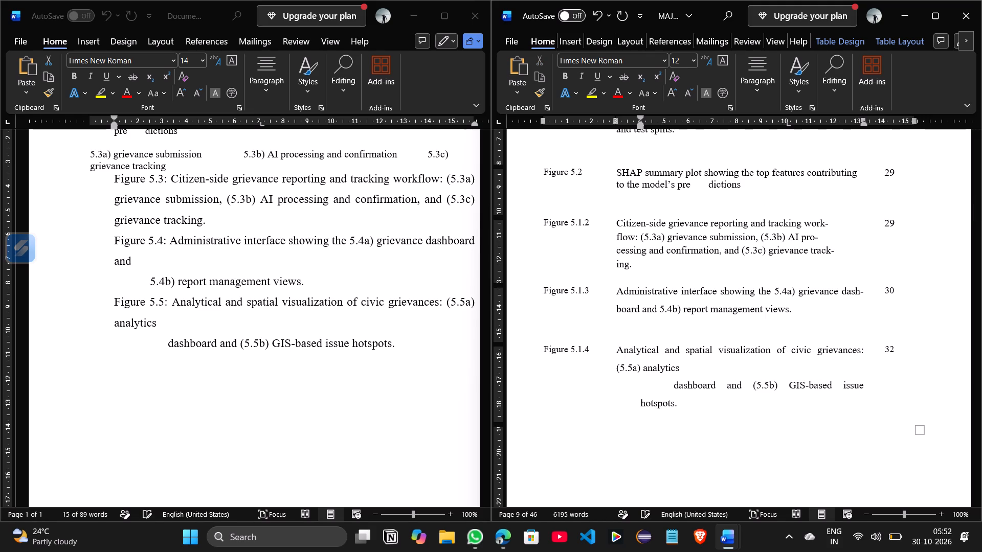
key(BackSpace)
key(BackSpace)
key(BackSpace)
key(BackSpace)
key(BackSpace)
key(BackSpace)
key(BackSpace)
key(BackSpace)
key(BackSpace)
key(BackSpace)
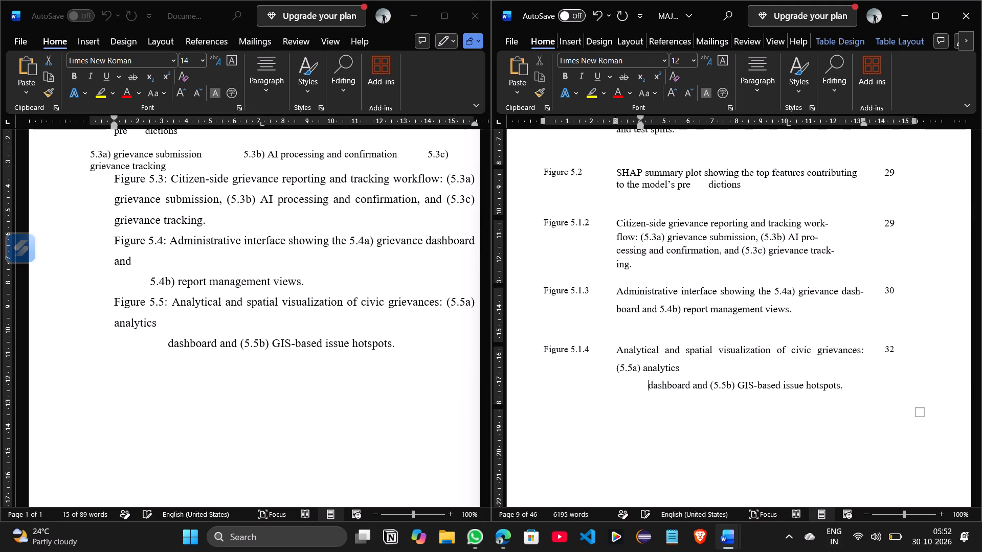
key(BackSpace)
key(BackSpace)
key(BackSpace)
key(BackSpace)
key(BackSpace)
key(BackSpace)
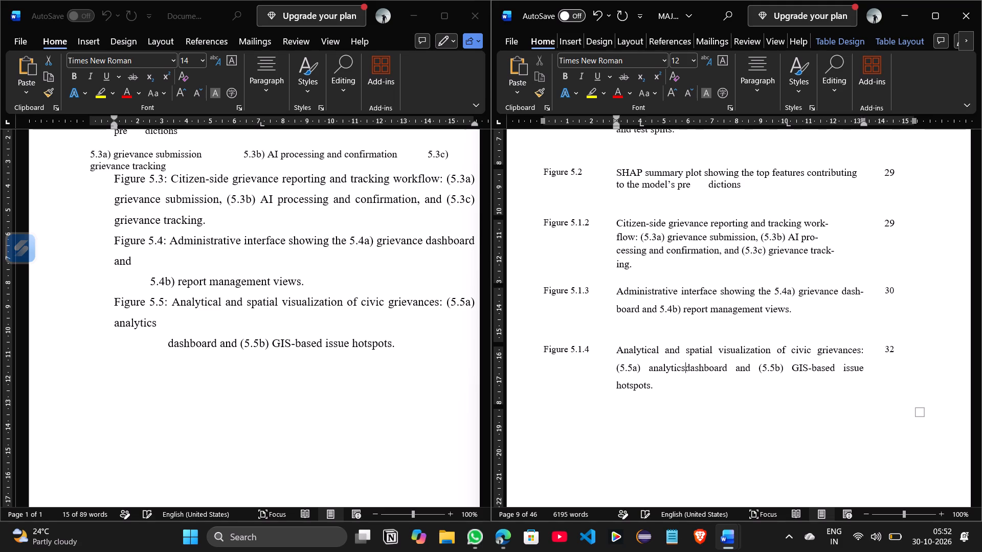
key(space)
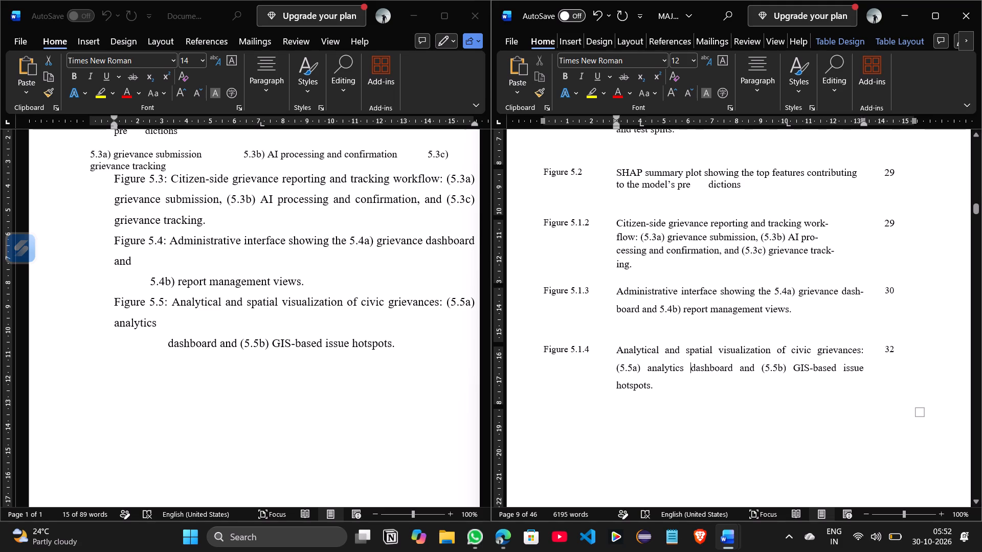
Insert an opening parenthesis before "5.4b)" in the Figure 5.1.3 name.
click(658, 309)
key(shift+parenleft)
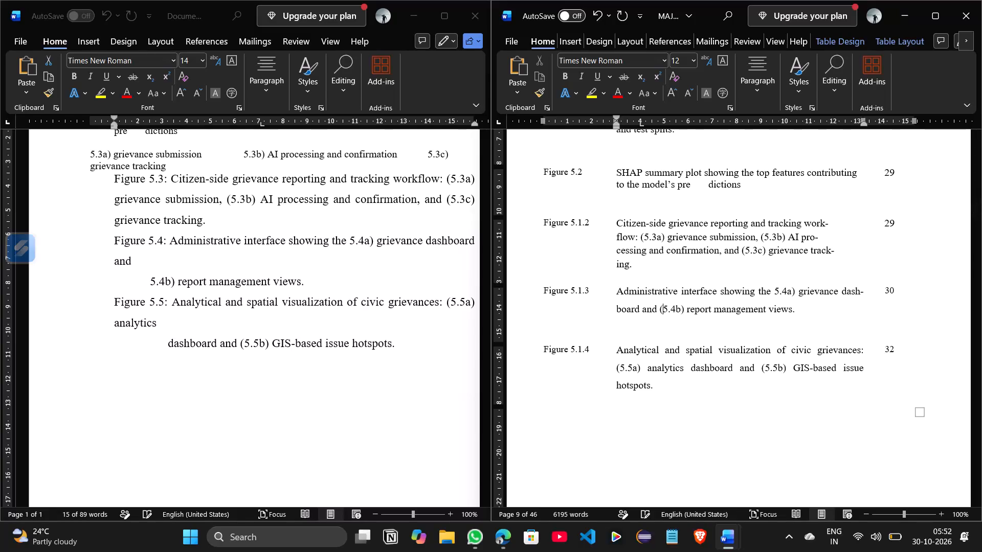
Insert an opening parenthesis before "5.4a)" in the Figure 5.1.3 name, separated from "the" by a space.
click(771, 290)
key(shift+parenleft)
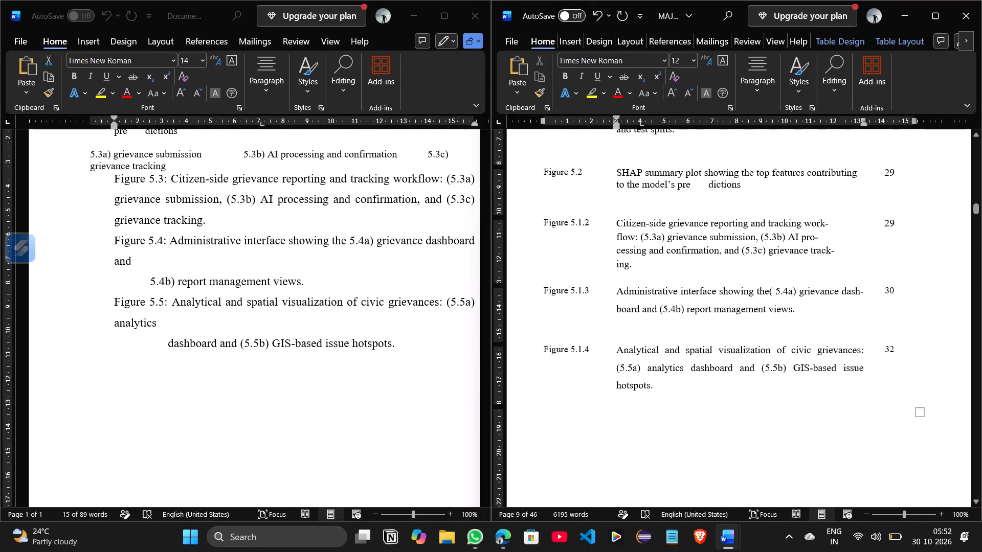
click(769, 290)
key(space)
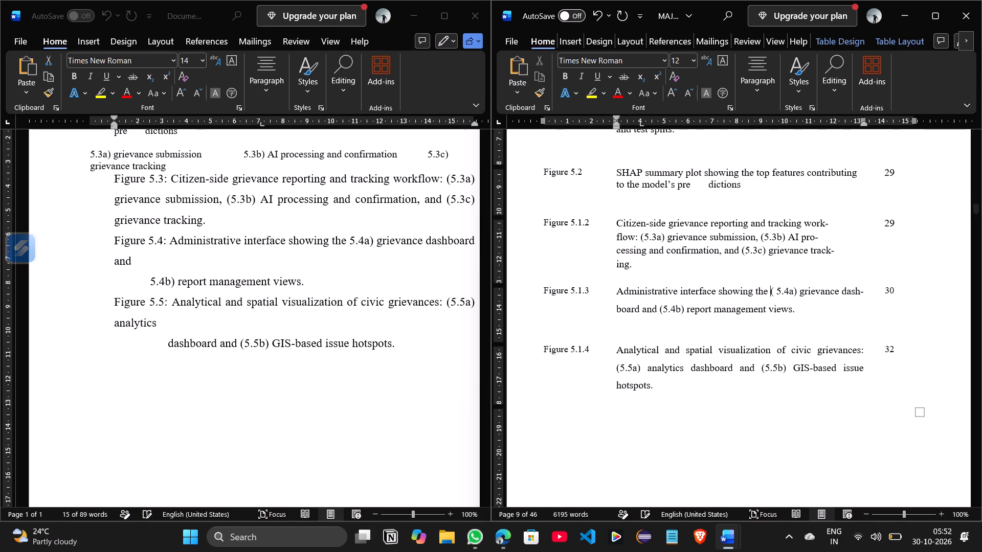
click(785, 310)
Renumber the Figure 5.1.2 entry in the List of Figures as Figure 5.3.
scroll(794, 395, down, 1)
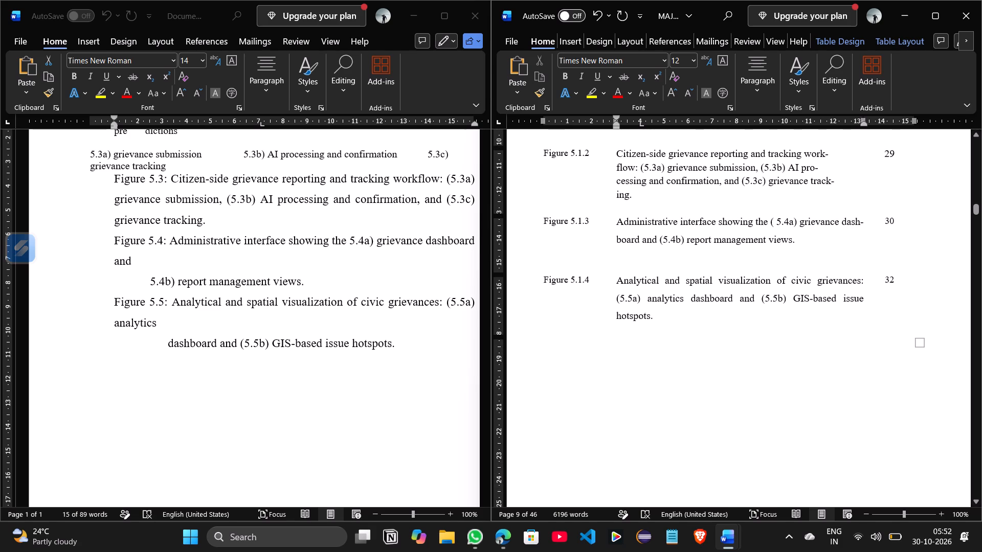
scroll(794, 395, up, 1)
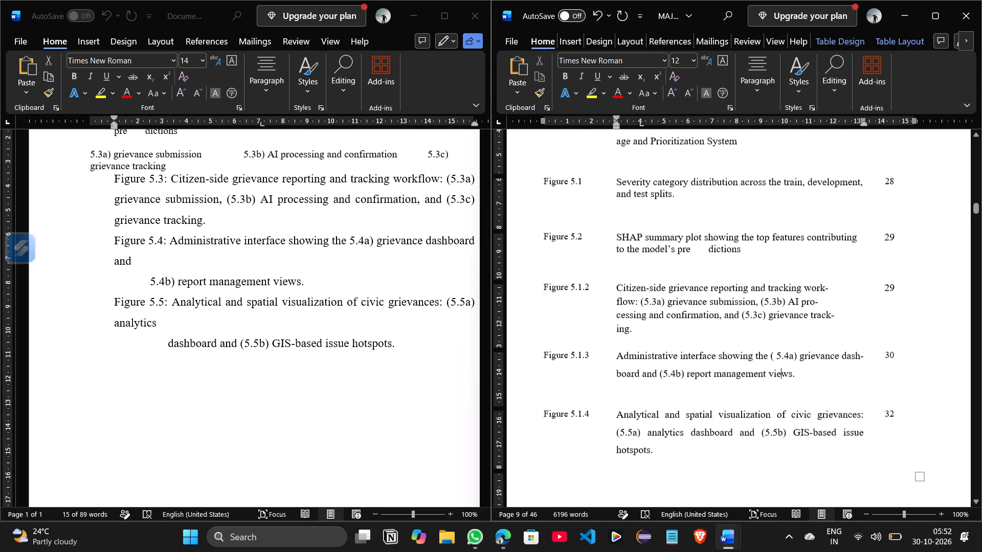
scroll(360, 296, up, 1)
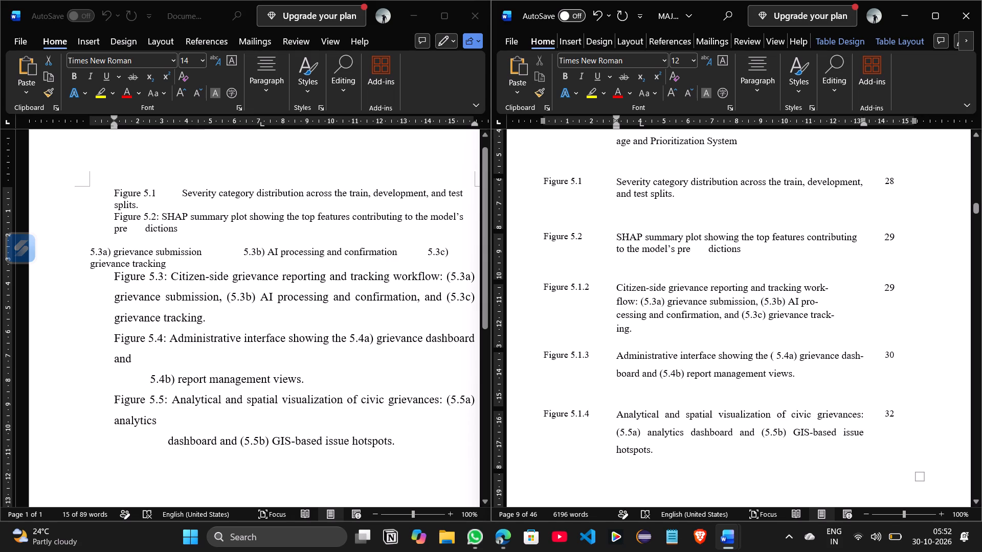
click(589, 289)
key(BackSpace)
key(BackSpace)
key(BackSpace)
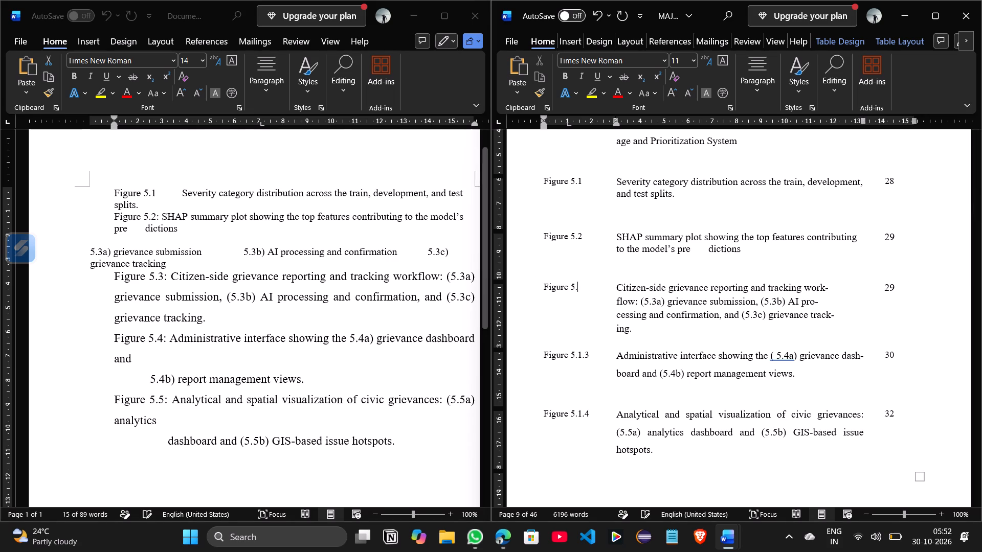
key(3)
Renumber the Figure 5.1.3 entry in the List of Figures as Figure 5.4.
click(591, 354)
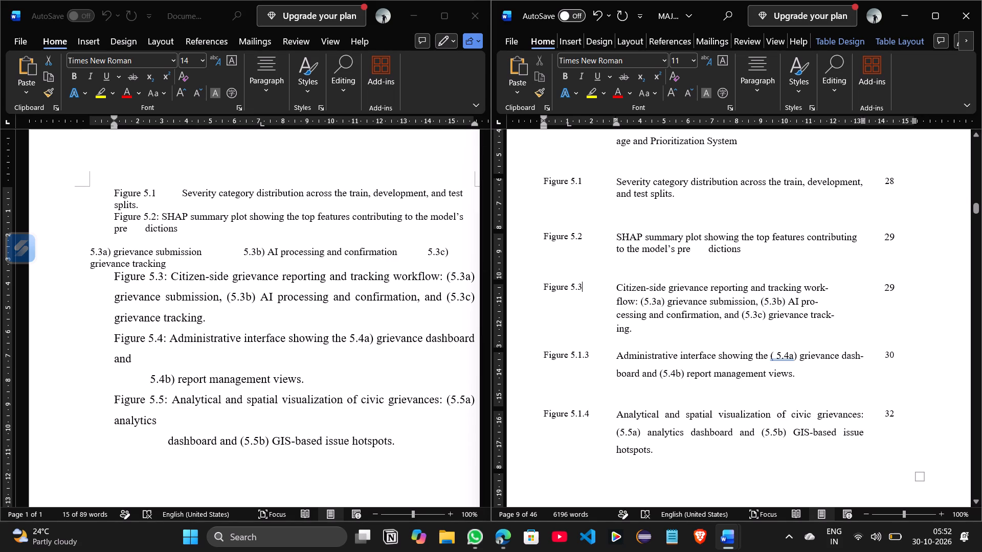
key(BackSpace)
key(BackSpace)
key(BackSpace)
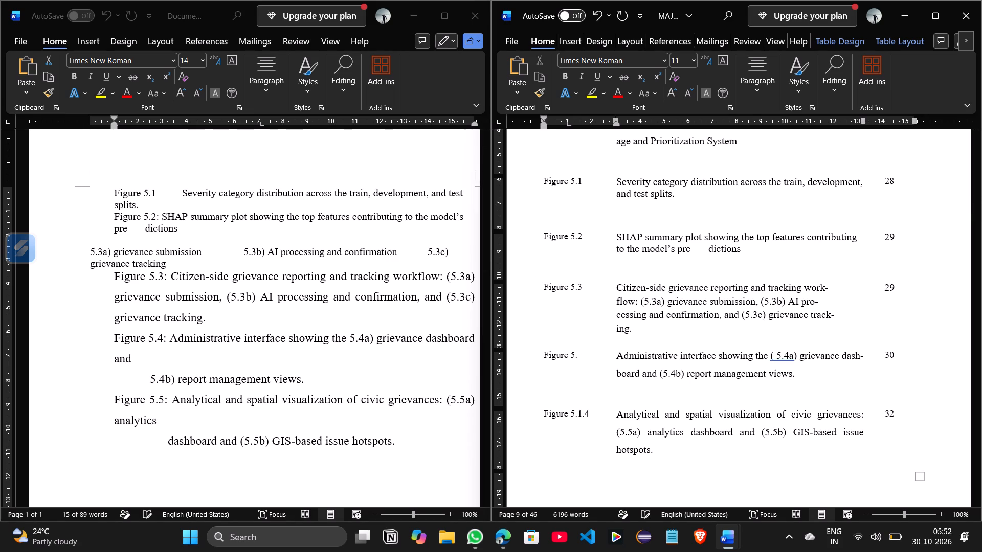
key(4)
Renumber the Figure 5.1.4 entry in the List of Figures as Figure 5.5.
click(591, 413)
key(BackSpace)
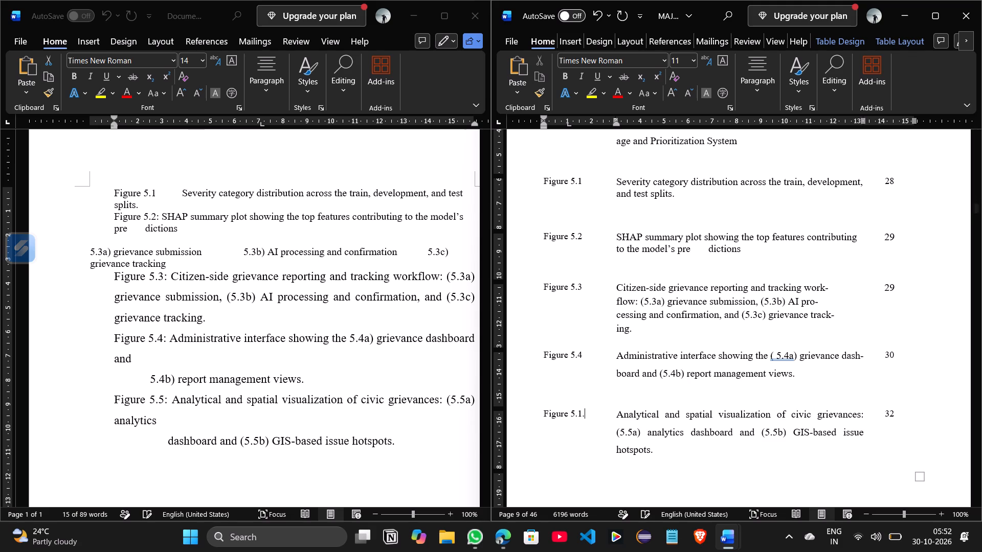
key(BackSpace)
key(BackSpace)
key(5)
Delete the stray space between the opening parenthesis and "5.4a)" in the Figure 5.4 name.
scroll(792, 442, down, 1)
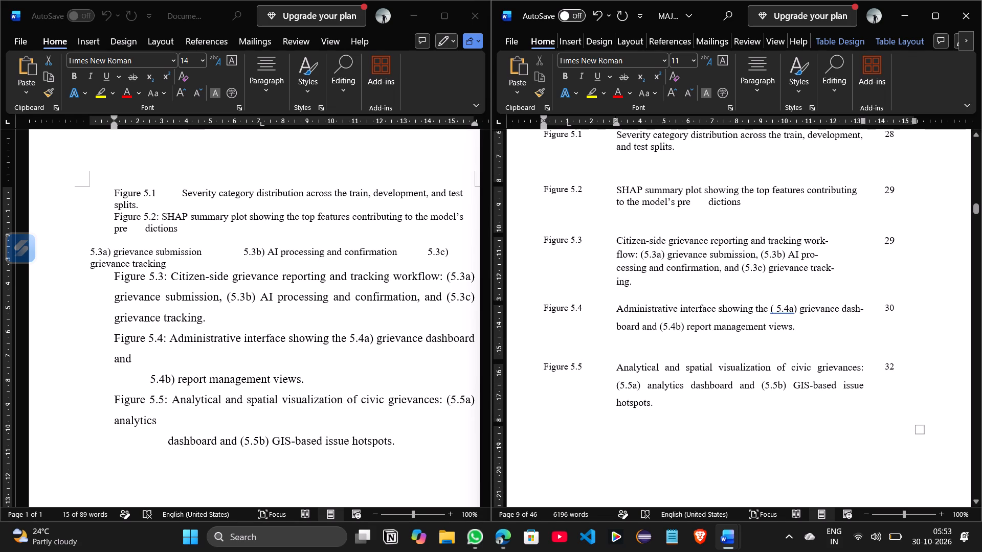
click(778, 311)
key(BackSpace)
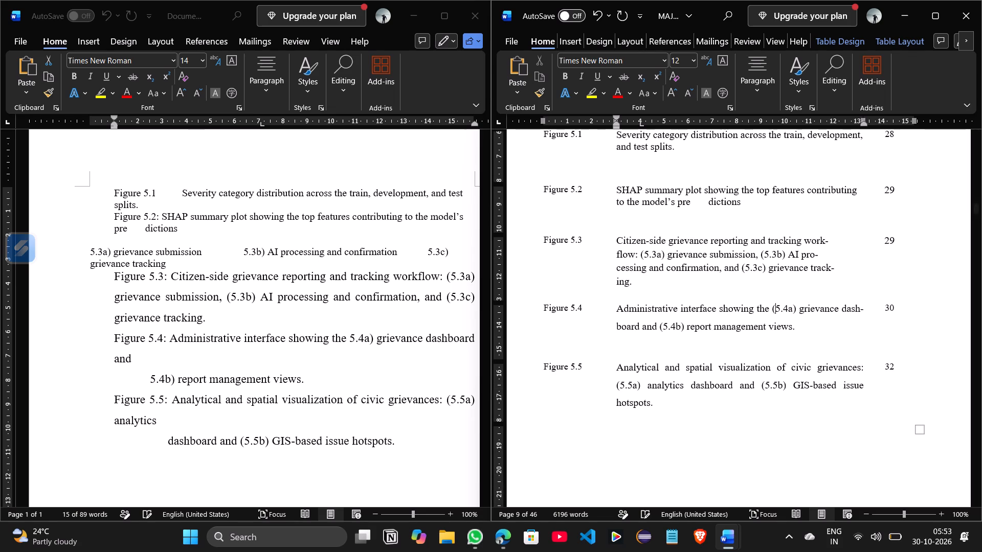
Review the front matter: abstract, table of contents, List of Figures and List of Tables.
scroll(769, 353, down, 3)
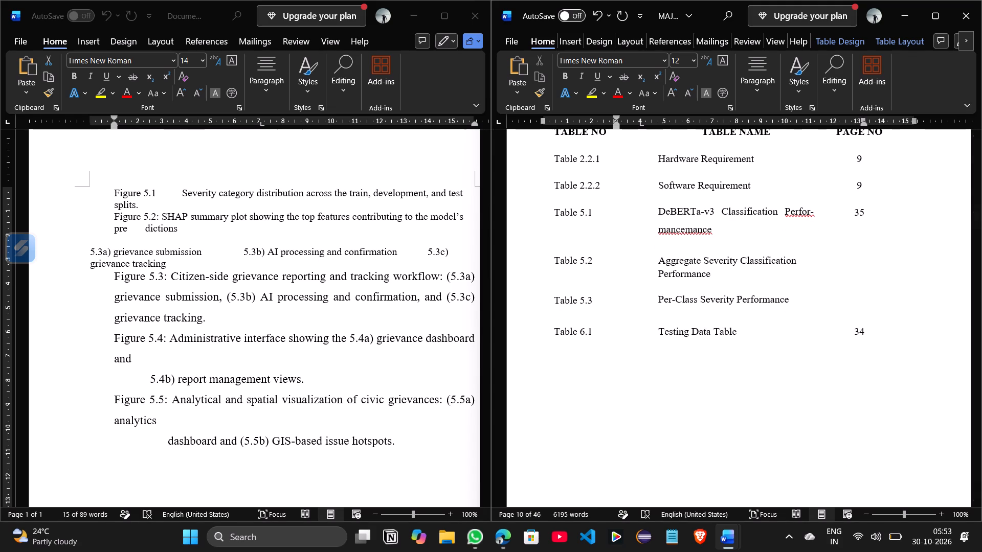
scroll(769, 353, up, 1)
click(769, 353)
scroll(769, 353, up, 1)
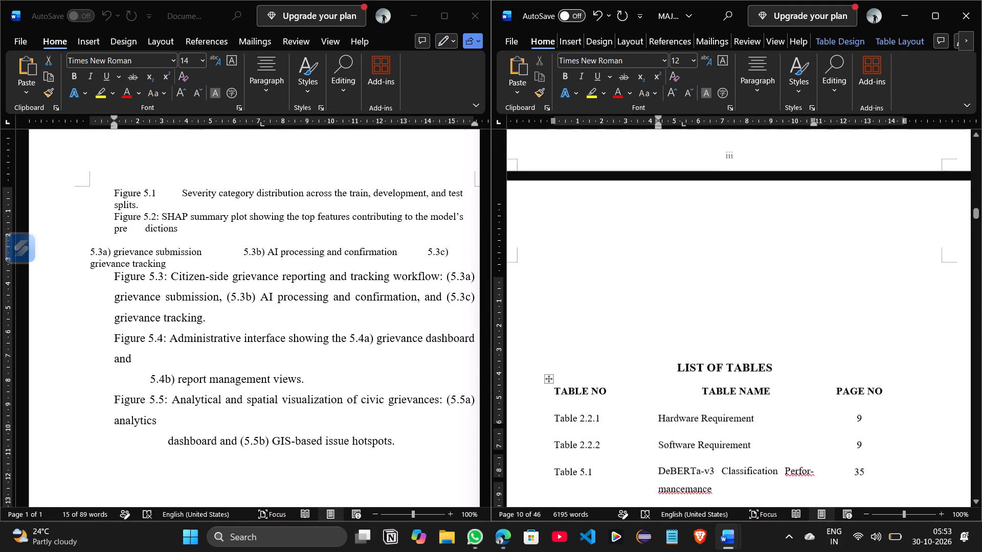
scroll(769, 353, up, 4)
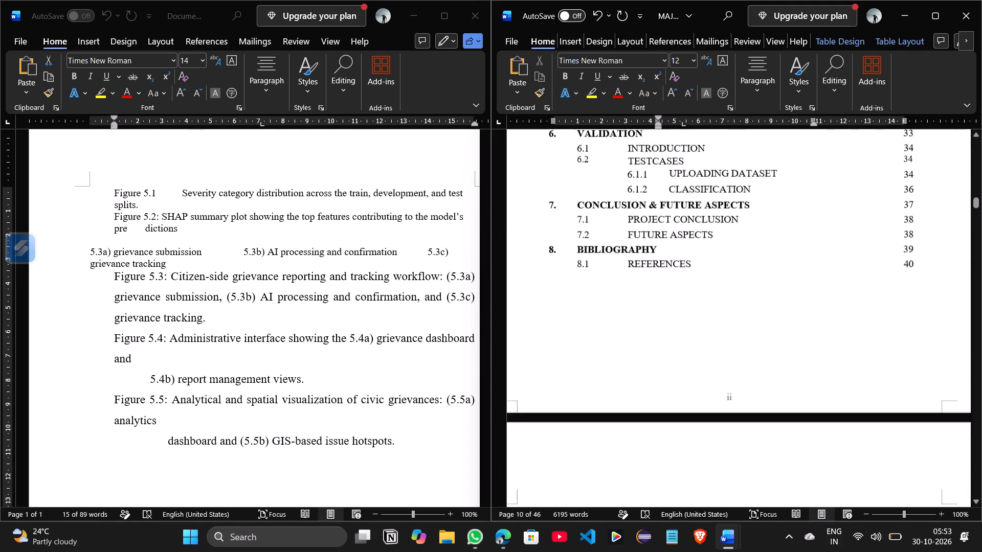
scroll(769, 353, up, 4)
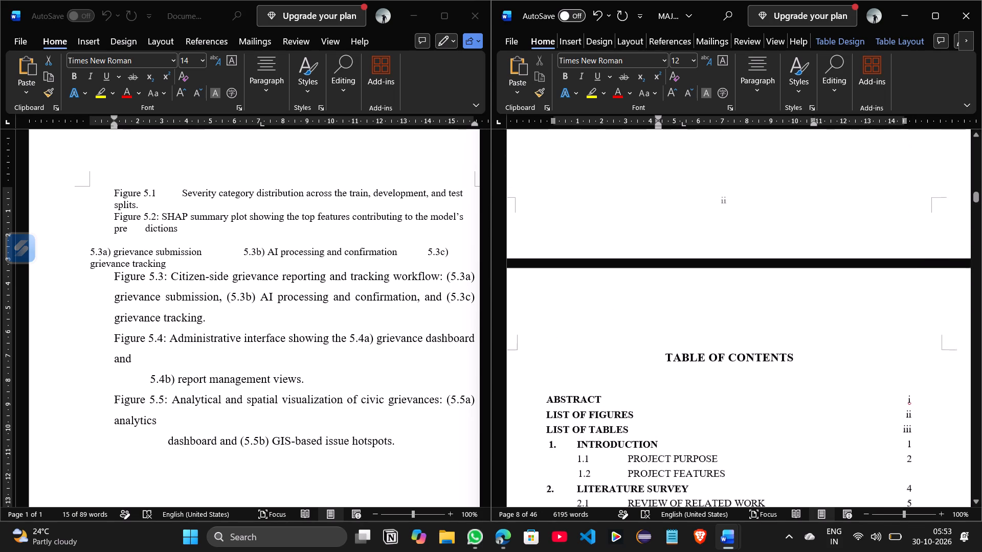
scroll(769, 353, up, 2)
scroll(769, 353, down, 2)
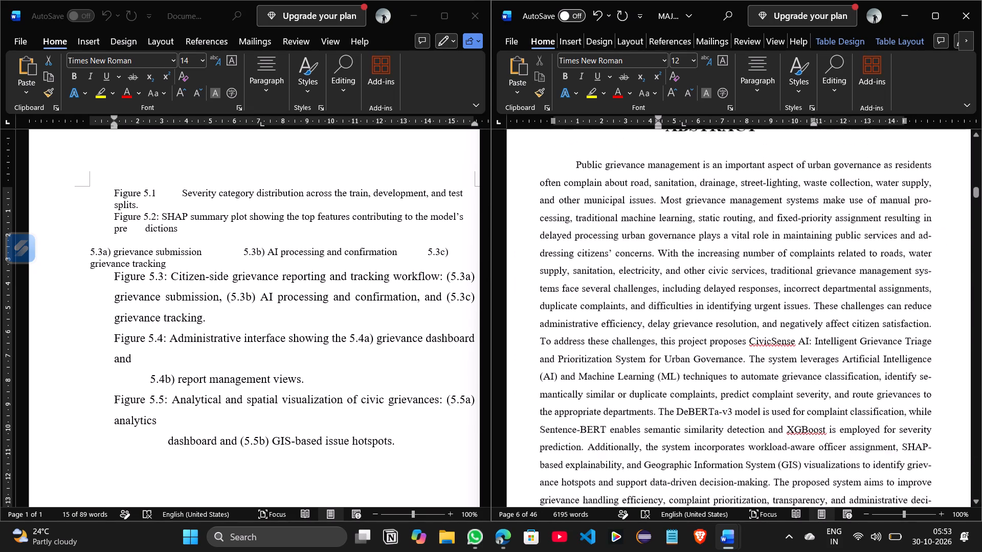
scroll(769, 353, down, 6)
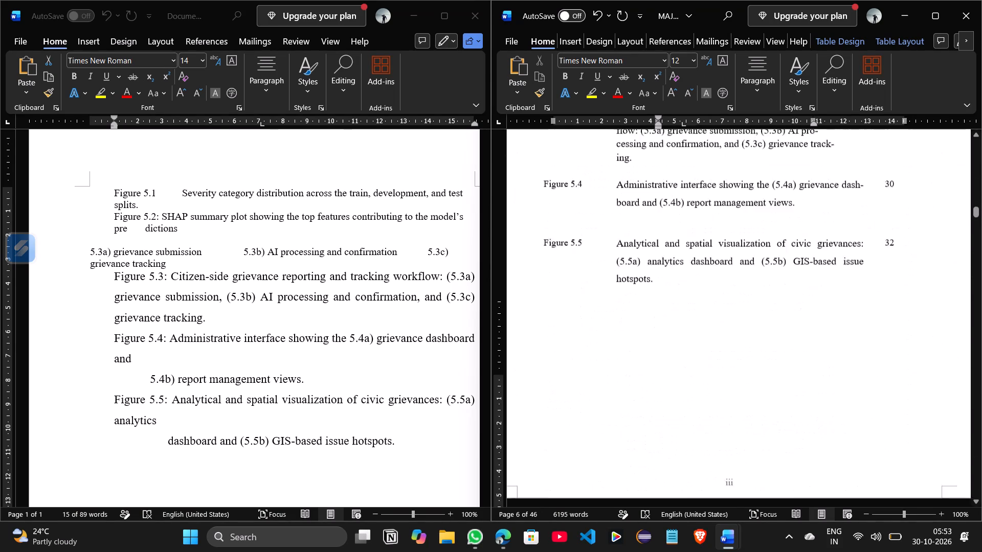
scroll(769, 353, right, 1)
scroll(769, 353, down, 2)
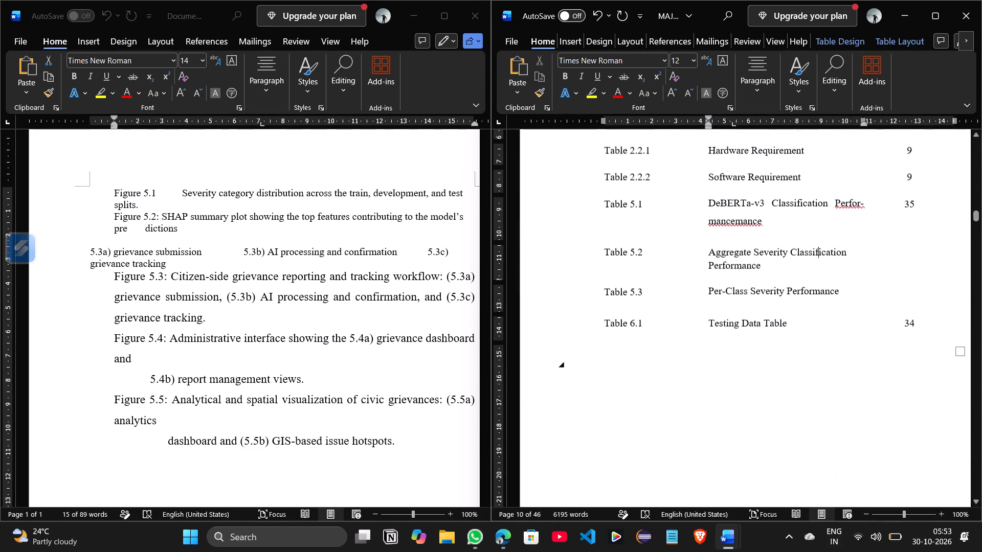
scroll(769, 353, down, 2)
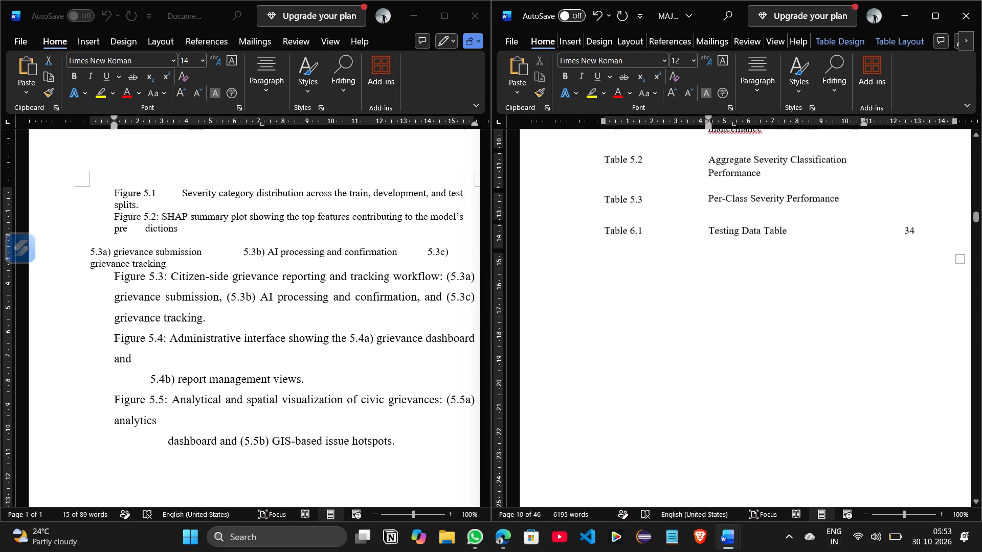
Review the report body from the Introduction chapter through the figures and results to the Conclusion title page.
scroll(769, 353, down, 2)
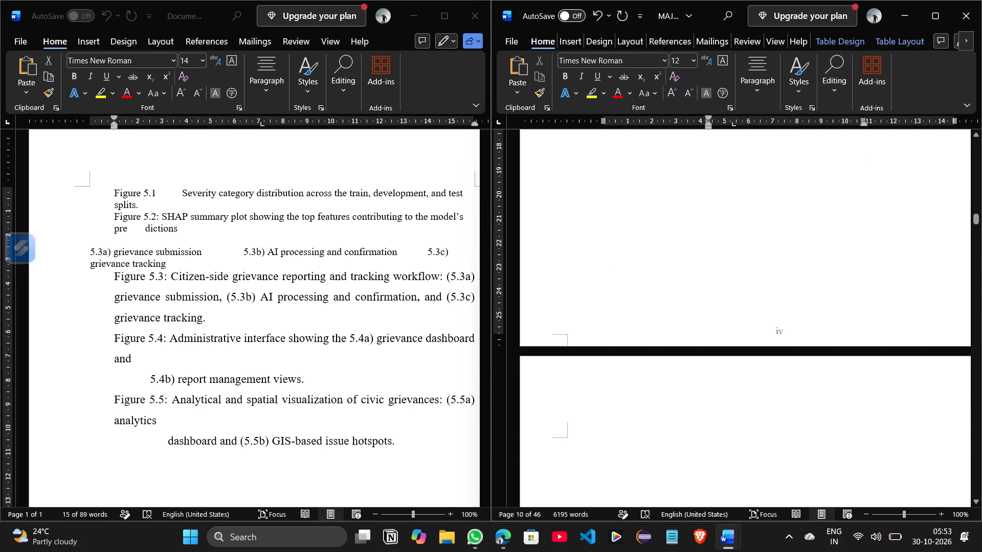
scroll(769, 353, down, 2)
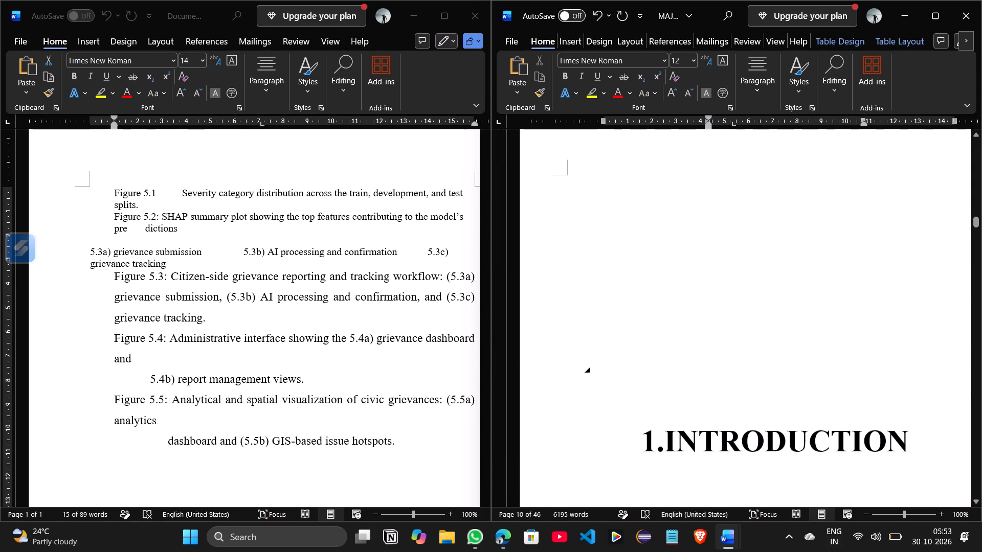
scroll(769, 353, down, 5)
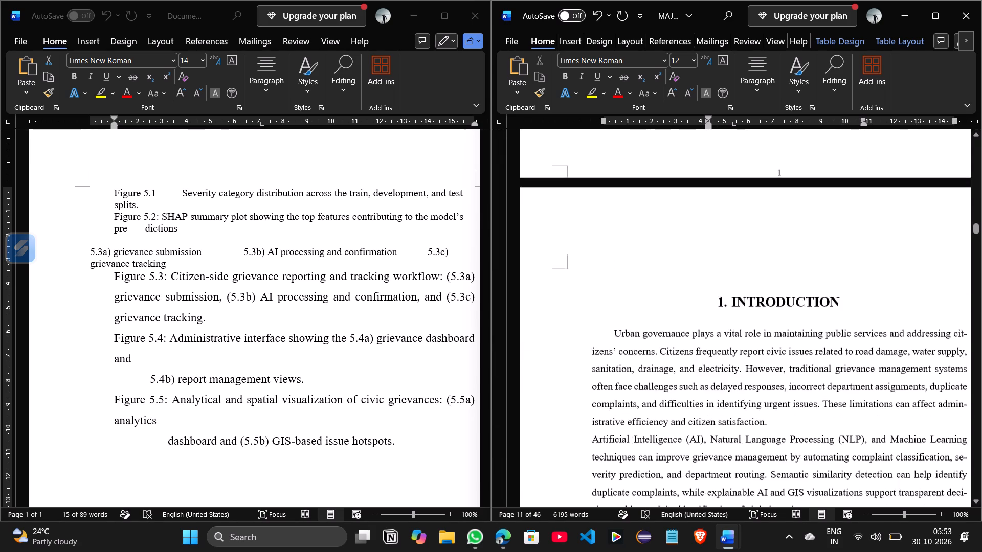
scroll(769, 353, down, 4)
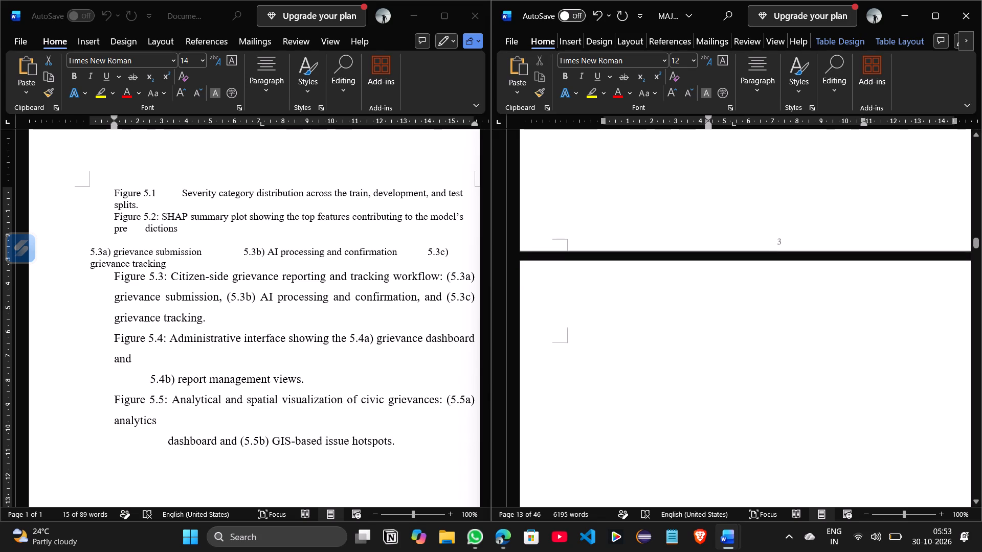
scroll(769, 353, down, 17)
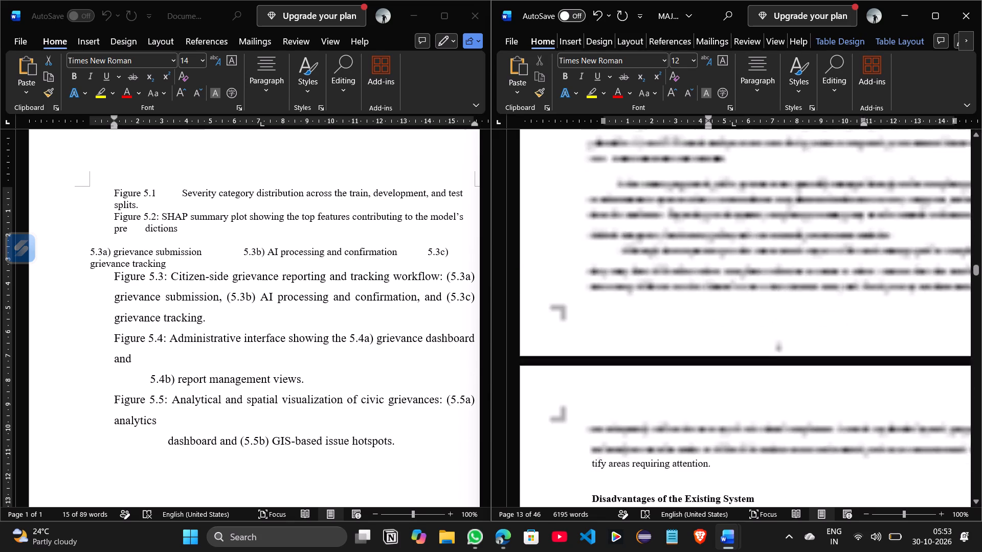
scroll(769, 353, down, 14)
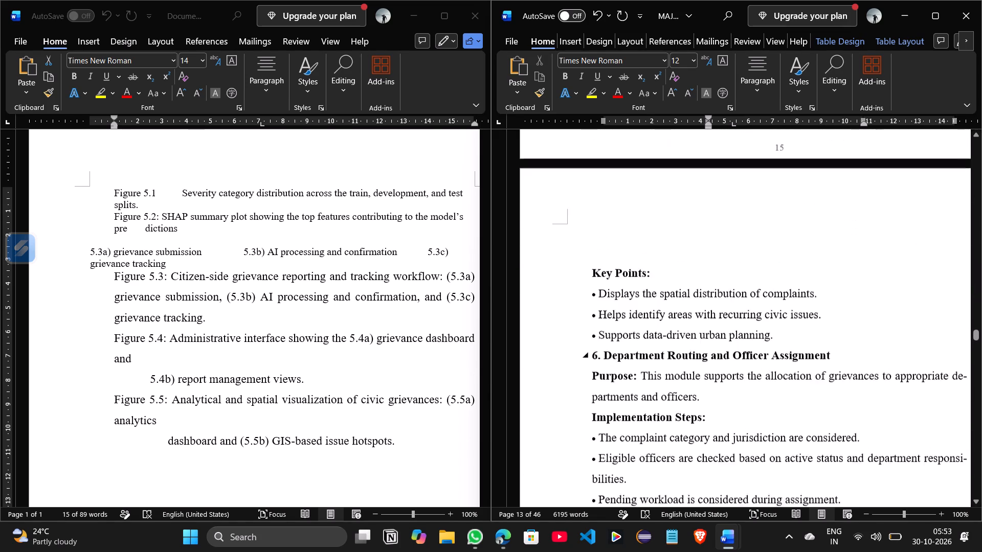
scroll(769, 353, down, 9)
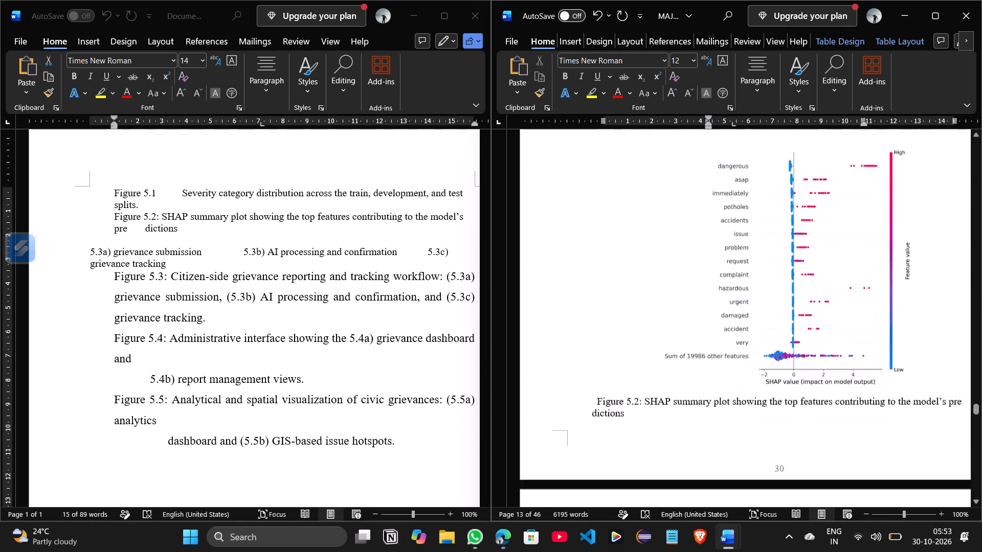
scroll(769, 353, down, 8)
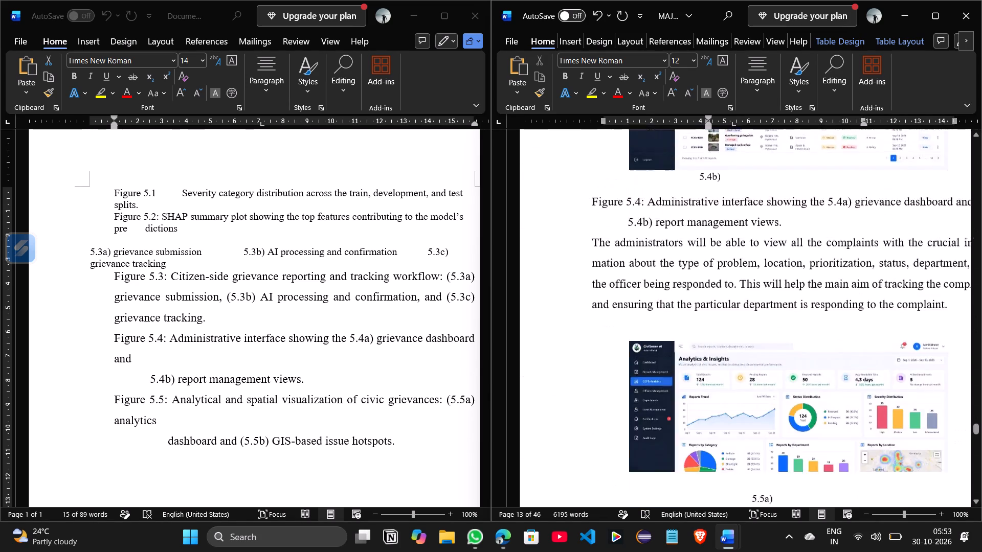
scroll(769, 353, down, 11)
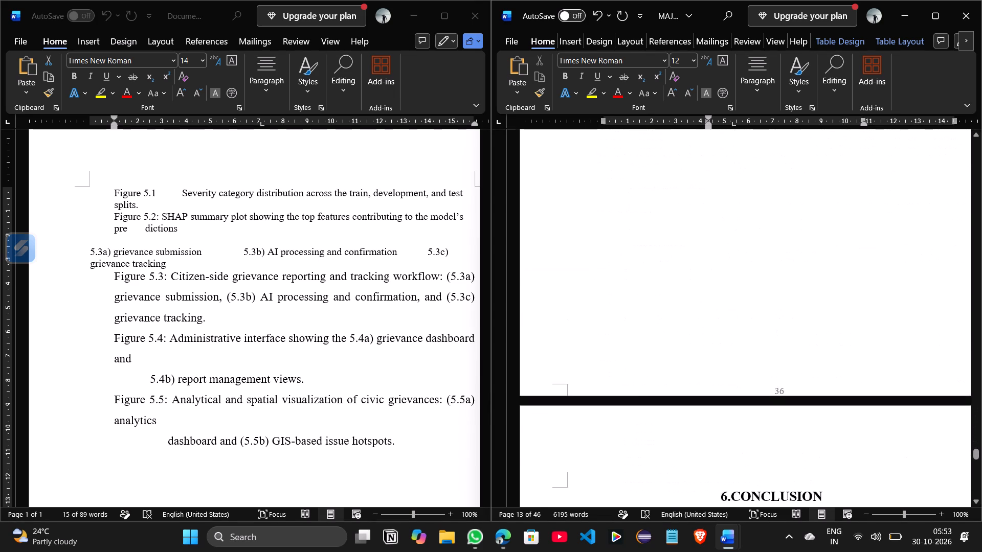
scroll(769, 353, up, 6)
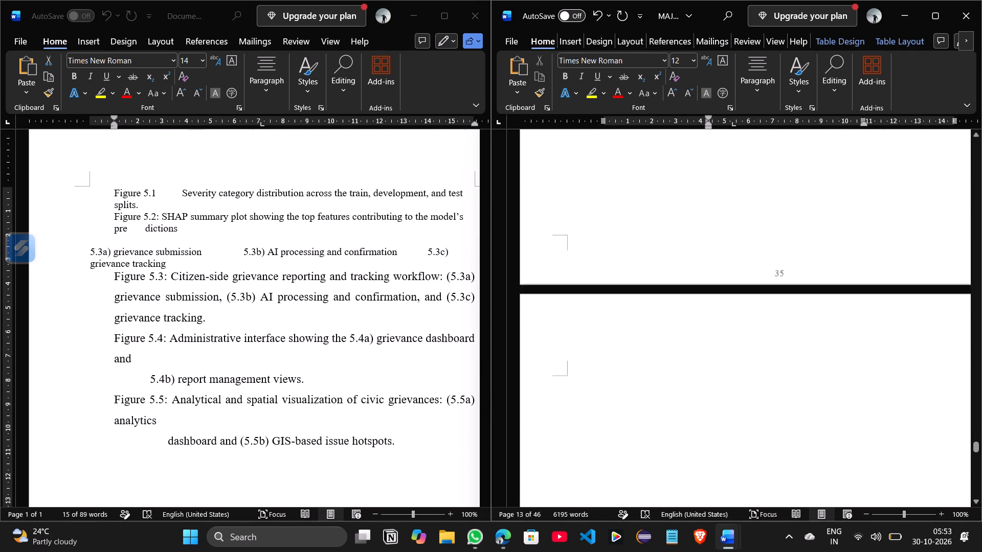
scroll(769, 353, up, 1)
scroll(769, 353, down, 3)
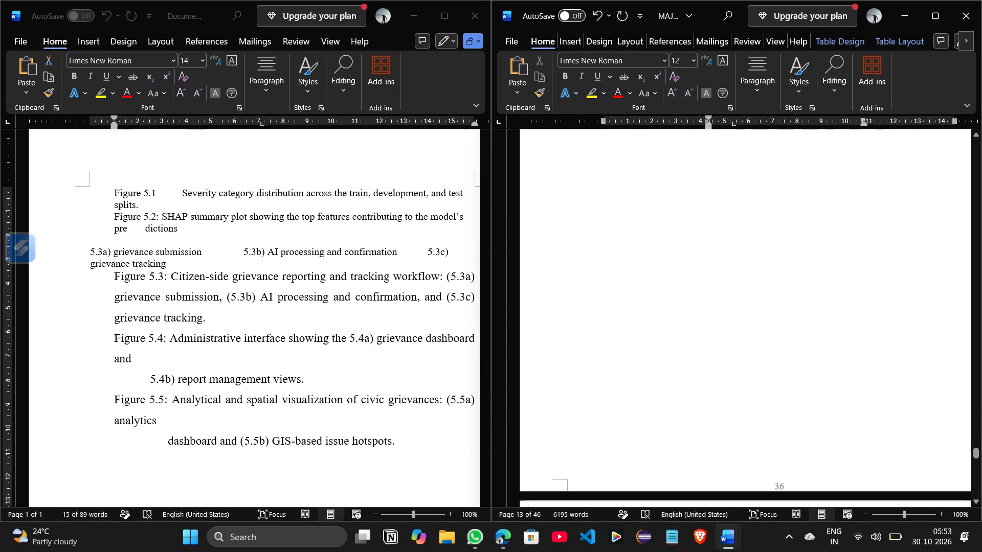
scroll(769, 353, down, 1)
scroll(769, 353, up, 3)
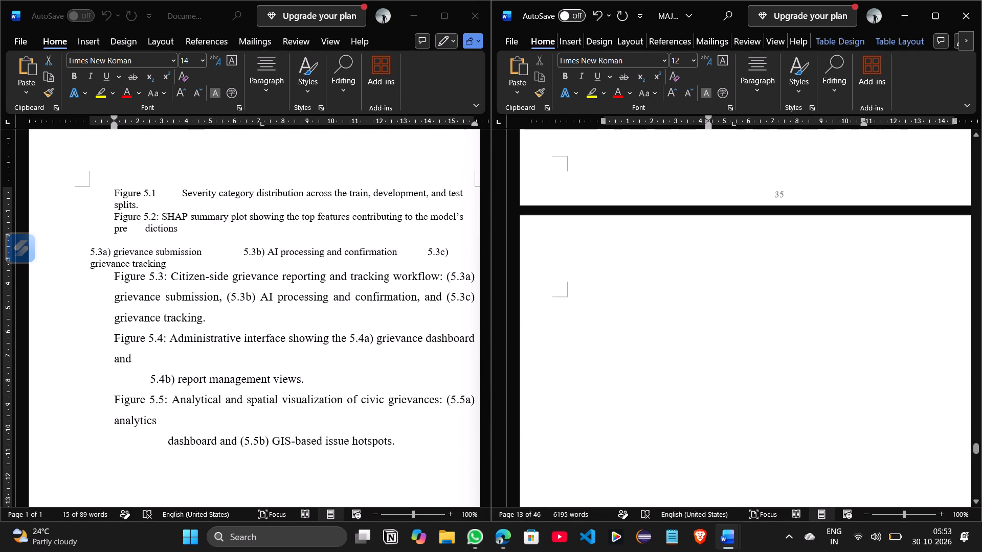
scroll(769, 353, up, 1)
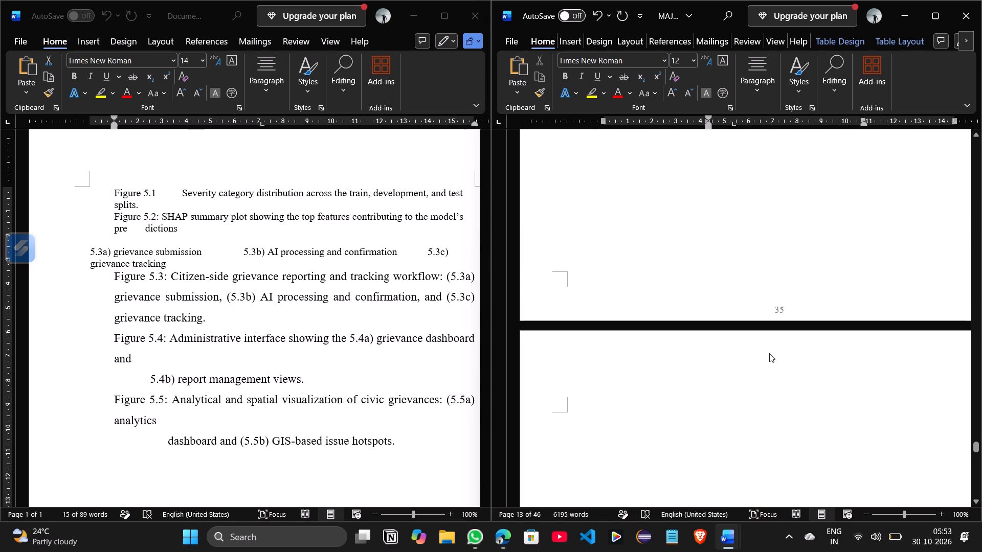
scroll(769, 353, up, 2)
scroll(769, 353, down, 4)
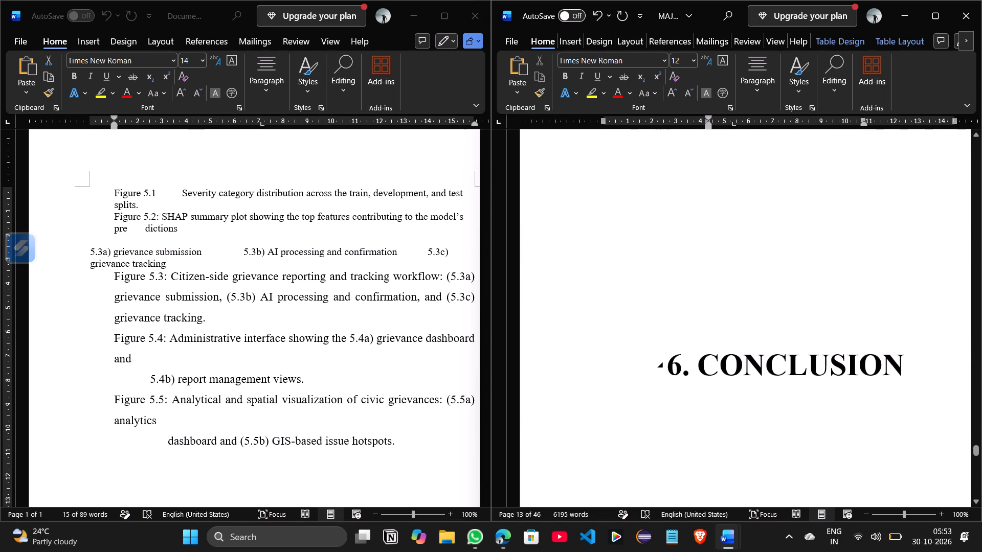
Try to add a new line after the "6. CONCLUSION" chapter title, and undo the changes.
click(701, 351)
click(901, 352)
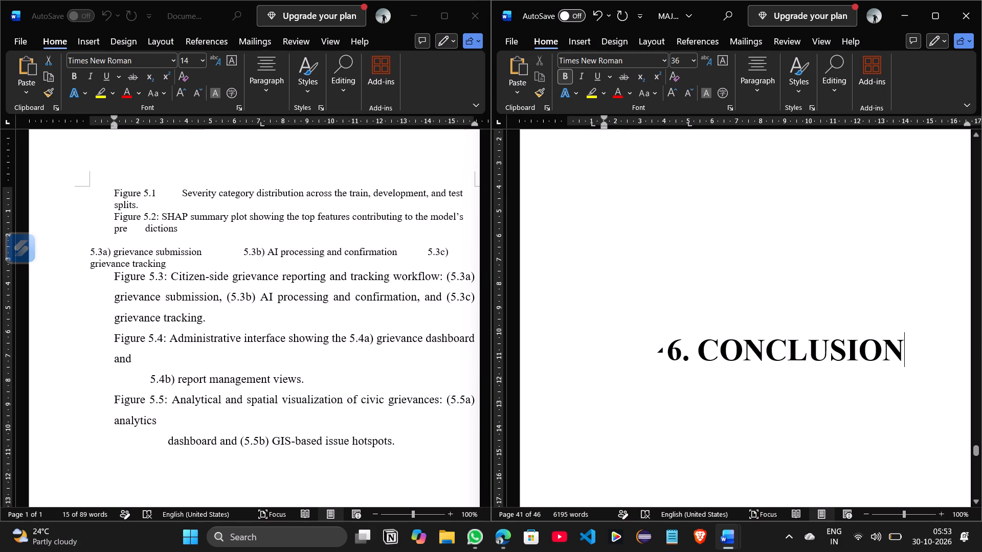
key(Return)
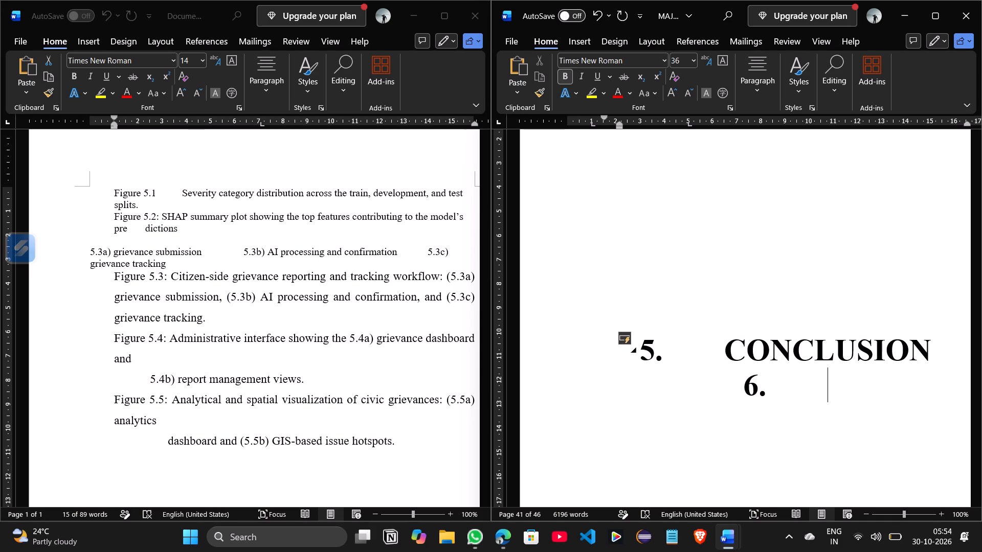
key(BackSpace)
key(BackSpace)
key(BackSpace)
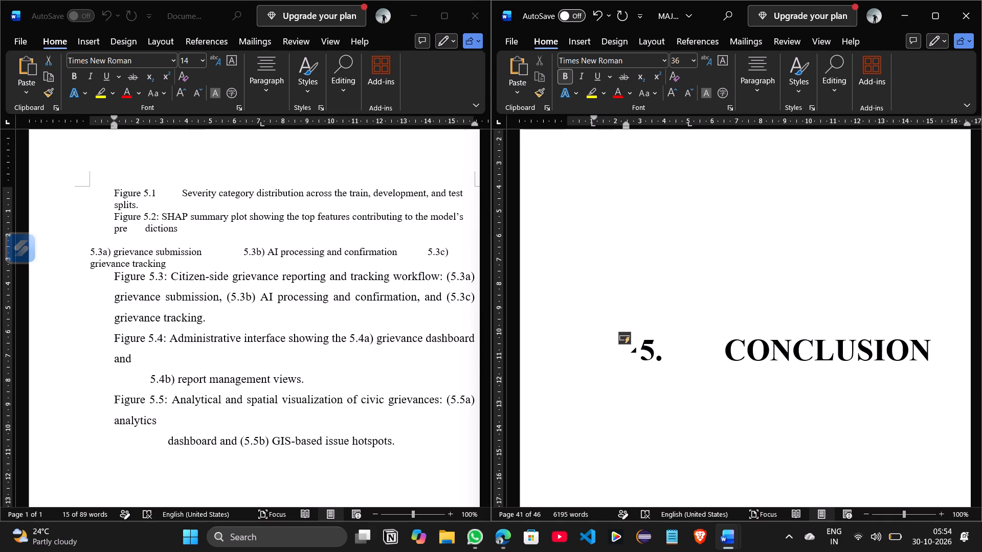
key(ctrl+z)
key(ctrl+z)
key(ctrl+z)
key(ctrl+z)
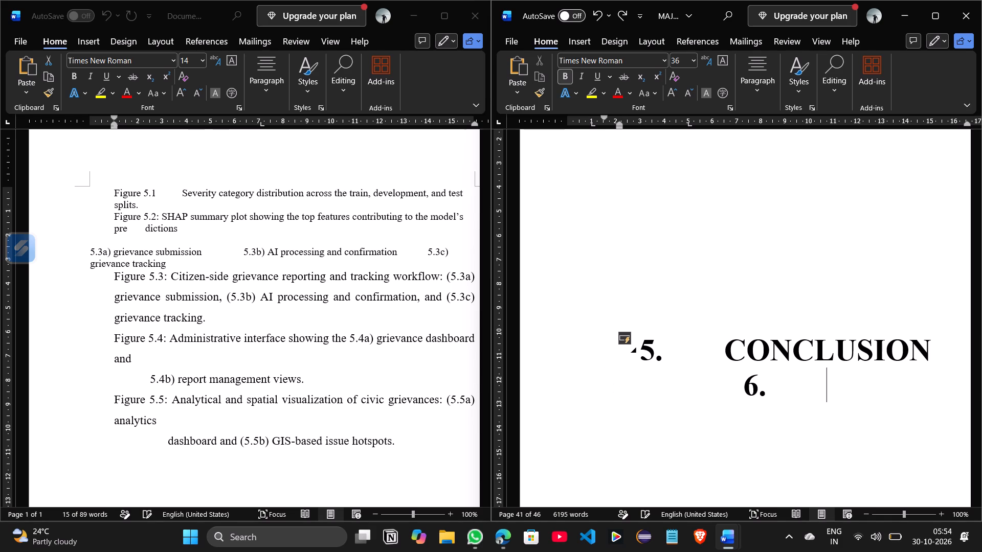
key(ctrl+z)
Examine the "5. RESULTS & DISCUSSION" title page and the pages between it and the Conclusion title page.
scroll(901, 352, up, 4)
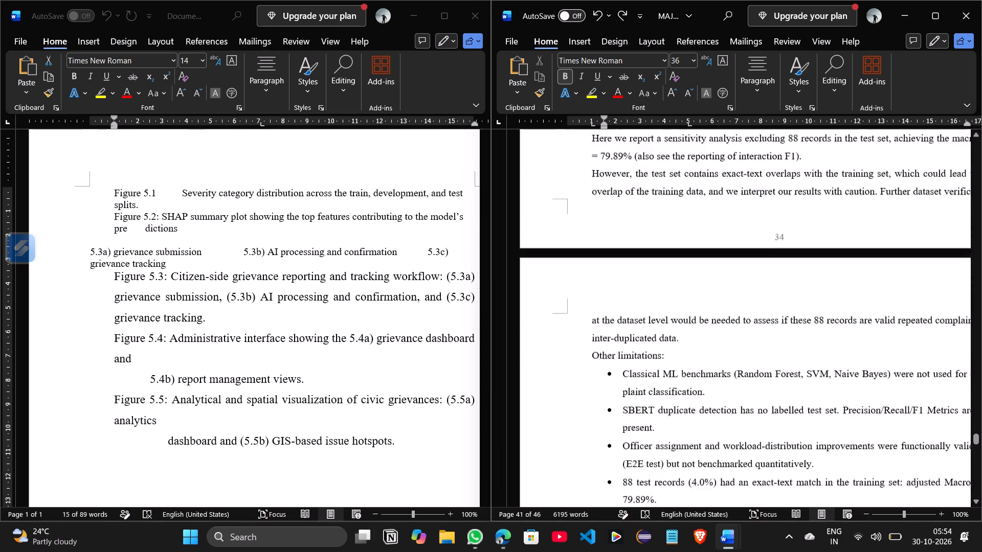
scroll(901, 352, up, 11)
scroll(901, 352, down, 8)
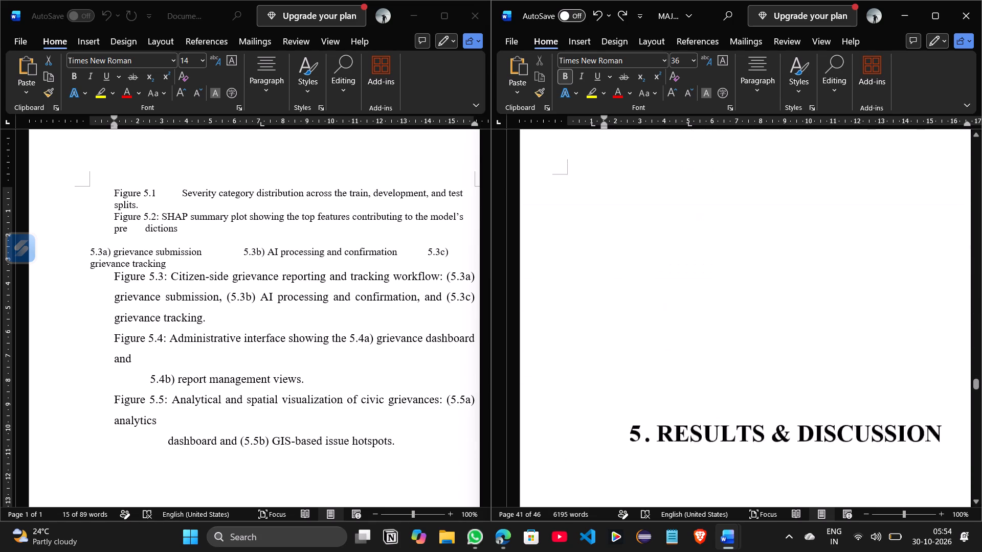
scroll(901, 352, down, 1)
scroll(901, 352, up, 3)
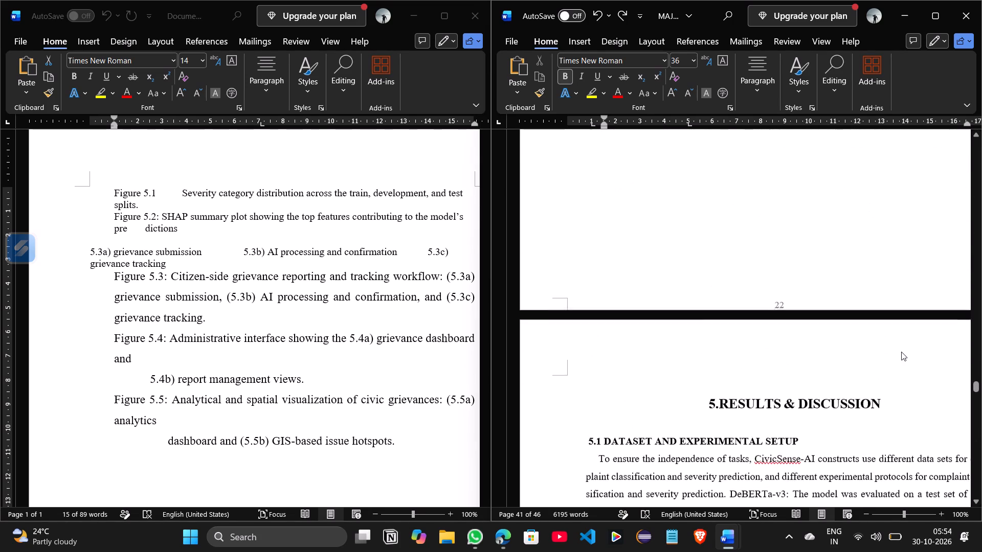
scroll(901, 352, up, 3)
scroll(901, 352, down, 2)
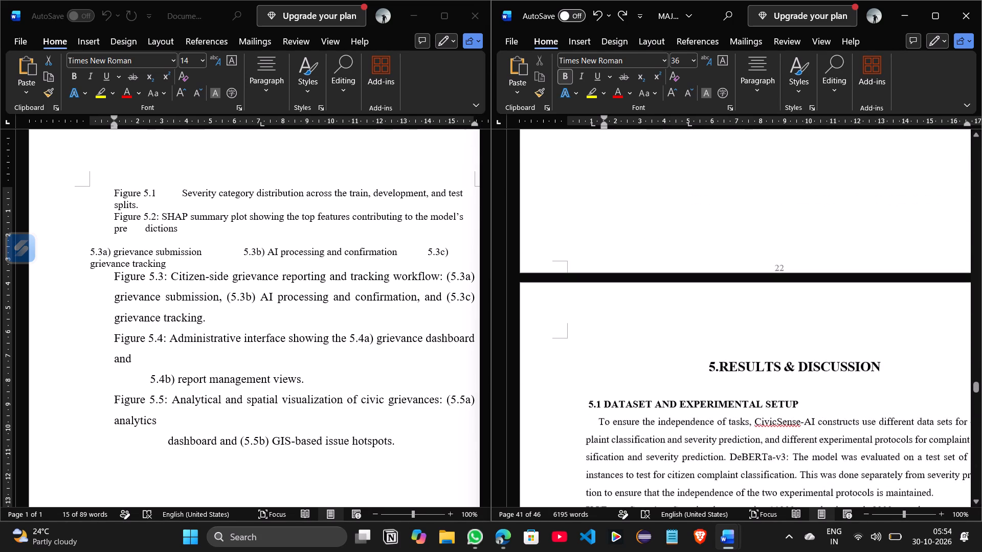
scroll(901, 352, up, 2)
scroll(901, 352, down, 12)
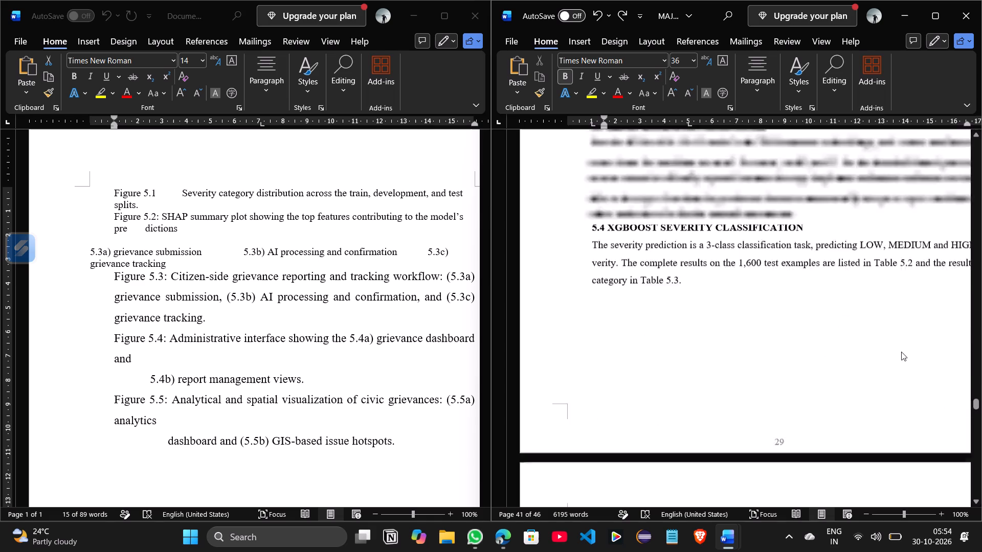
scroll(901, 352, down, 9)
scroll(901, 352, up, 2)
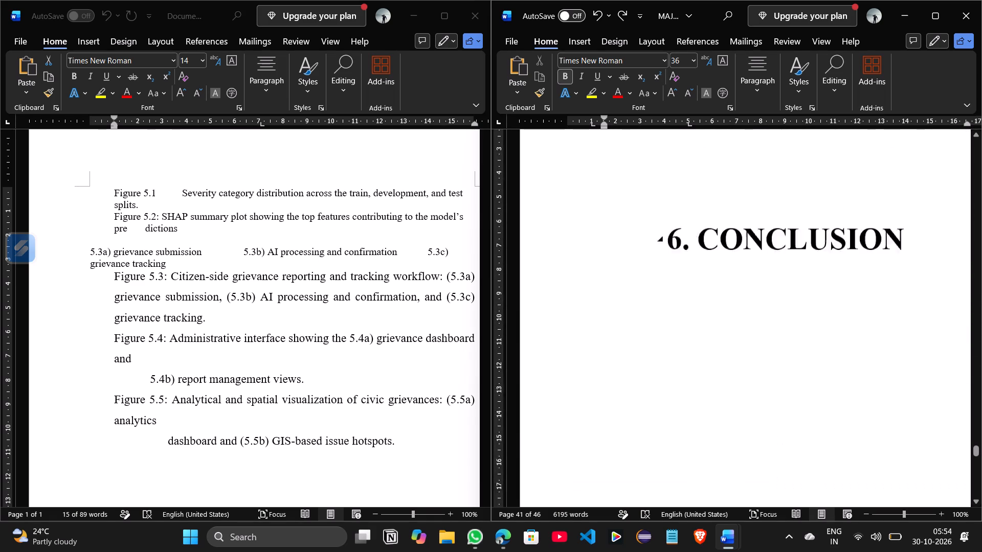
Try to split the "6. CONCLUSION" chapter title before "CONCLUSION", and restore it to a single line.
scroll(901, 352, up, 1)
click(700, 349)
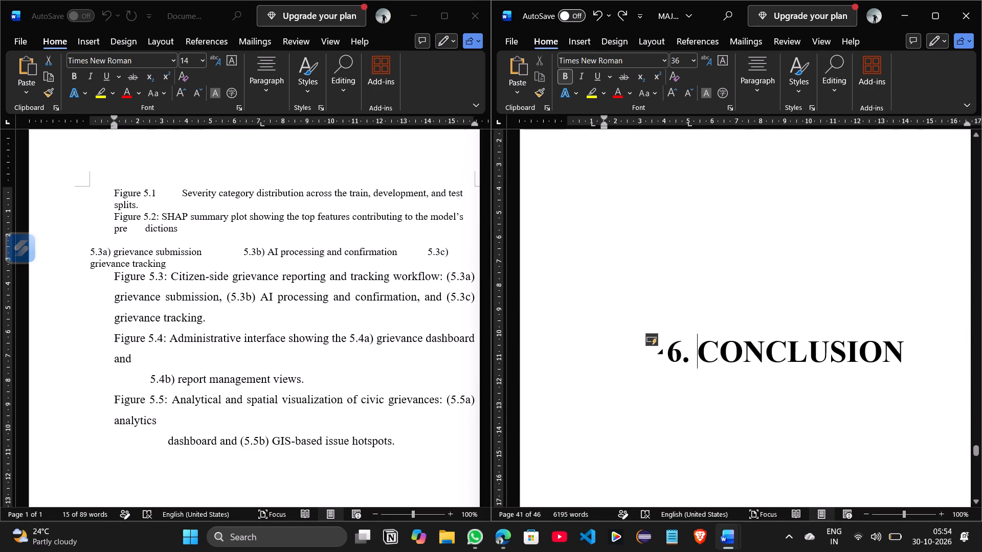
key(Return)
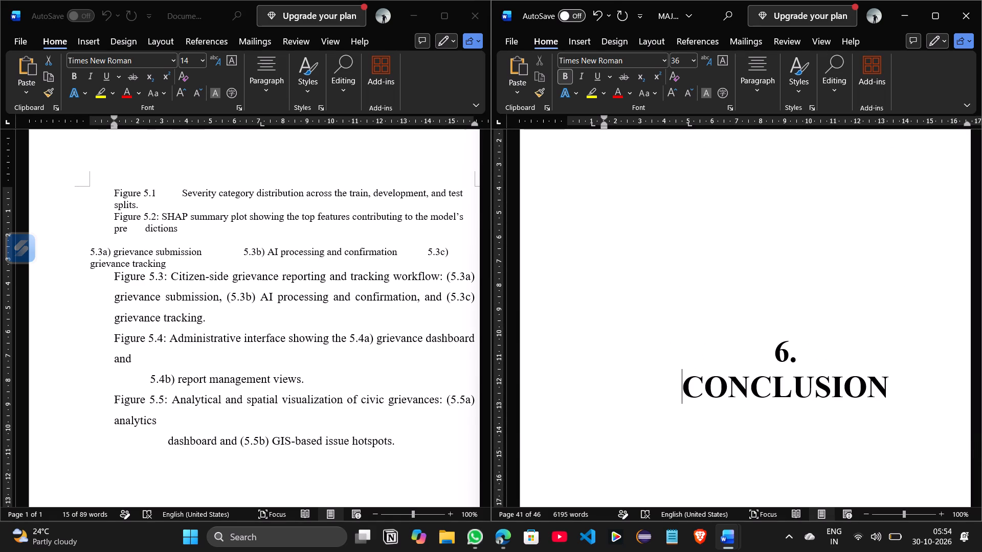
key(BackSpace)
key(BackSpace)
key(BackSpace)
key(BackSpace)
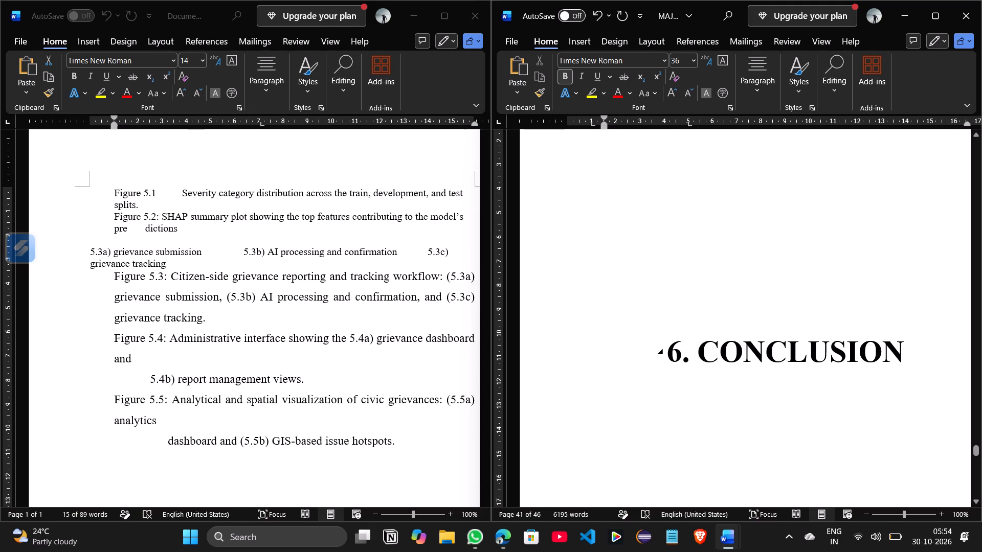
Return to the end of the results chapter's limitations list and maximize the report window.
scroll(700, 313, up, 1)
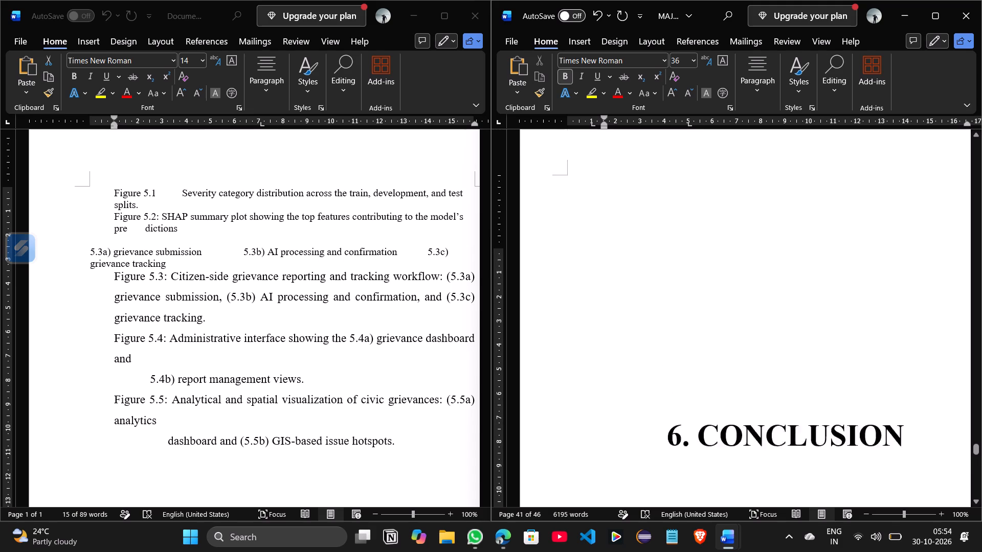
scroll(700, 313, up, 1)
scroll(700, 313, down, 1)
scroll(700, 313, up, 4)
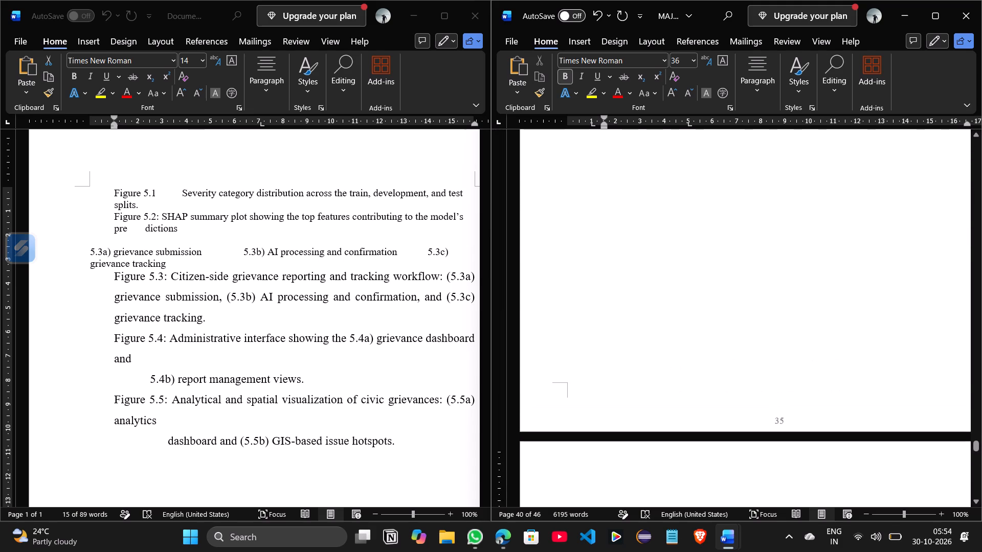
scroll(750, 283, up, 2)
click(700, 282)
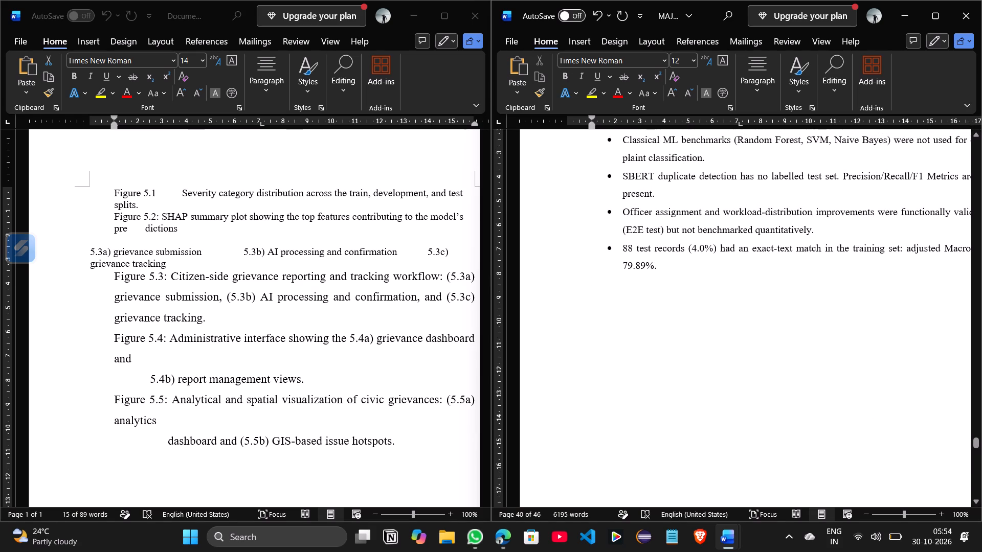
click(934, 19)
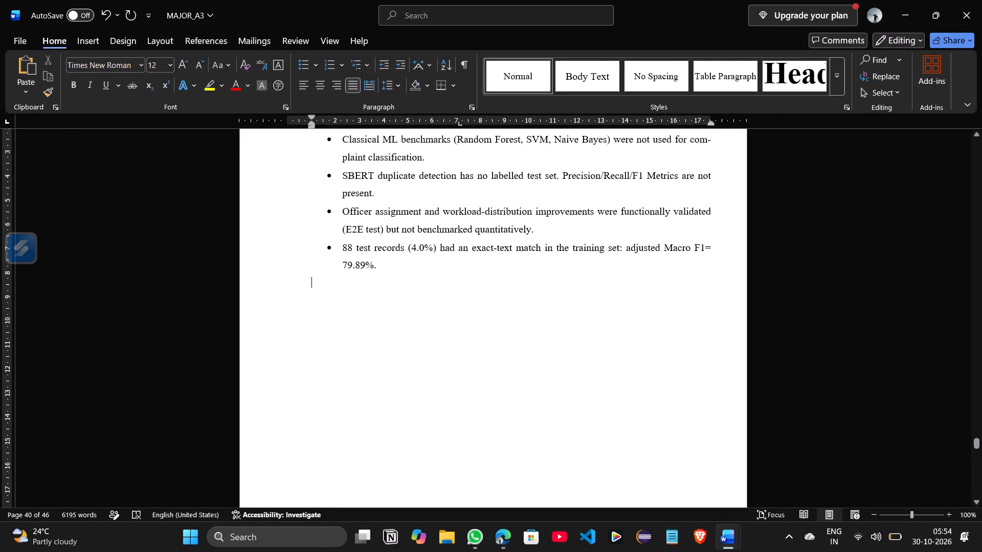
Insert a page break near the bottom of page 35, below the results chapter's last bullet list.
scroll(300, 329, down, 2)
click(349, 342)
scroll(349, 342, up, 1)
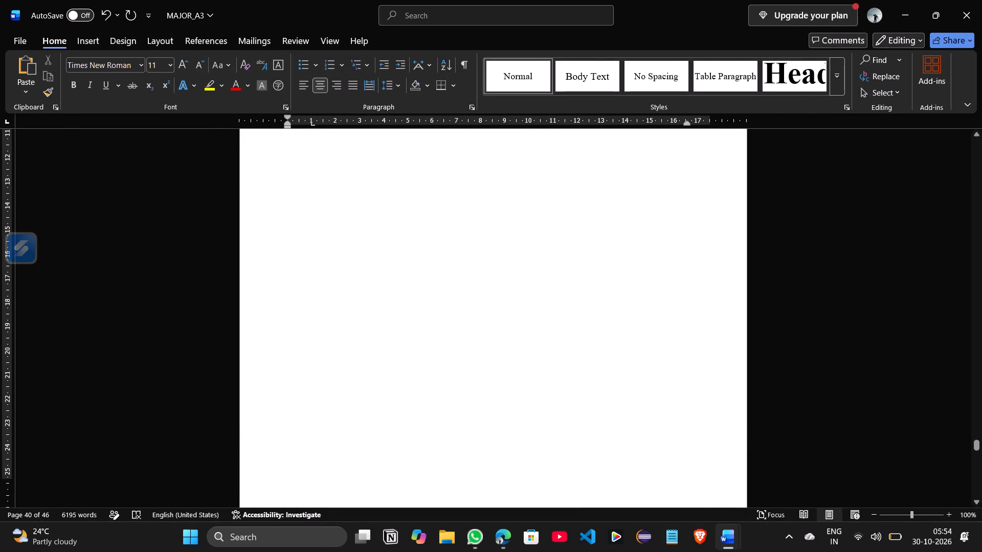
scroll(349, 342, up, 1)
scroll(348, 327, down, 3)
double_click(334, 325)
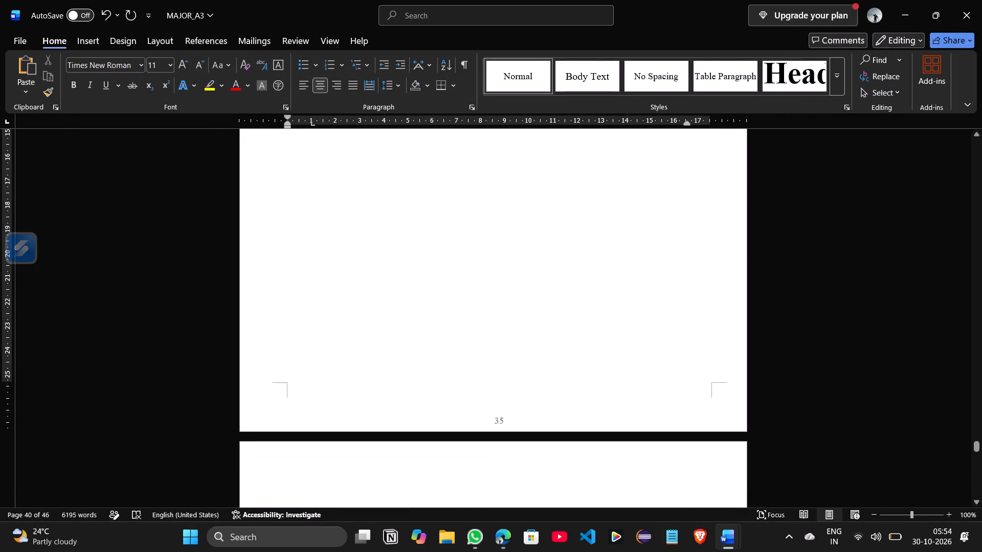
double_click(329, 365)
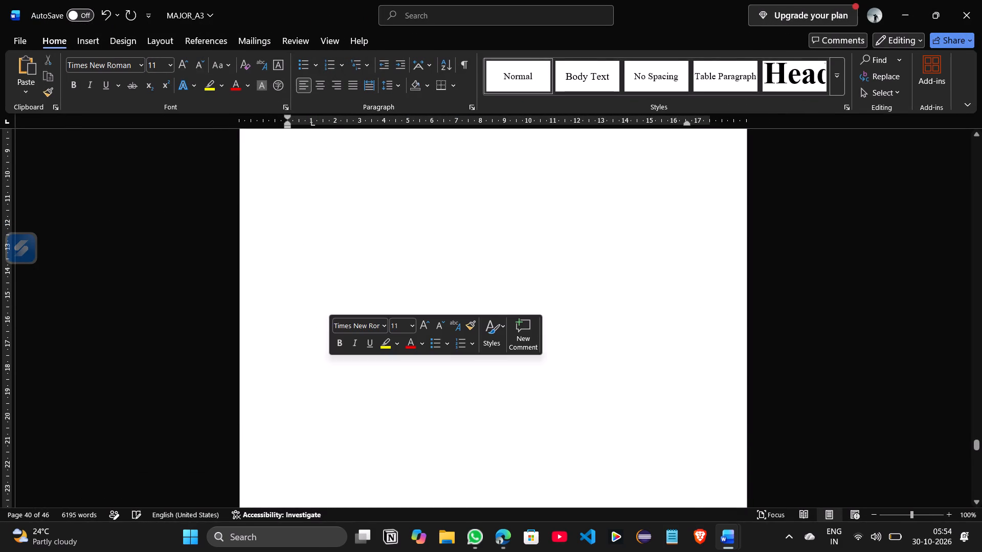
scroll(329, 365, down, 2)
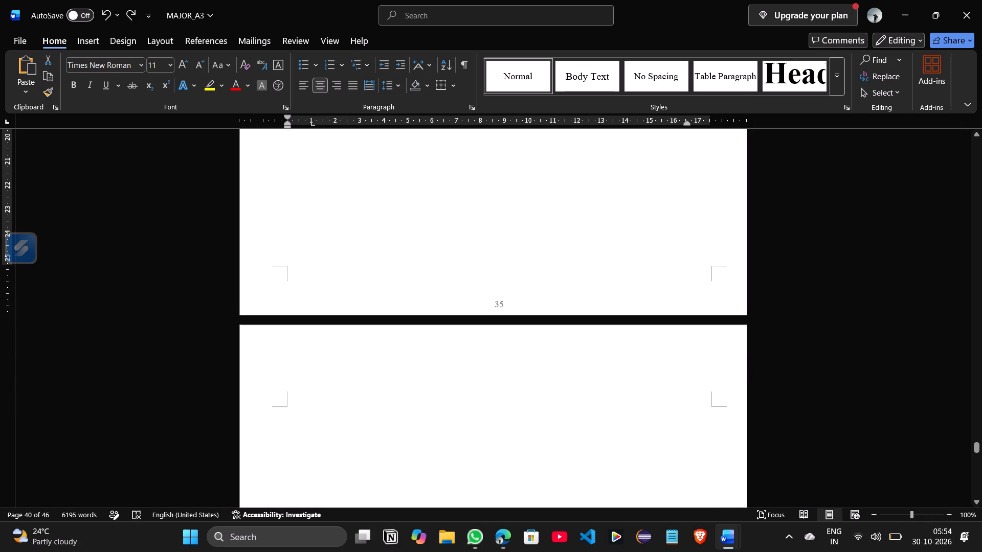
double_click(317, 255)
scroll(317, 255, down, 1)
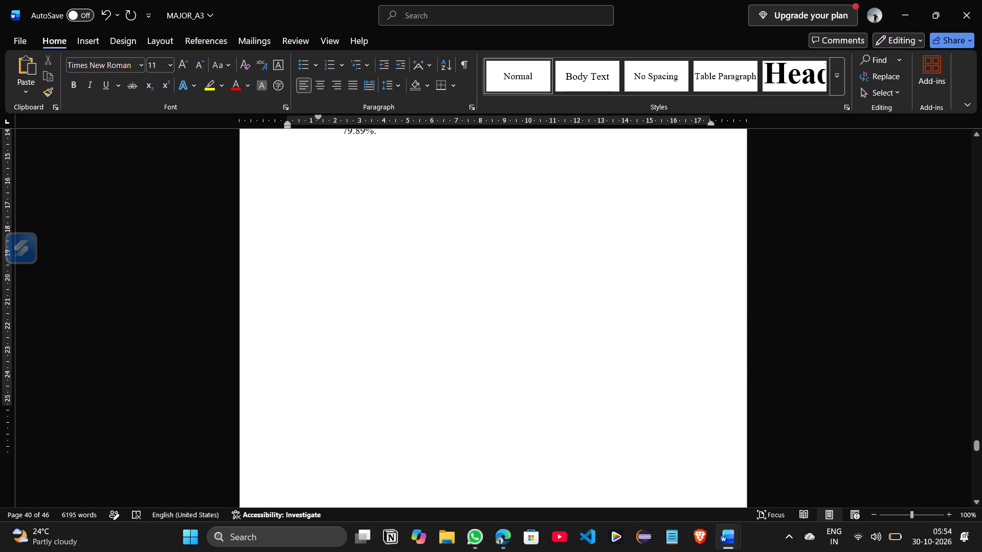
double_click(336, 341)
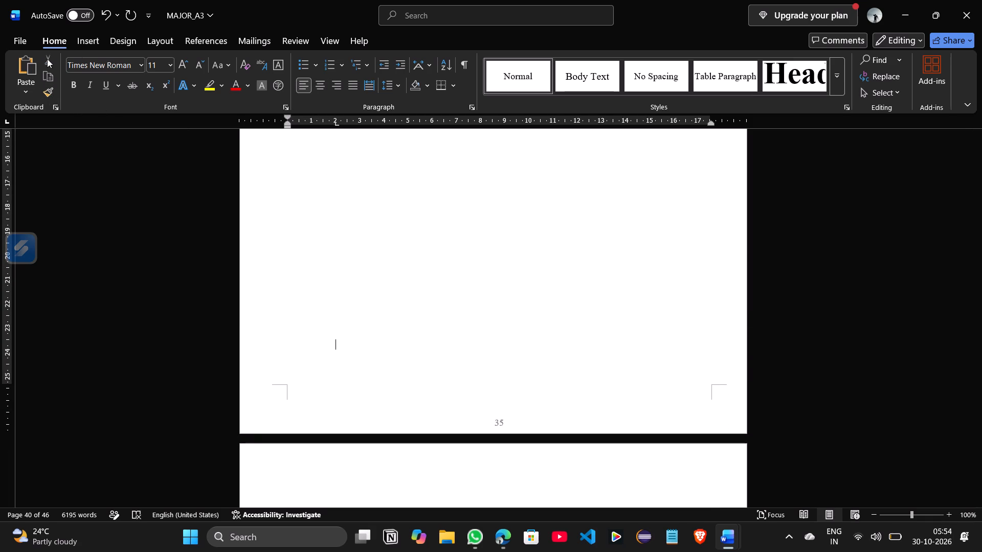
click(82, 49)
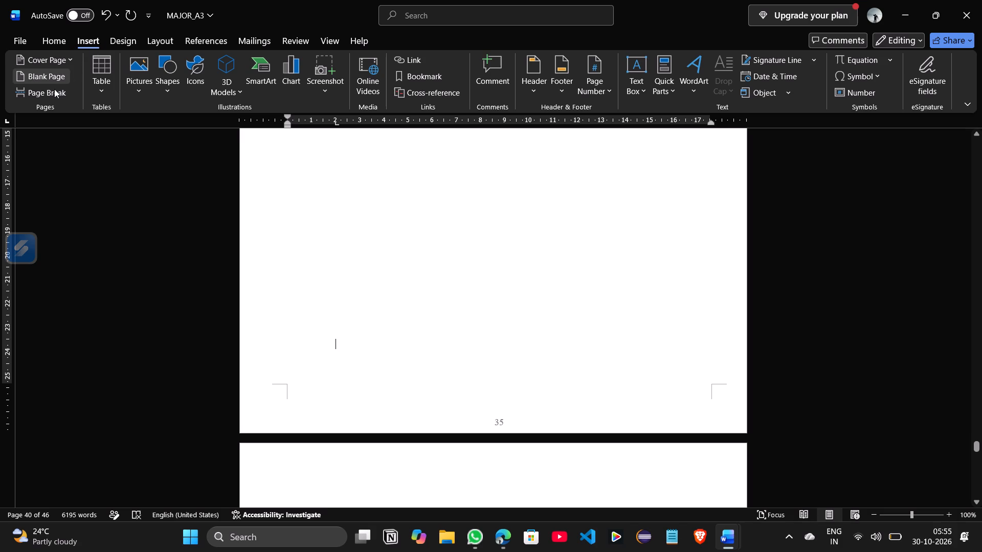
click(54, 89)
Examine the pages from the new page break through the "6. CONCLUSION" title page.
scroll(404, 271, down, 2)
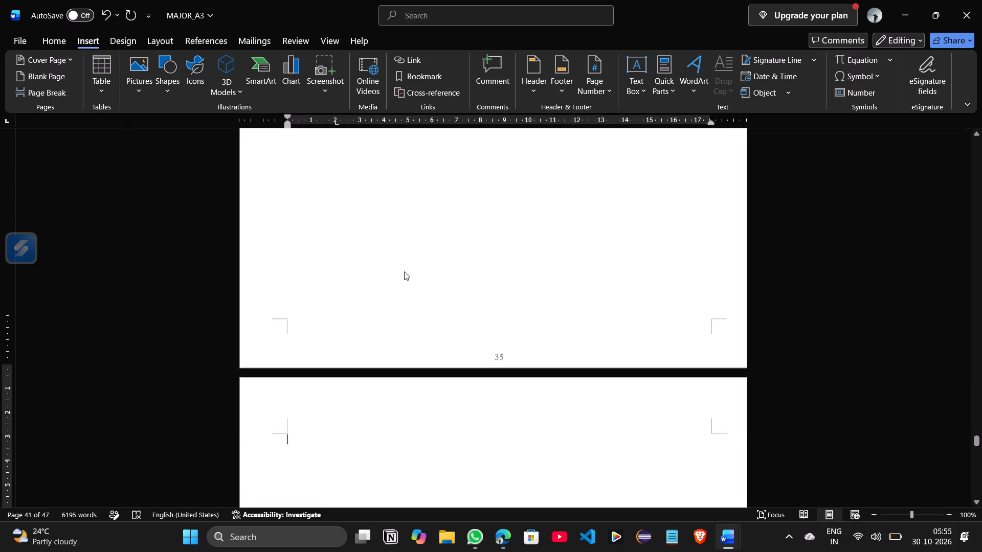
scroll(404, 271, down, 8)
scroll(404, 271, up, 1)
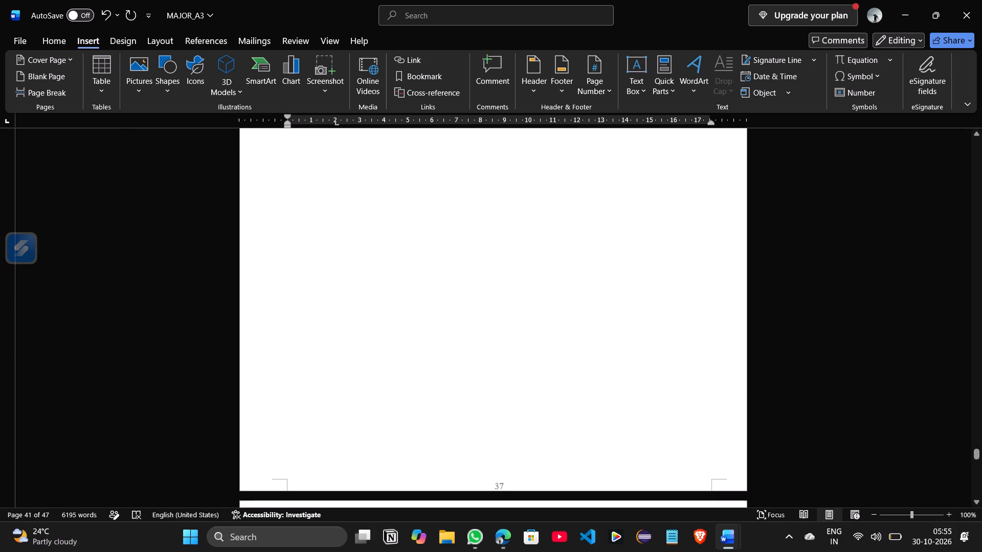
scroll(404, 271, up, 4)
scroll(404, 271, down, 2)
scroll(404, 271, up, 2)
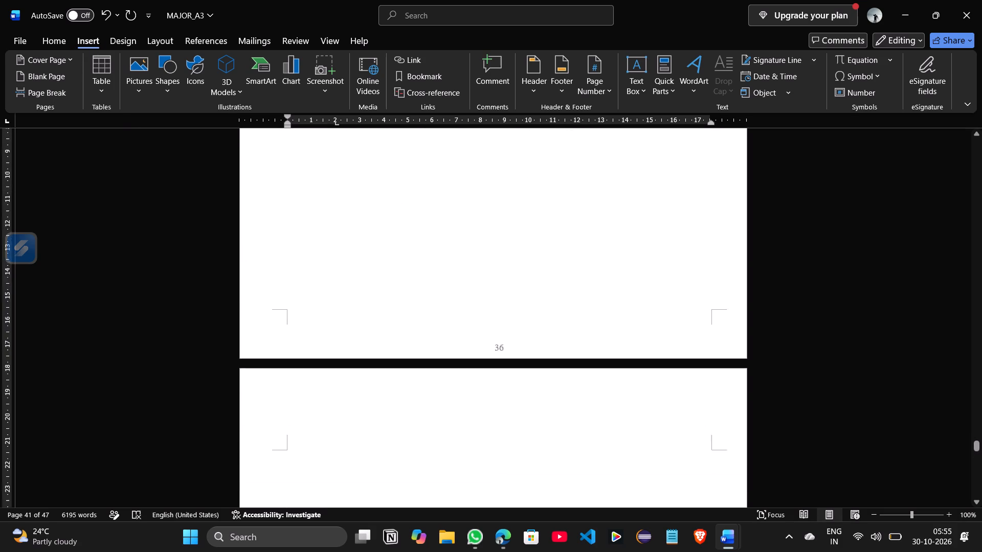
scroll(404, 271, up, 1)
scroll(404, 271, down, 3)
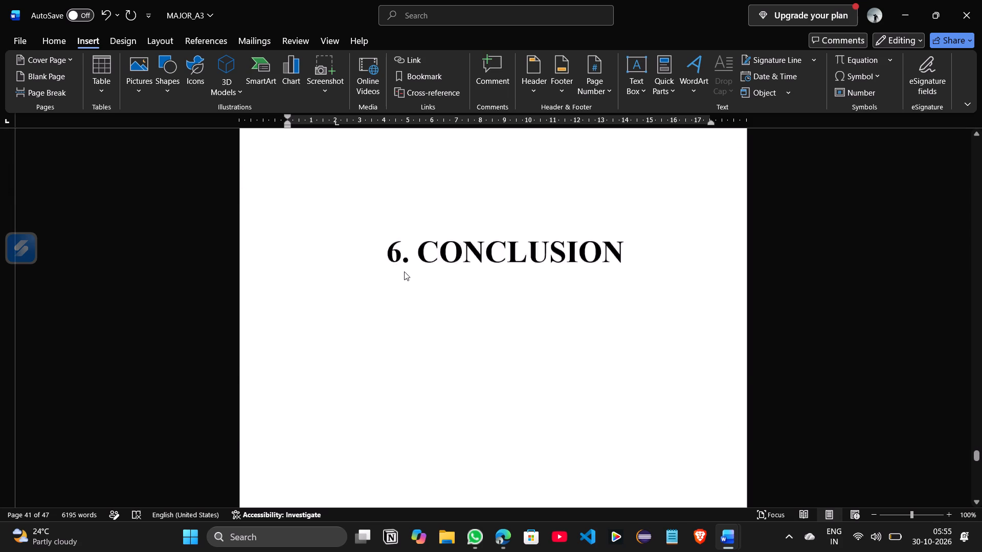
scroll(404, 271, down, 1)
scroll(404, 271, up, 4)
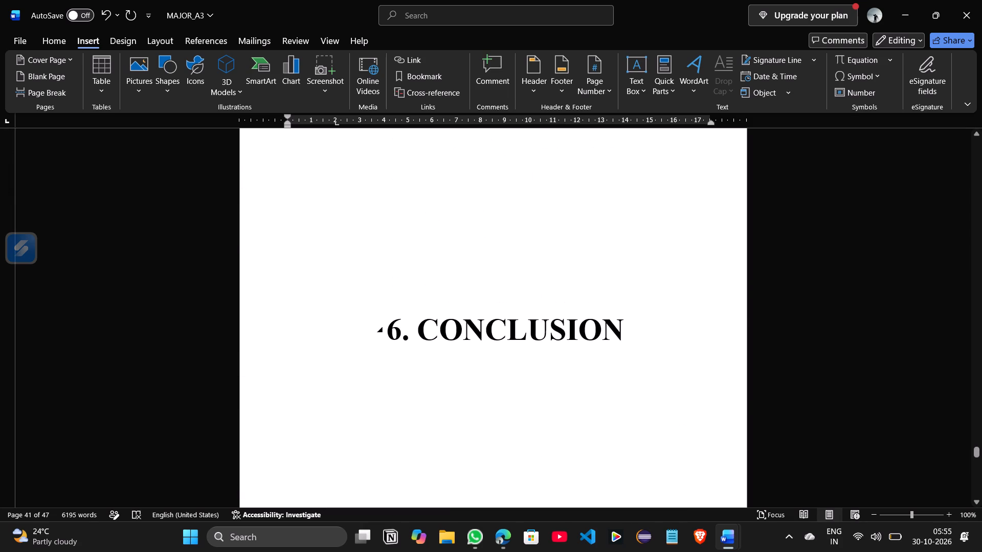
Copy ". CONCLUSION" from the chapter title and paste it at the top of the new blank page after page 35.
drag(394, 331, 563, 324)
key(ctrl+c)
scroll(563, 324, up, 2)
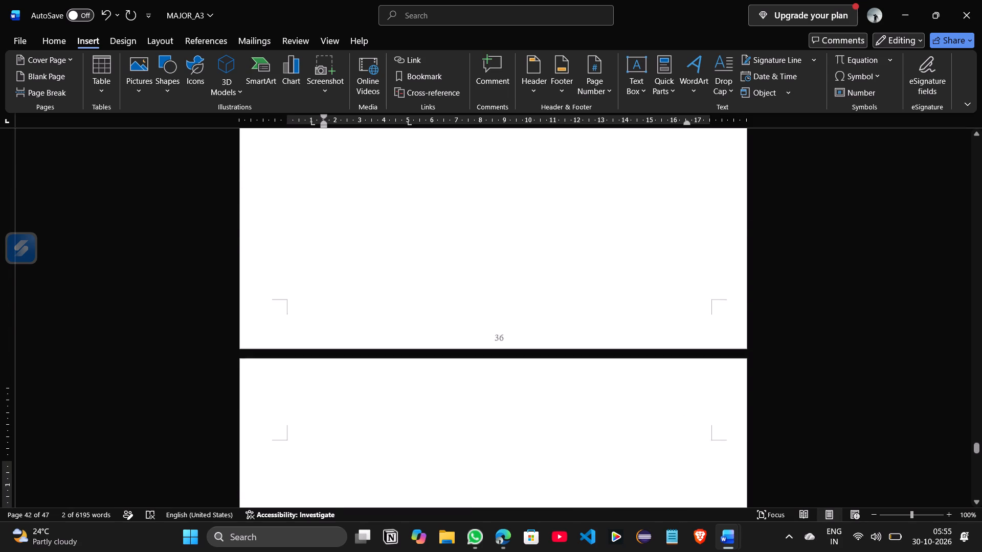
scroll(563, 324, up, 2)
click(472, 266)
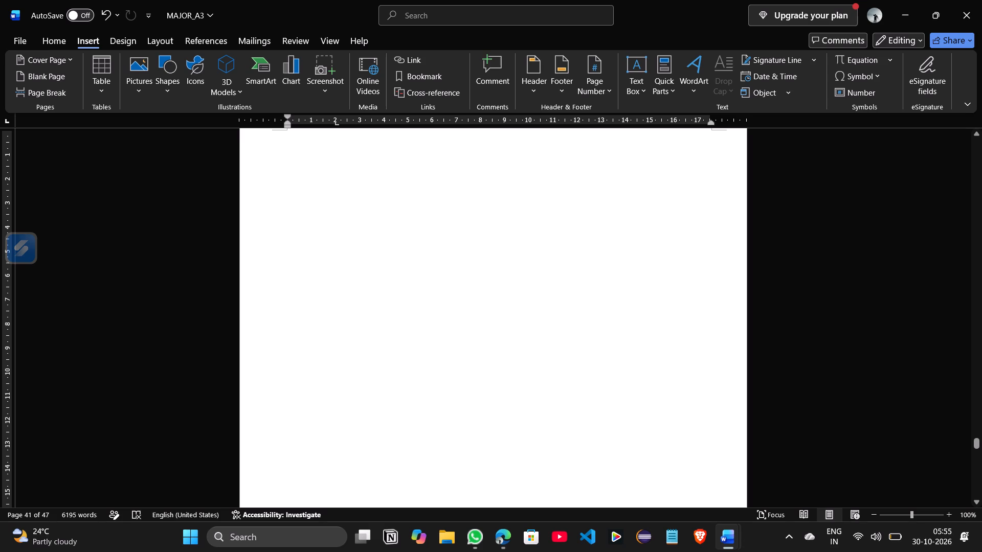
key(ctrl+v)
scroll(453, 309, down, 2)
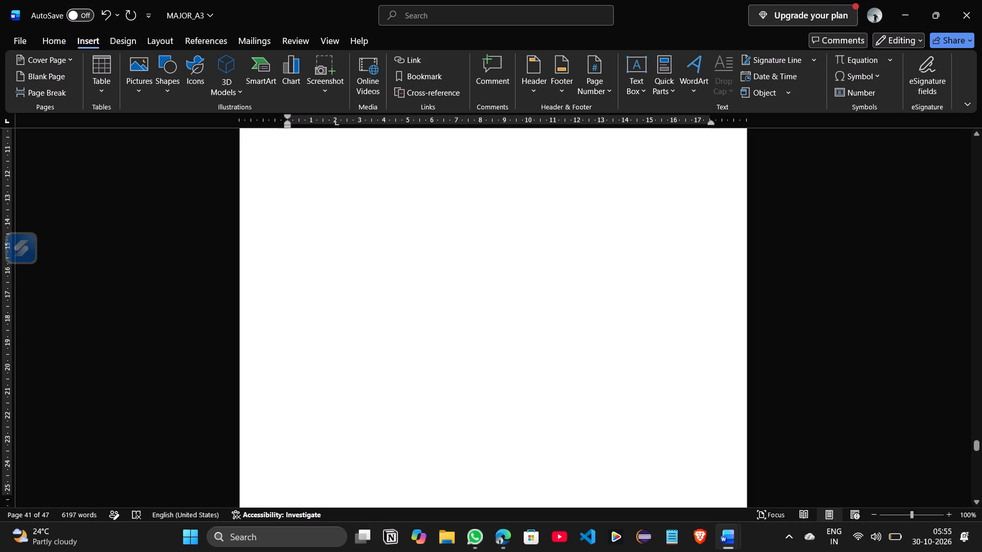
scroll(453, 309, down, 2)
scroll(453, 309, up, 3)
scroll(453, 309, down, 2)
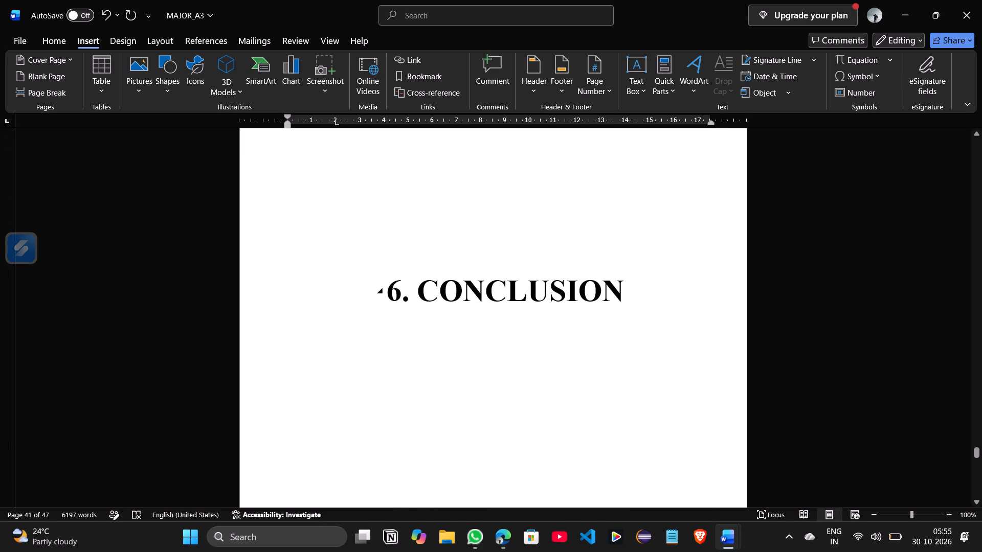
Delete the space between the period and "CONCLUSION" in the pasted text.
scroll(377, 287, up, 4)
click(341, 222)
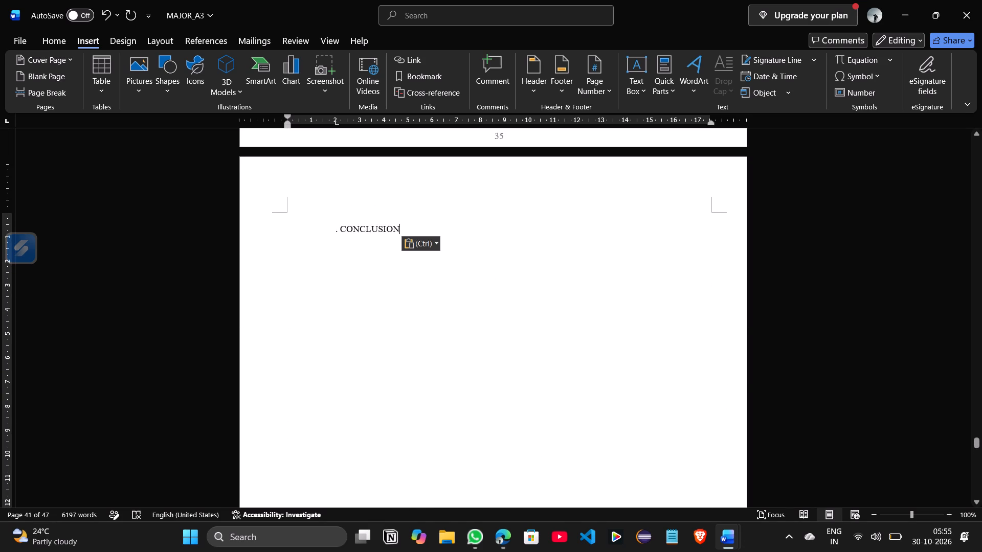
click(341, 230)
key(BackSpace)
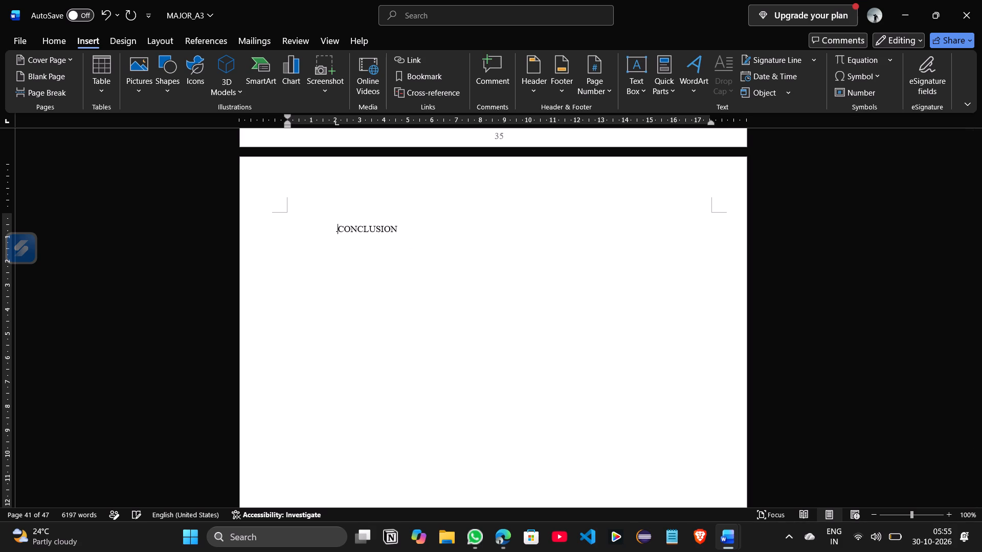
Move "CONCLUSION" about 8 cm below the top margin and 6 cm in from the side margin using blank lines and spaces.
key(Return)
key(Return)
key(Return)
key(Return)
key(Return)
key(Return)
key(Return)
key(Return)
key(Return)
key(Return)
key(Return)
key(Return)
key(Return)
key(Return)
key(Return)
key(Return)
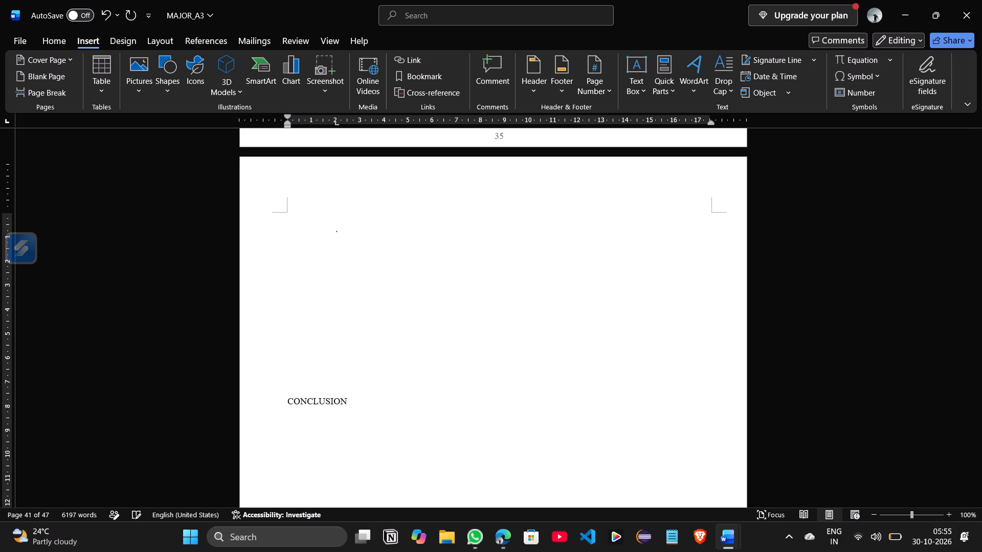
key(space)
key(space)
key(space)
key(space)
key(space)
key(space)
key(space)
key(space)
key(space)
key(space)
key(space)
key(space)
key(space)
key(space)
key(space)
key(space)
key(space)
key(space)
key(space)
key(space)
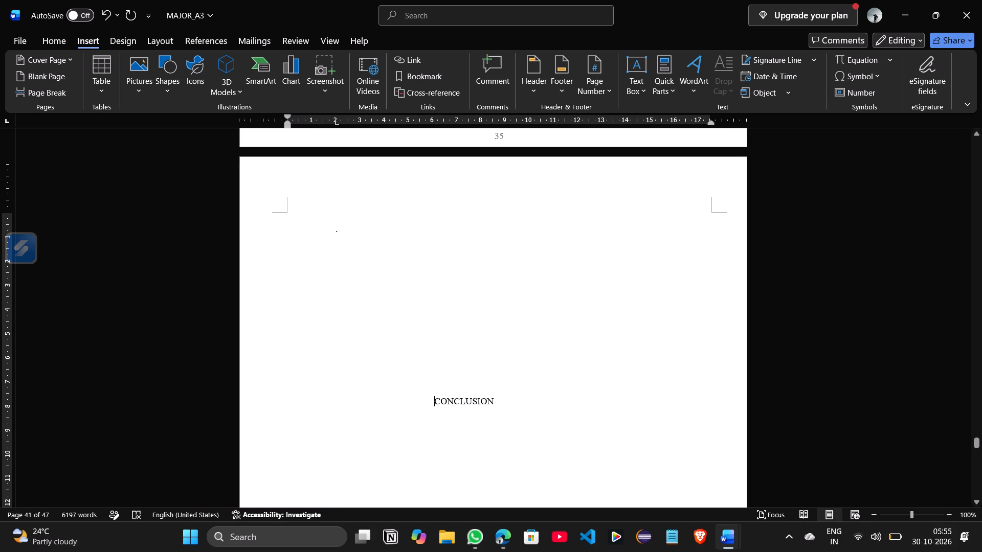
Apply the Heading 1 style to the pasted word "CONCLUSION".
drag(422, 401, 513, 410)
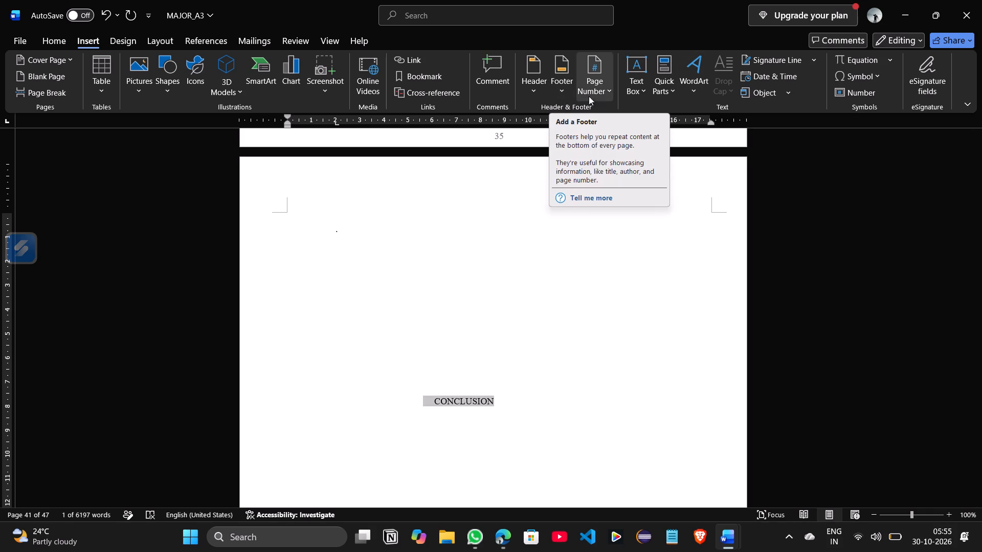
click(60, 41)
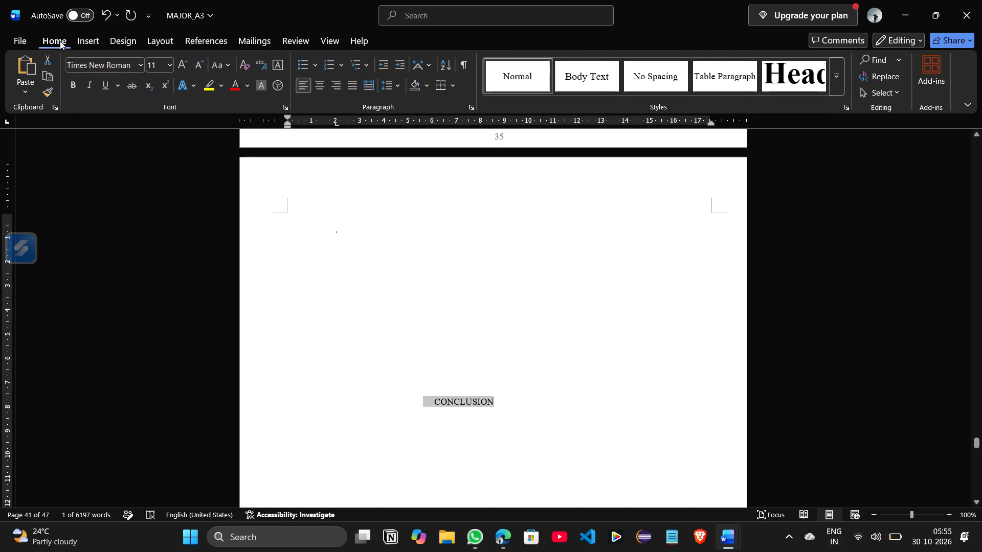
click(815, 76)
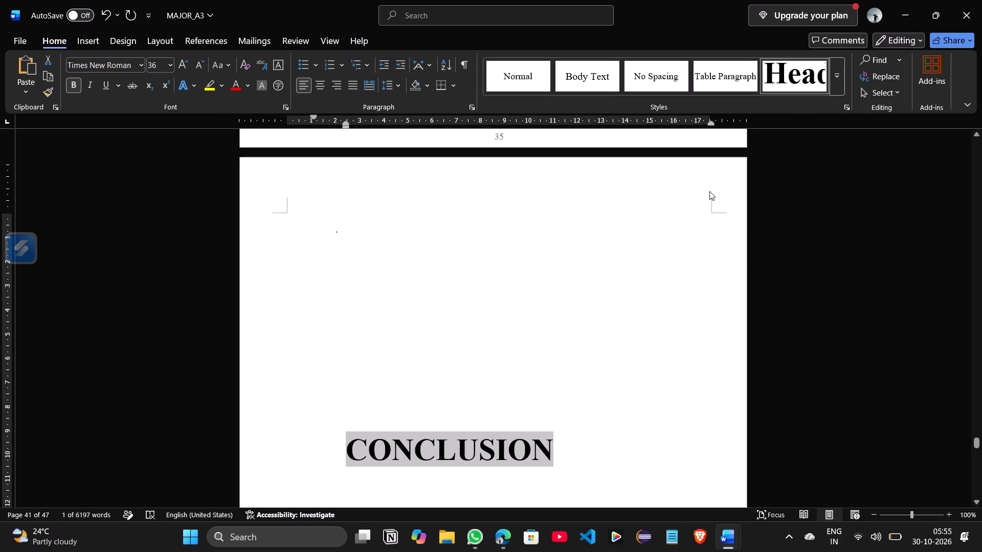
Add the chapter number "6. " before "CONCLUSION" and reapply the Heading 1 style.
click(345, 451)
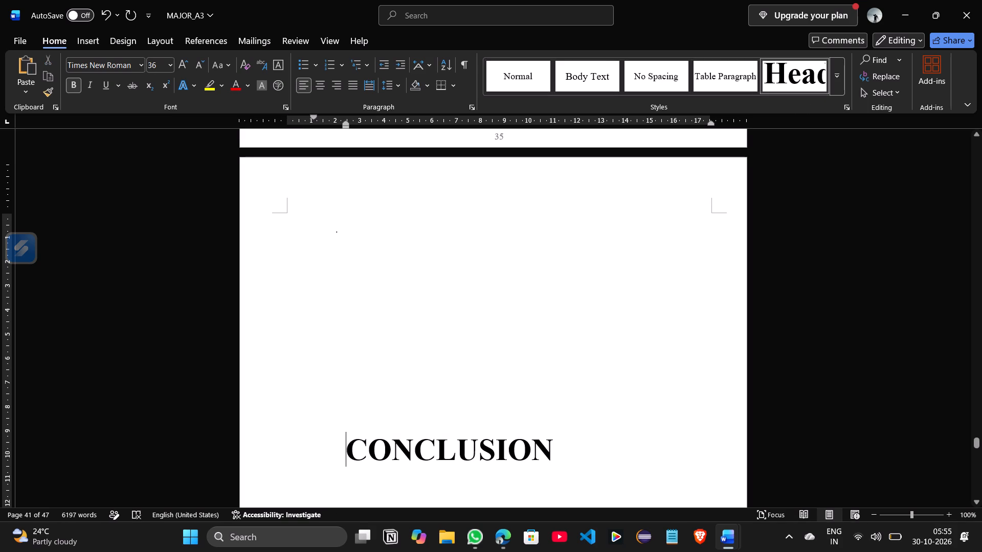
key(6)
key(period)
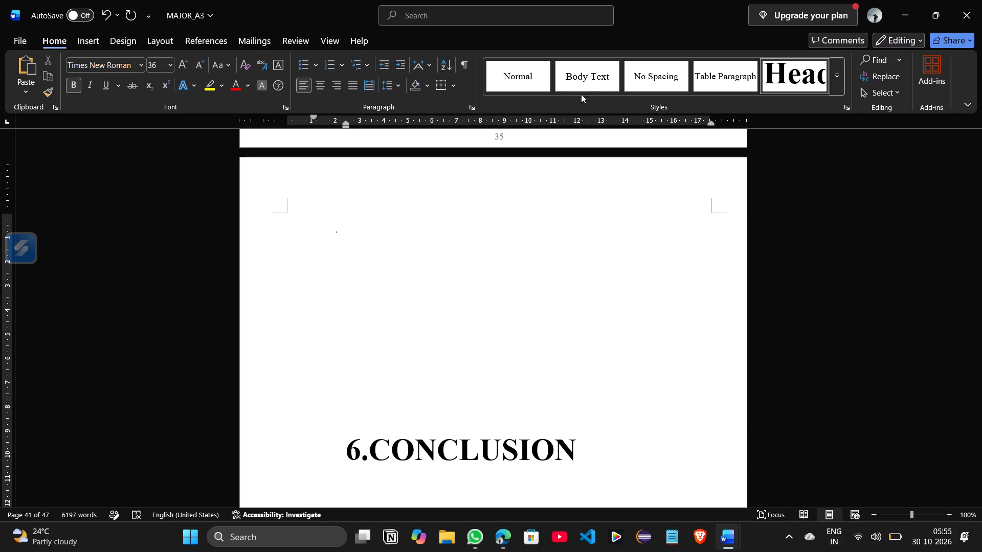
click(835, 76)
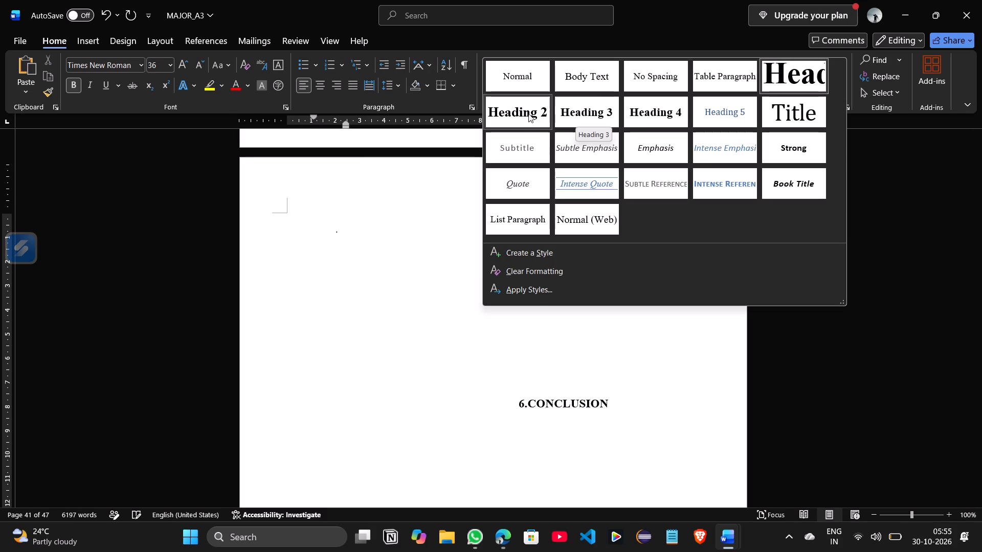
click(781, 70)
scroll(450, 422, down, 1)
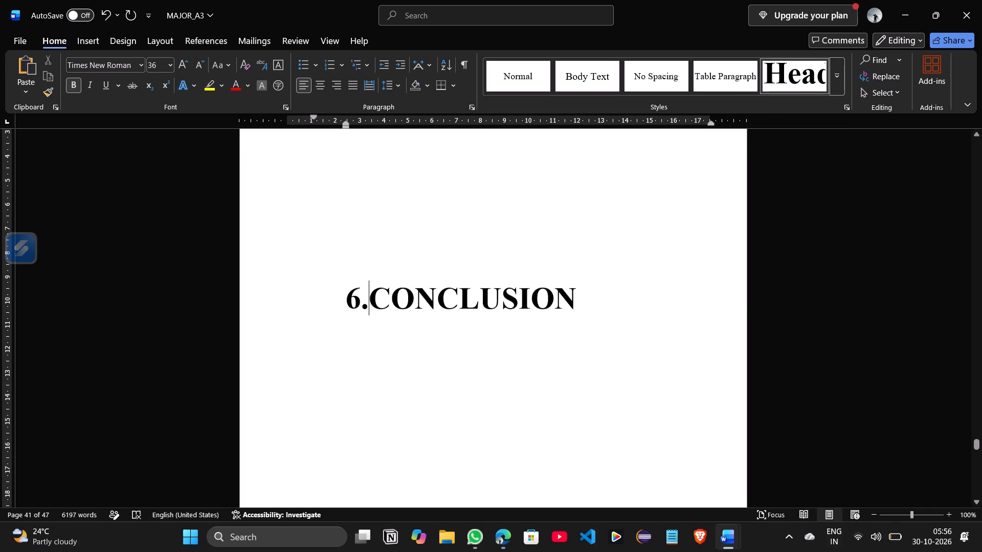
key(space)
Move the new CONCLUSION heading's first-line indent to about 2 cm.
scroll(450, 422, up, 5)
scroll(450, 422, down, 2)
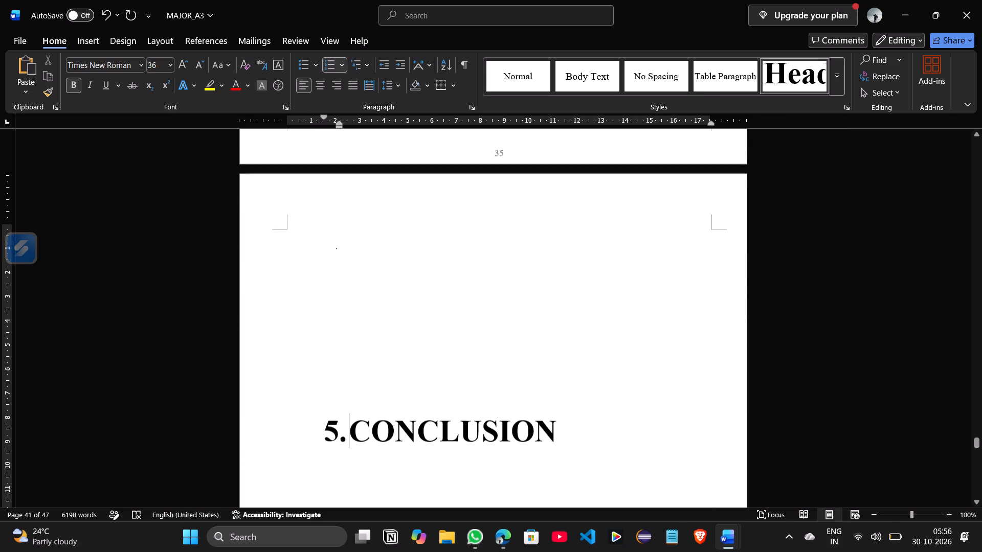
scroll(450, 422, down, 1)
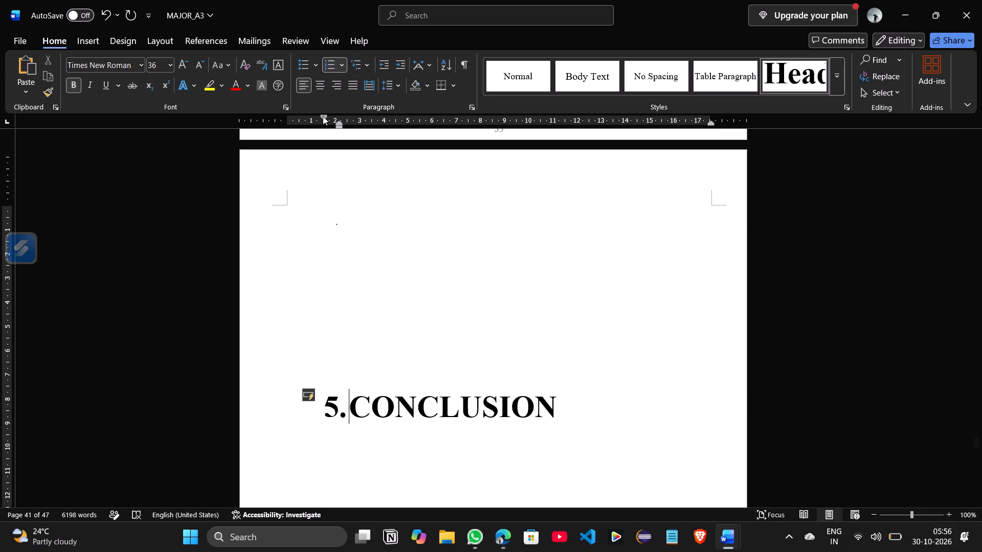
drag(321, 114, 337, 114)
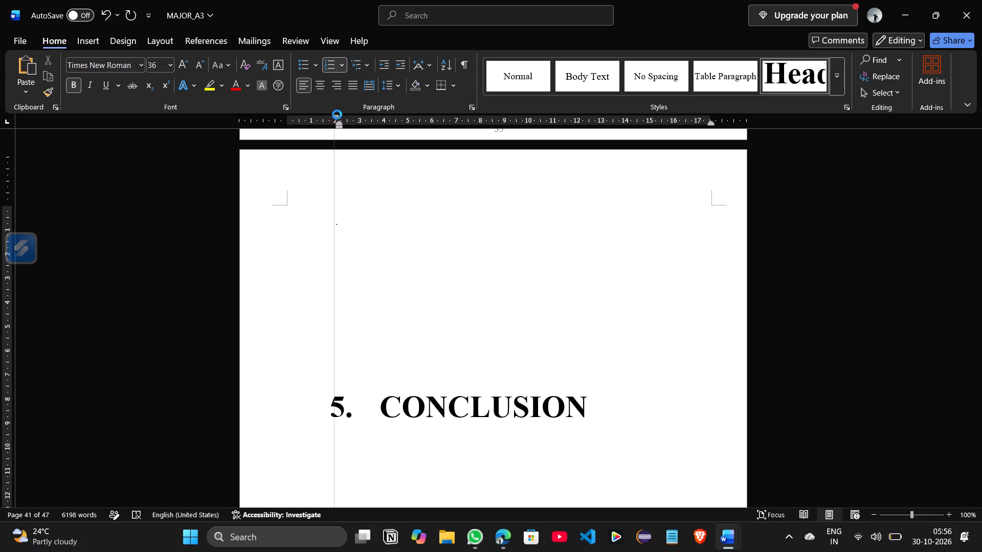
drag(337, 114, 338, 116)
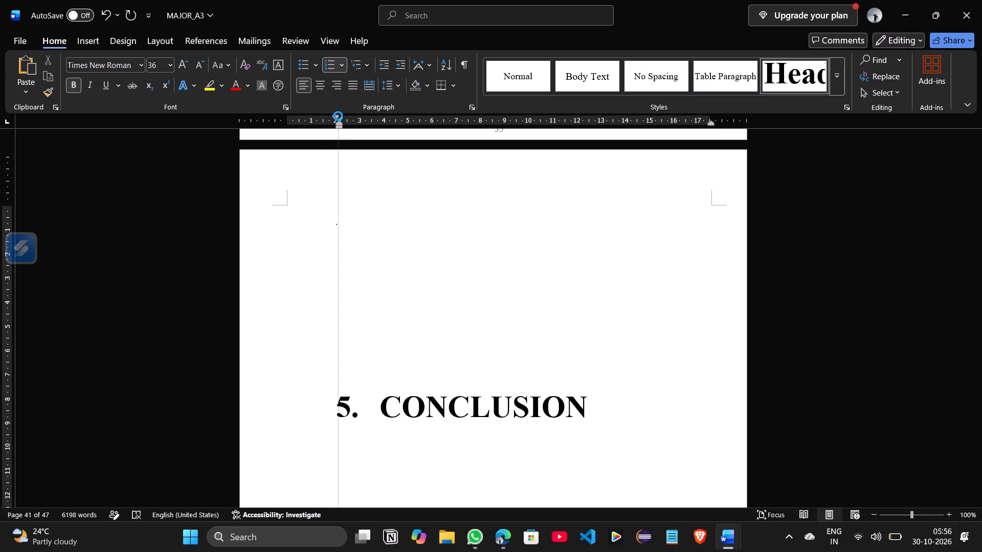
Adjust the first-line and hanging indents of the new CONCLUSION heading to about 2.6 cm.
drag(338, 116, 338, 117)
drag(336, 114, 338, 114)
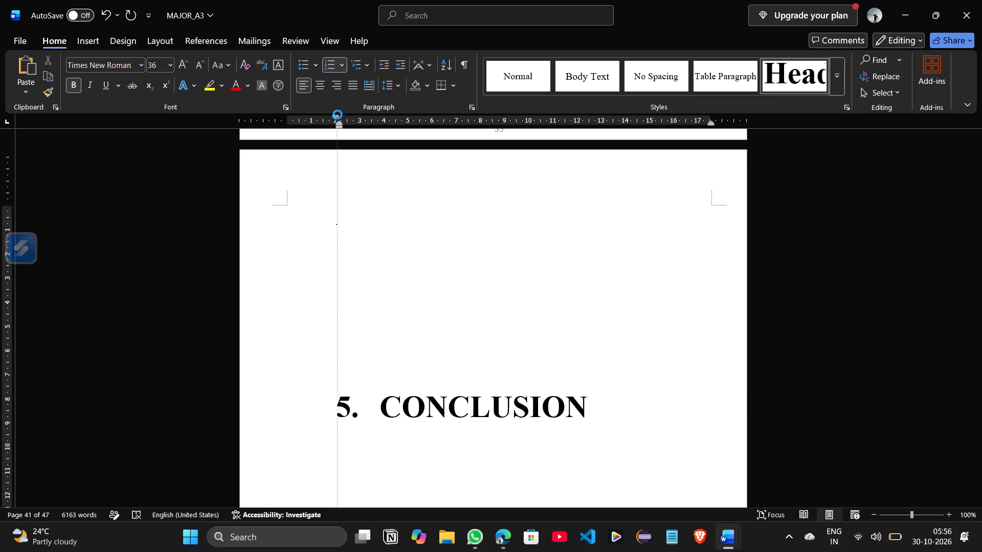
drag(338, 114, 341, 114)
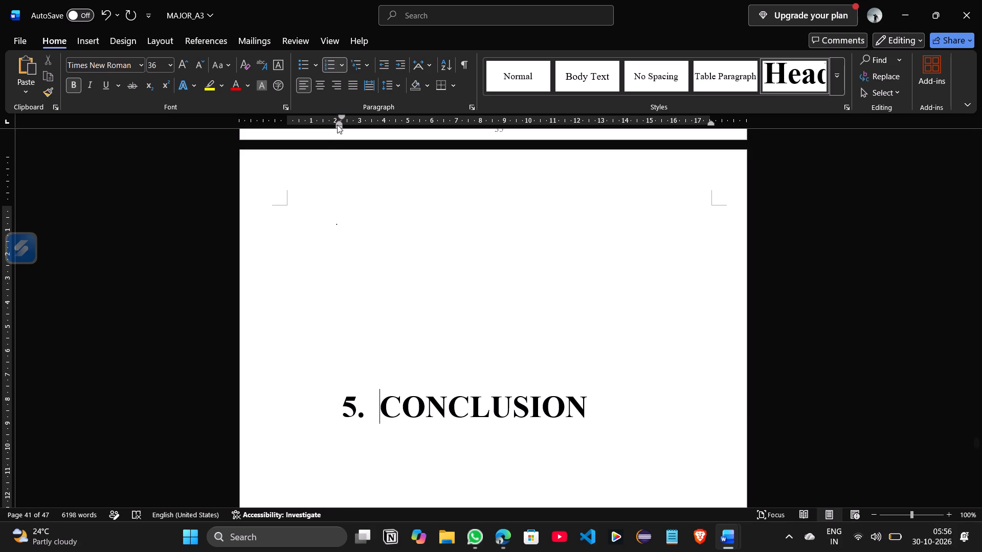
drag(337, 125, 342, 125)
drag(342, 125, 350, 127)
scroll(428, 331, down, 2)
scroll(428, 331, up, 1)
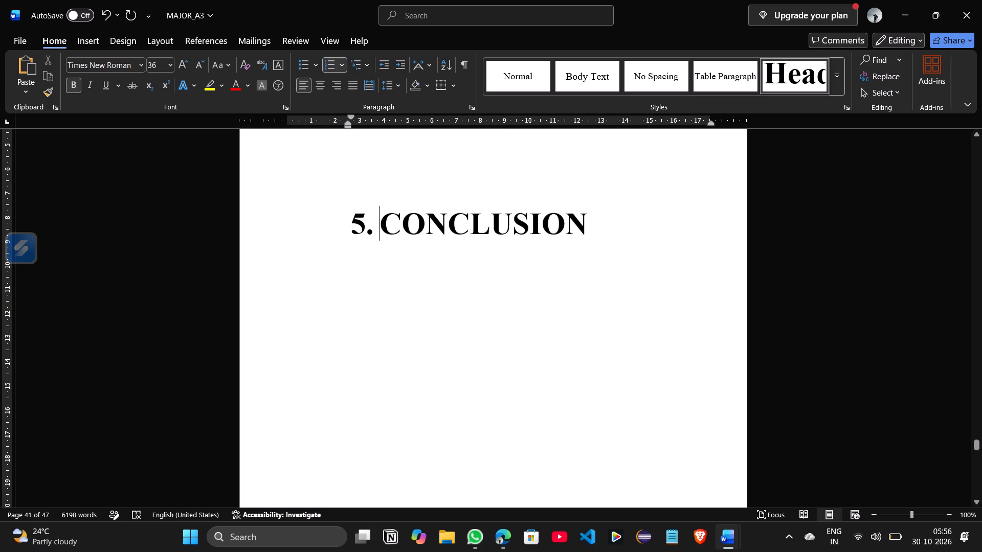
Split the new heading after its number and turn CONCLUSION into an unnumbered line with an indent of about 1 cm.
key(Return)
key(BackSpace)
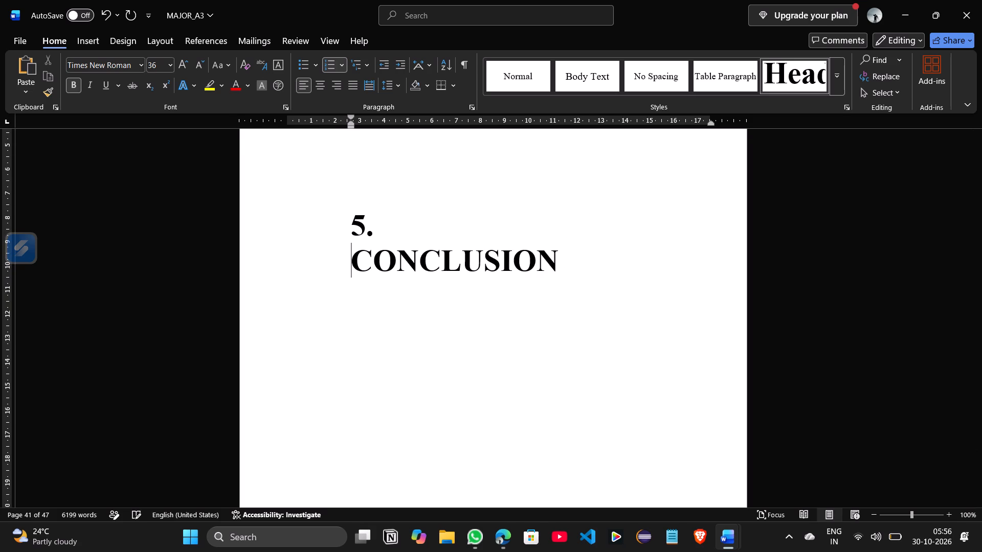
key(BackSpace)
key(BackSpace)
key(BackSpace)
key(BackSpace)
key(BackSpace)
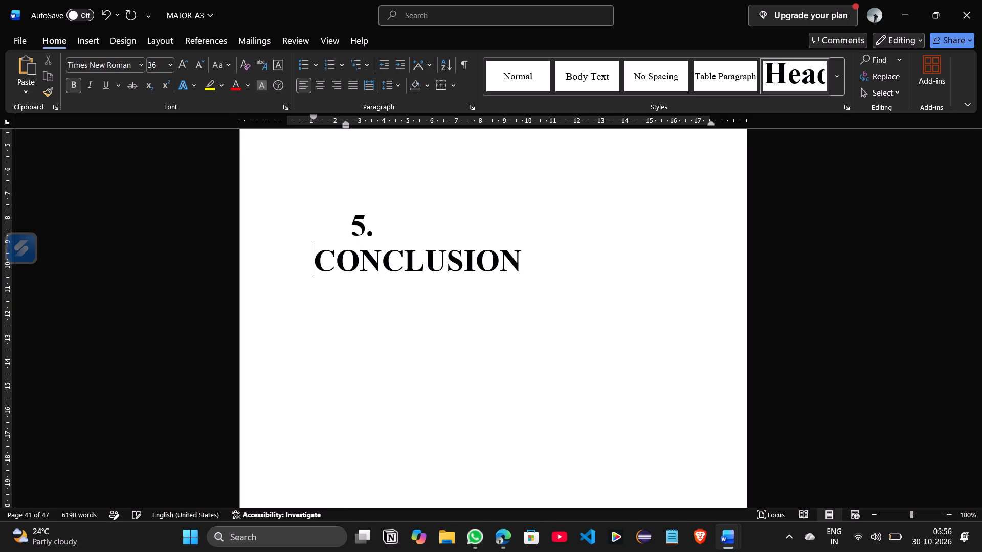
key(BackSpace)
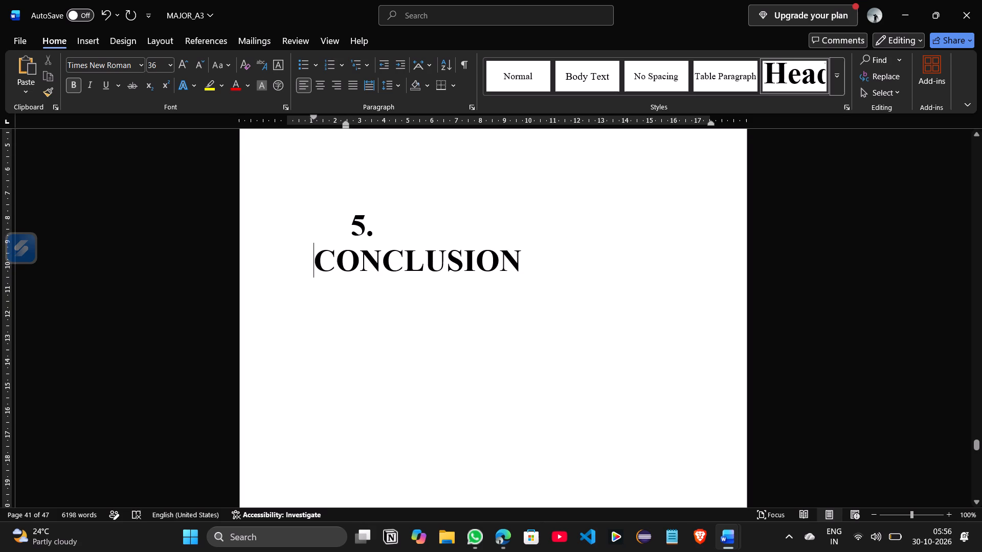
key(ctrl+z)
key(ctrl+z)
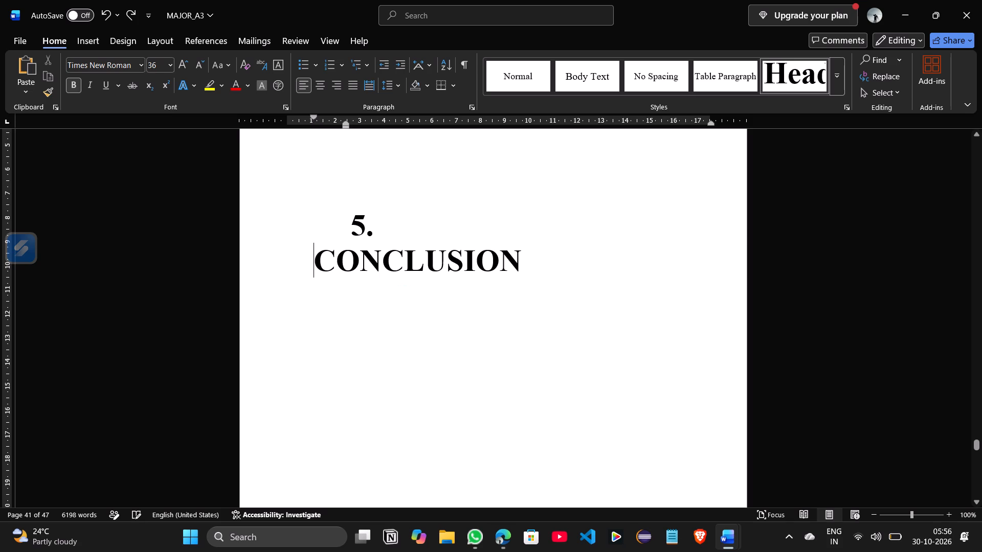
key(ctrl+z)
key(ctrl+z)
key(BackSpace)
key(BackSpace)
key(BackSpace)
Review the pages around the CONCLUSION title page and the front matter through the table of contents.
scroll(405, 288, up, 2)
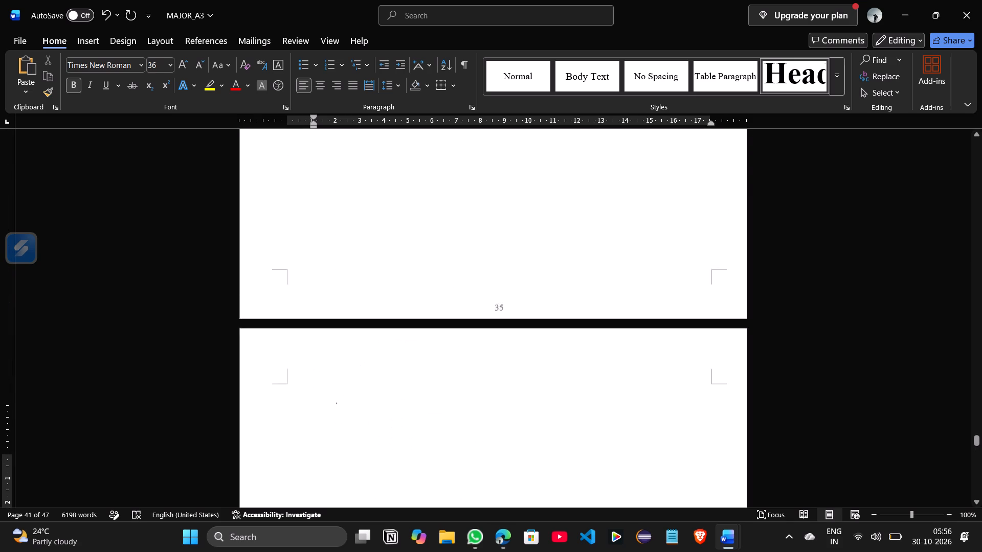
scroll(405, 288, up, 4)
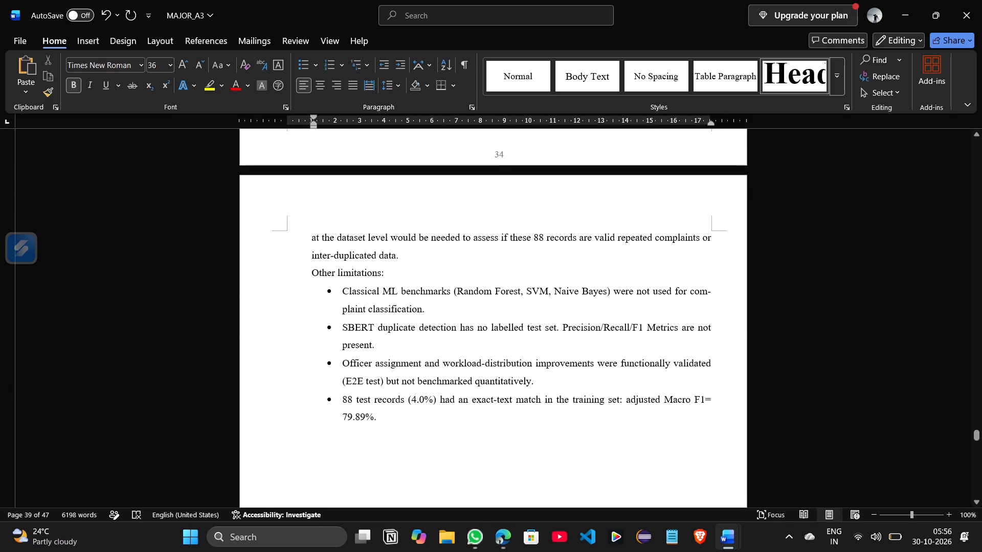
scroll(405, 288, down, 16)
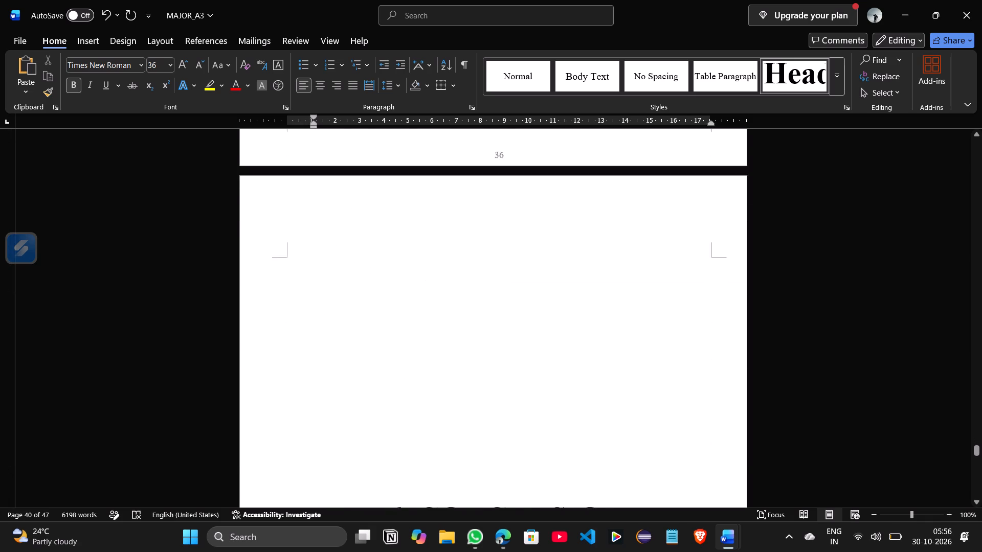
scroll(405, 288, down, 4)
scroll(405, 288, up, 4)
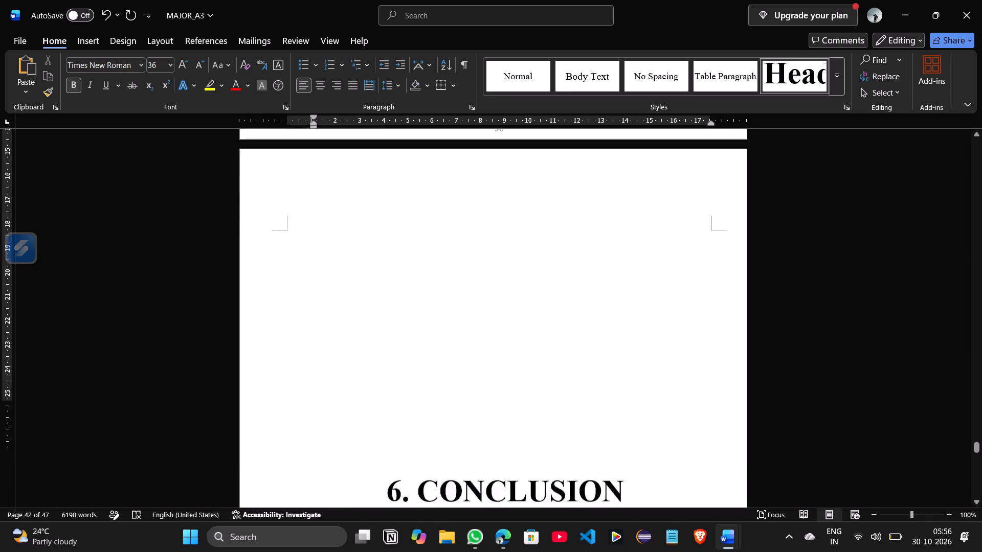
scroll(405, 288, up, 12)
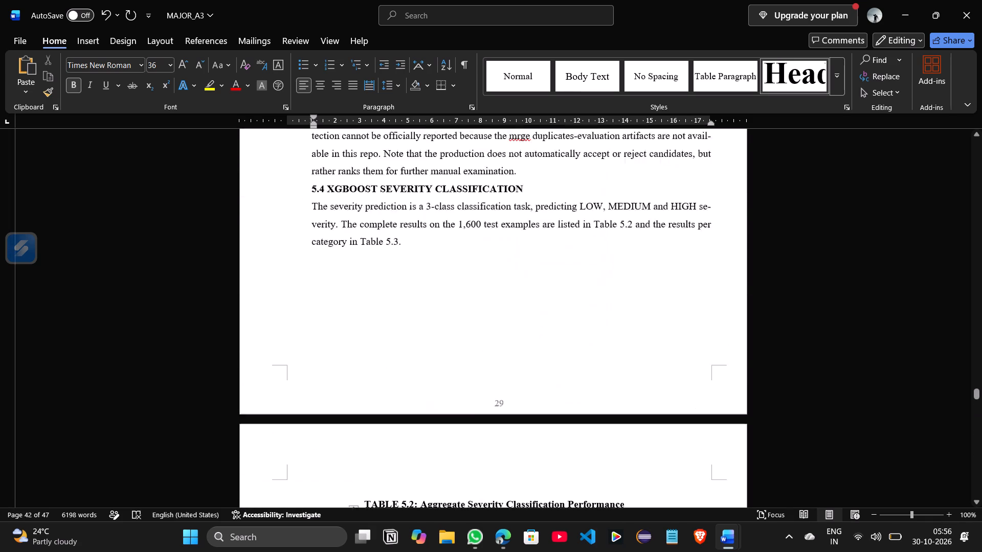
scroll(405, 288, up, 11)
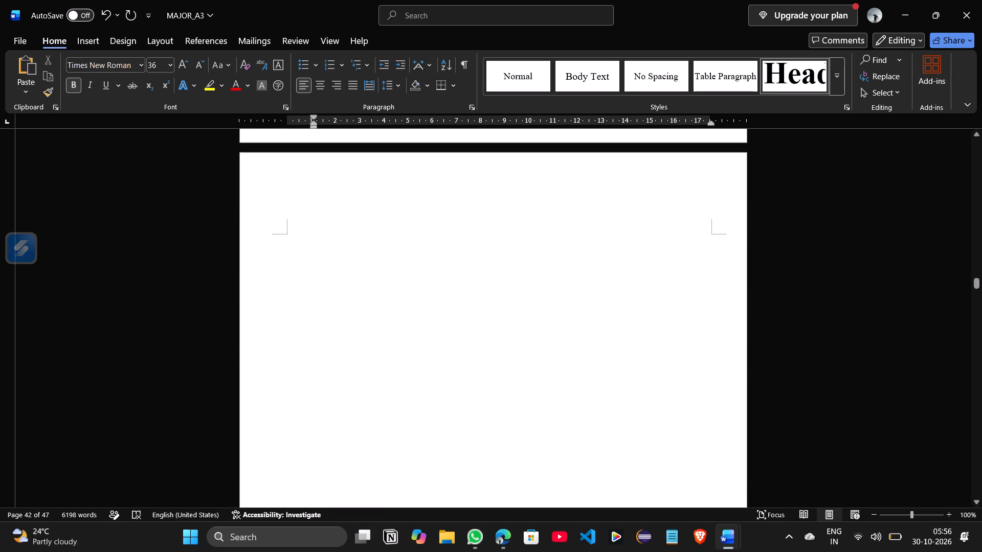
scroll(405, 288, up, 20)
scroll(405, 288, up, 2)
scroll(405, 288, down, 9)
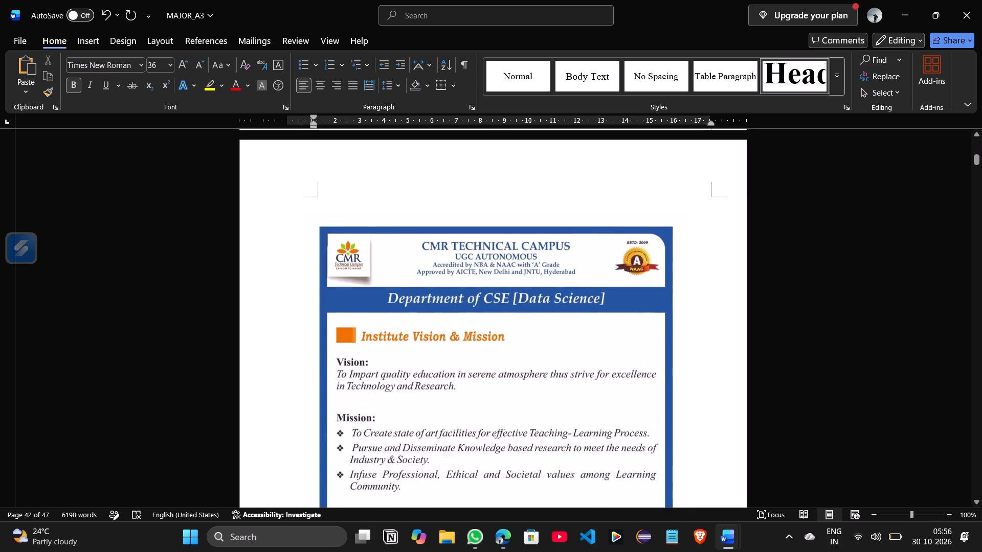
scroll(405, 288, down, 5)
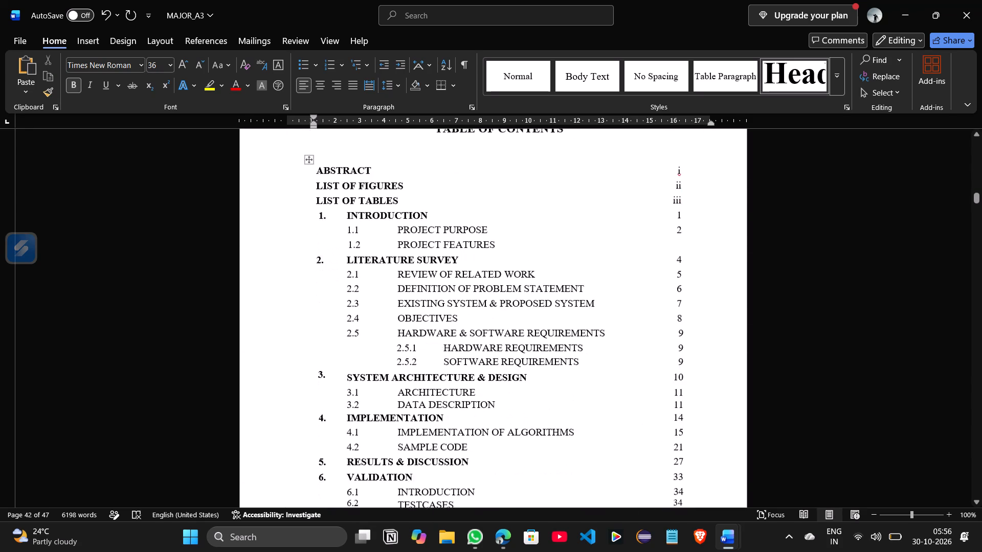
In the List of Tables, renumber the Hardware Requirement entry as Table 2.5.1 and the Software Requirement entry as Table 2.5.2.
scroll(405, 288, down, 7)
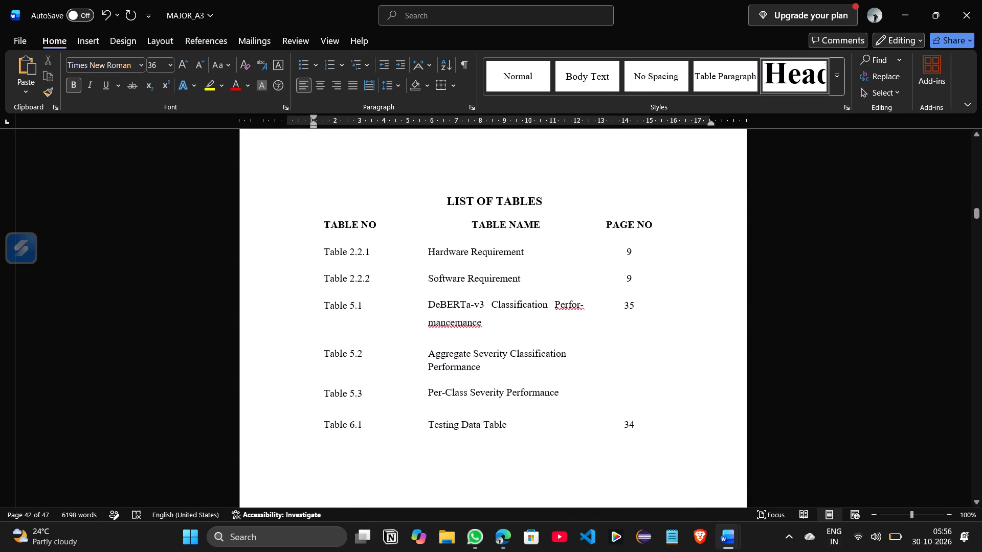
click(370, 251)
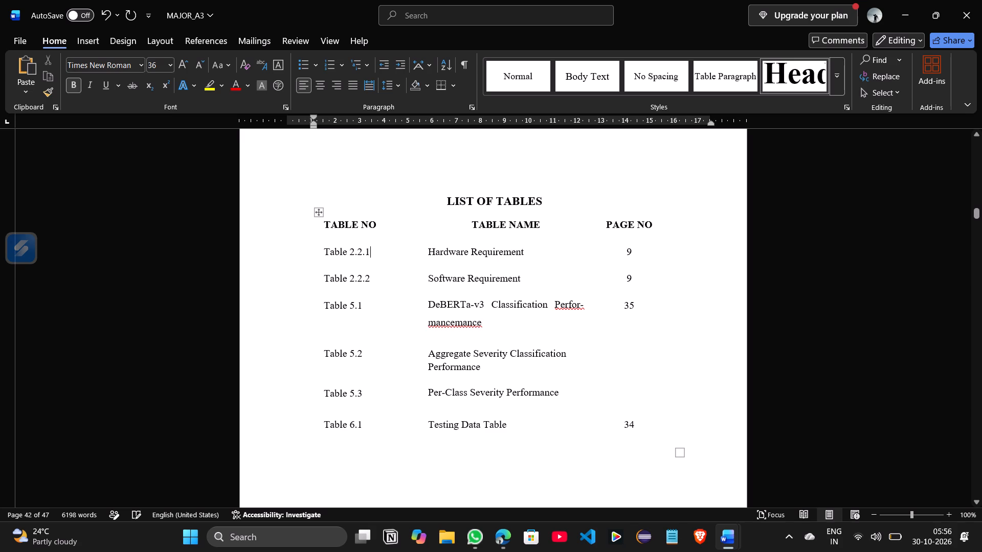
click(362, 249)
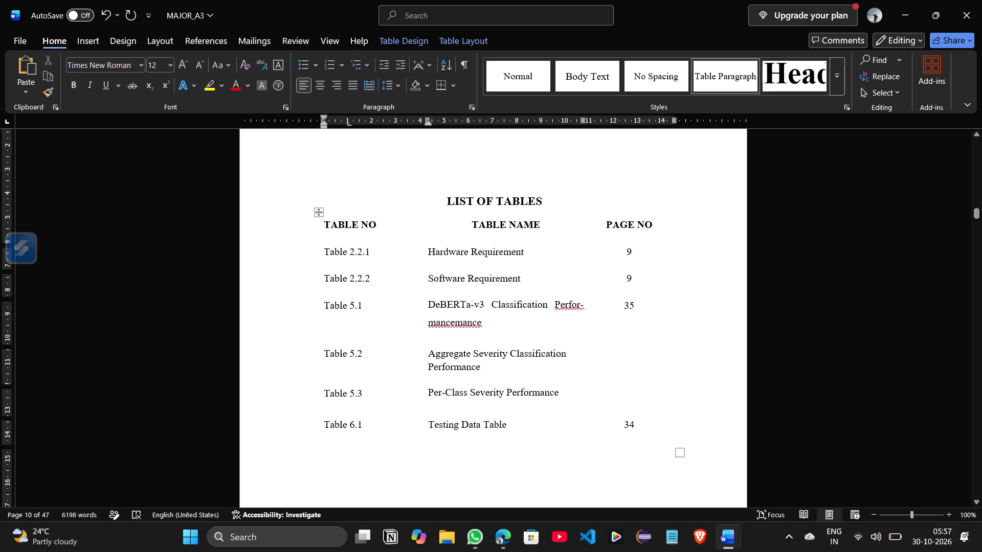
key(BackSpace)
key(5)
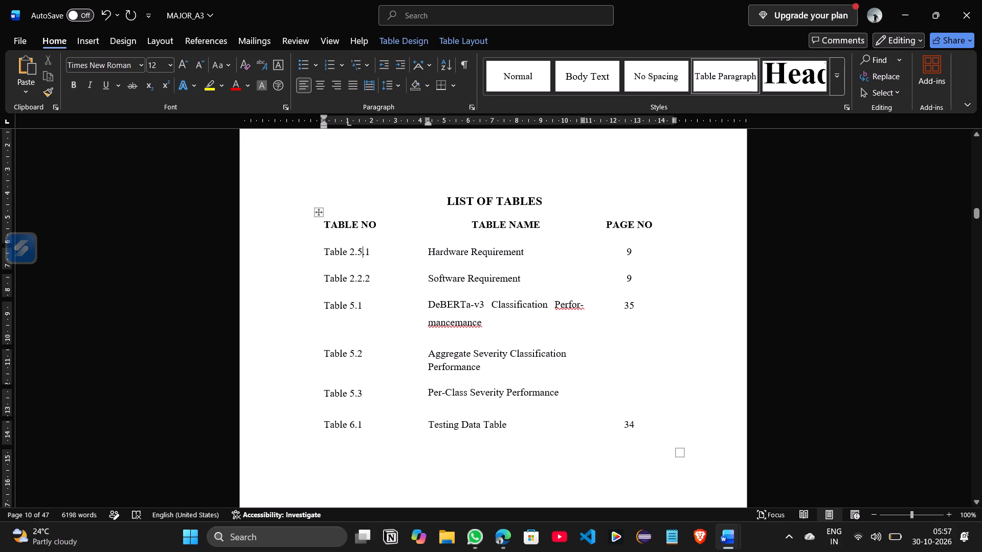
click(362, 277)
key(BackSpace)
key(5)
Look through the chapters after the List of Tables, including the references and the conclusion text.
scroll(433, 390, down, 4)
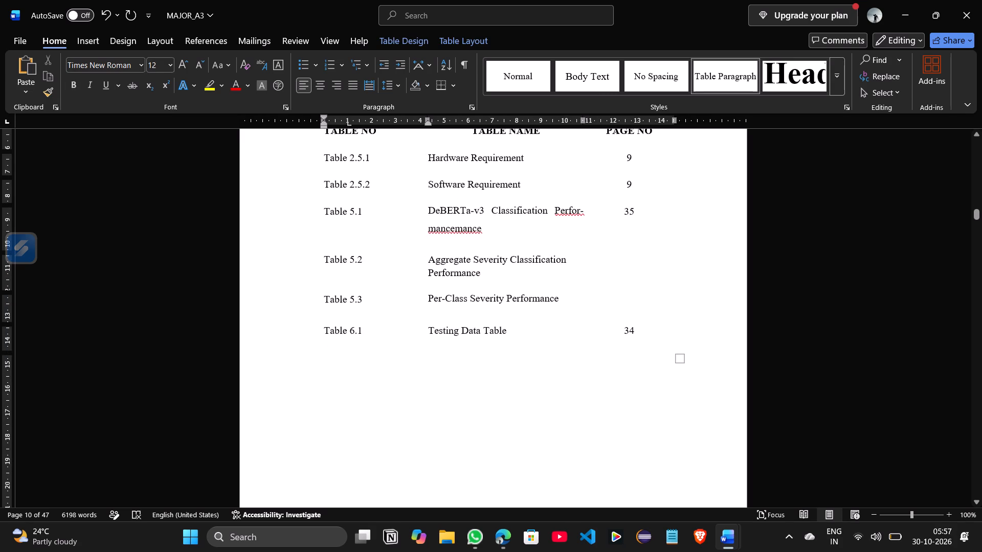
scroll(433, 390, down, 4)
scroll(433, 390, down, 20)
scroll(433, 390, down, 1)
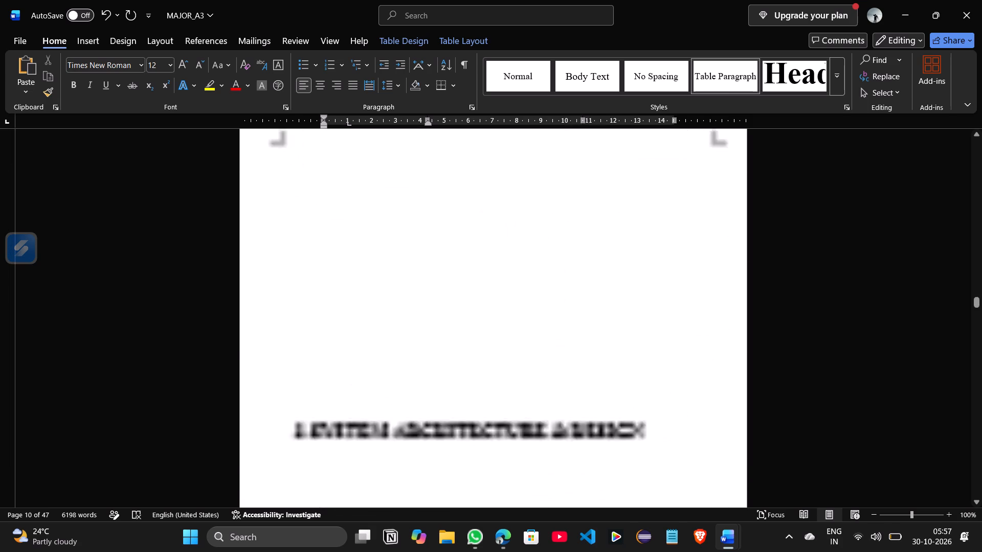
scroll(433, 390, down, 8)
scroll(433, 390, down, 20)
scroll(433, 390, down, 6)
scroll(433, 390, up, 3)
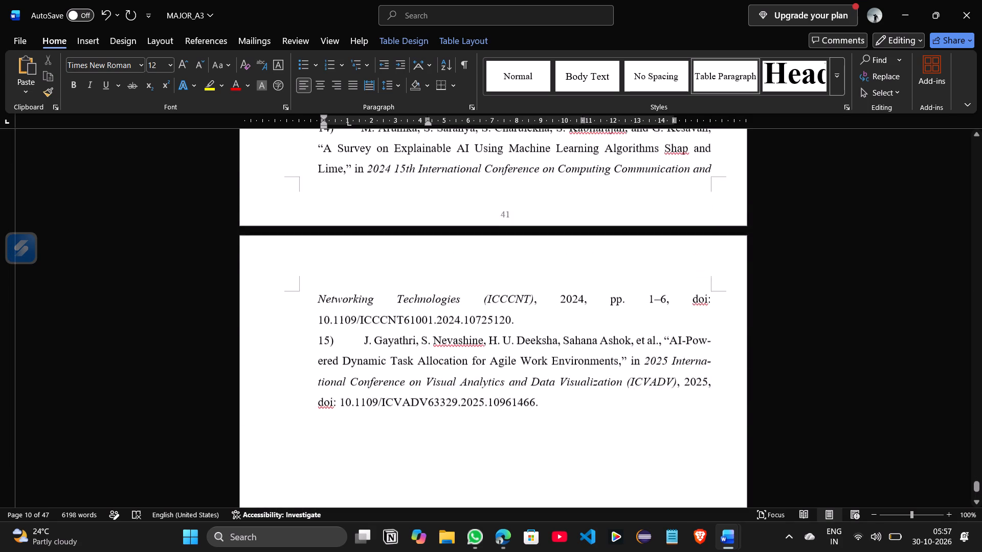
scroll(433, 390, up, 6)
scroll(433, 390, down, 7)
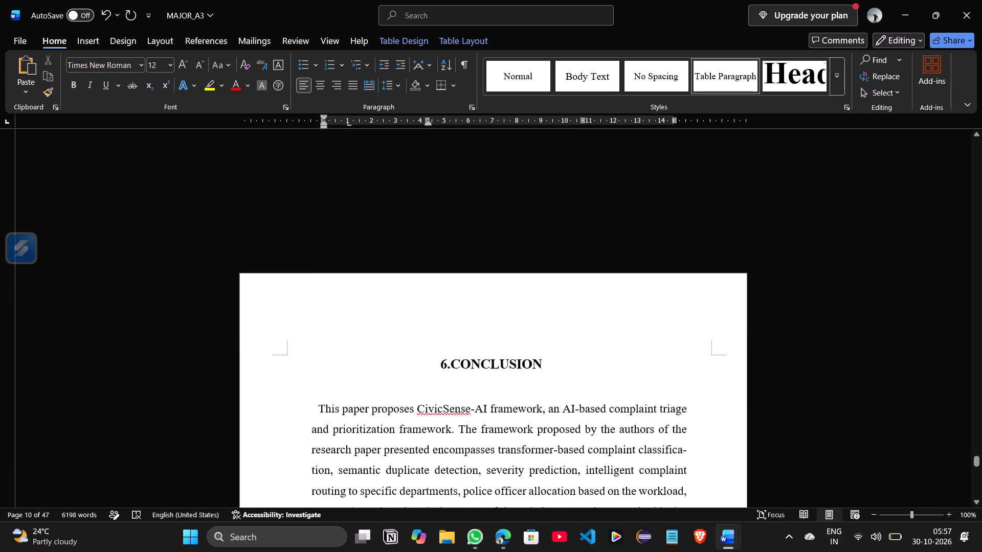
scroll(433, 390, up, 2)
click(433, 390)
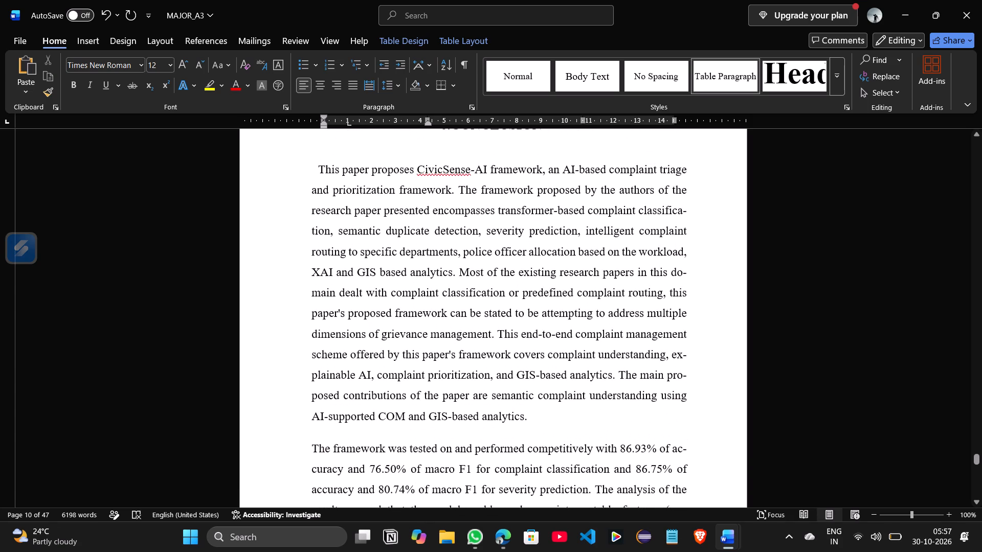
Try to move the word CONCLUSION up beside its separated chapter number by copying, deleting and pasting it.
scroll(433, 390, up, 4)
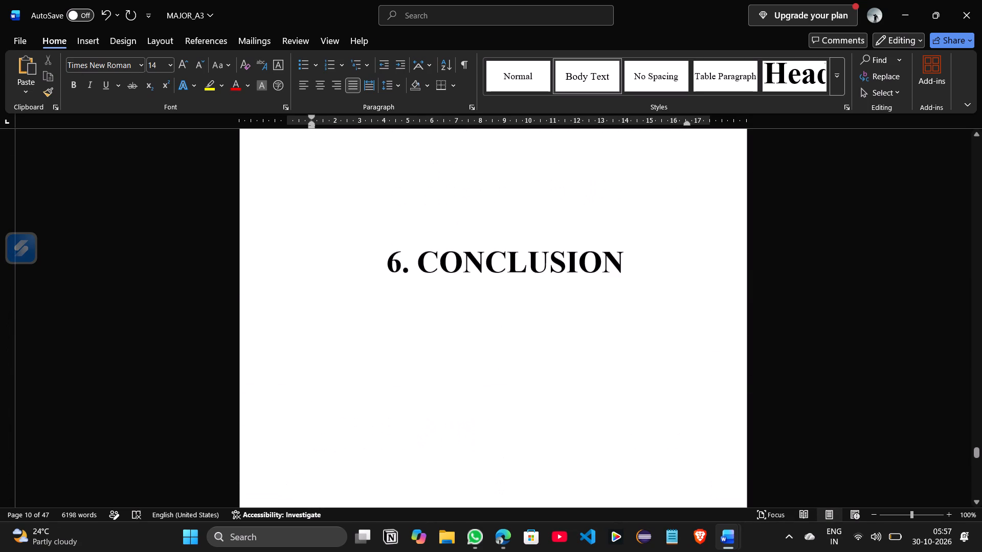
scroll(416, 312, up, 3)
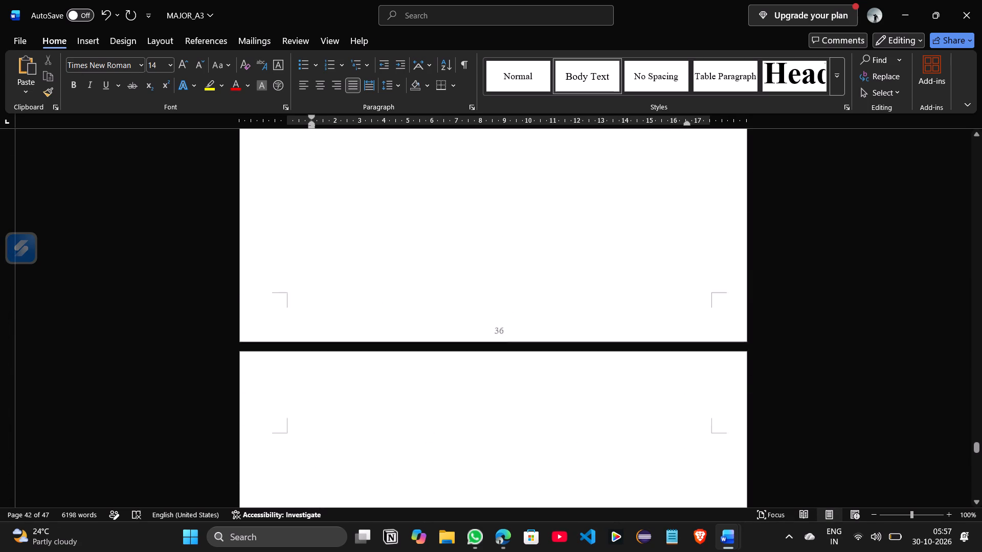
scroll(416, 312, up, 2)
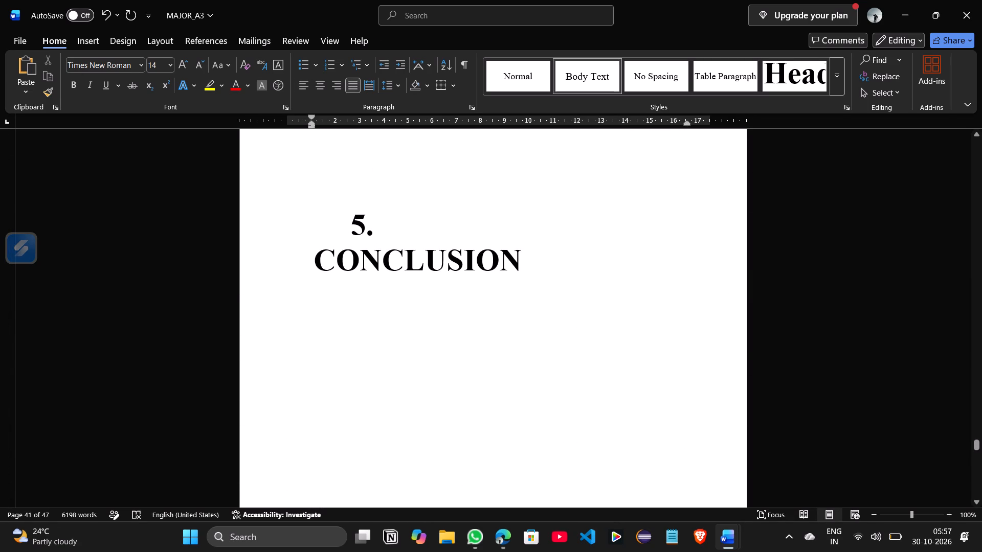
click(318, 259)
drag(318, 259, 532, 254)
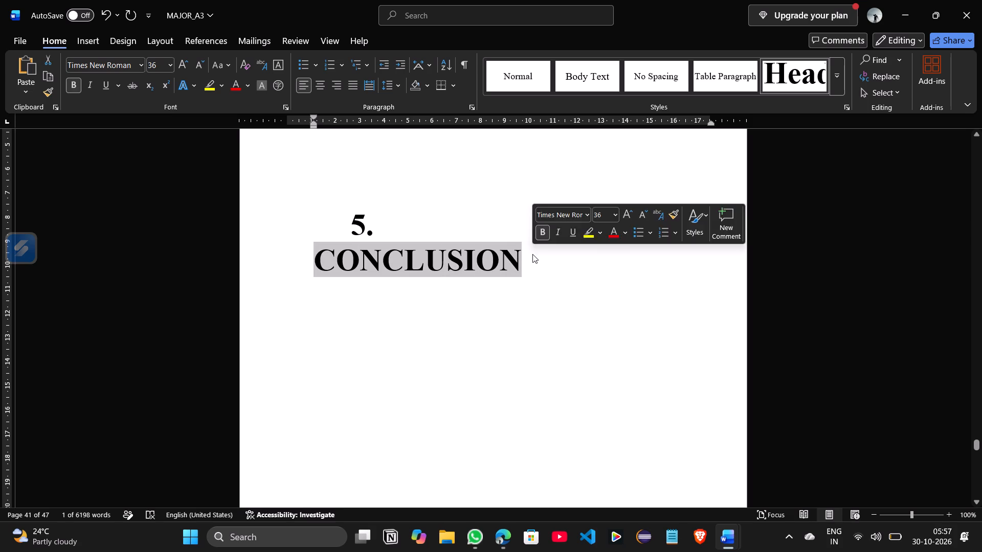
key(ctrl+c)
key(BackSpace)
click(389, 250)
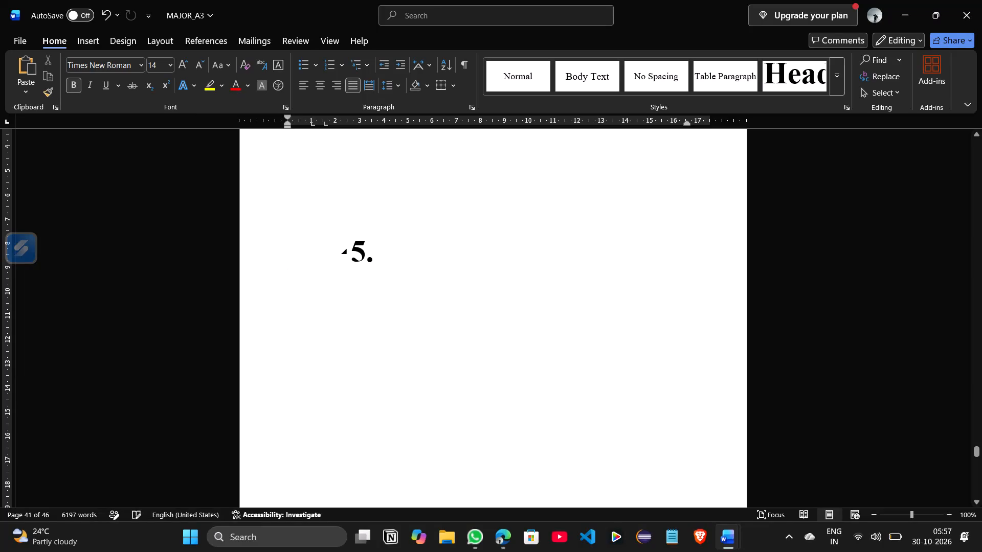
key(ctrl+v)
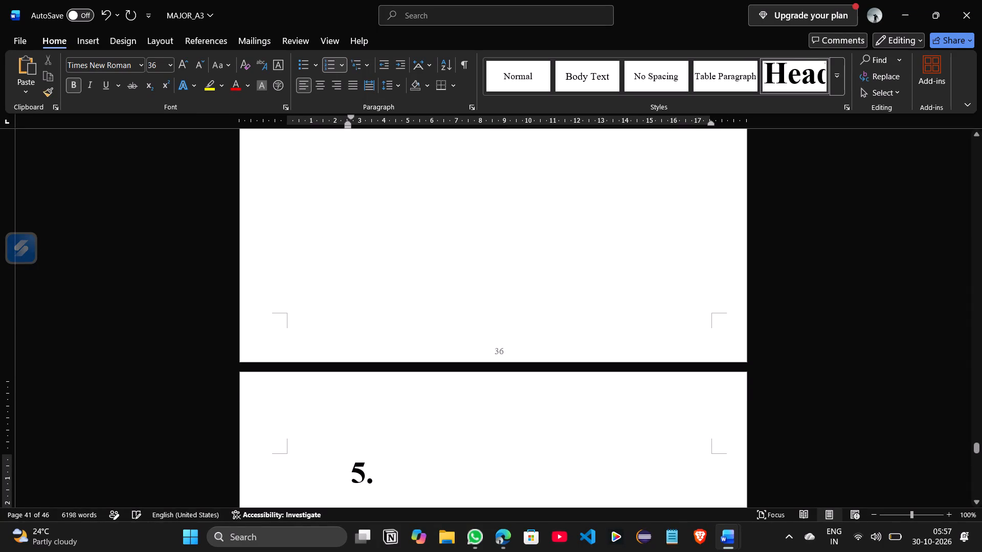
scroll(389, 250, up, 2)
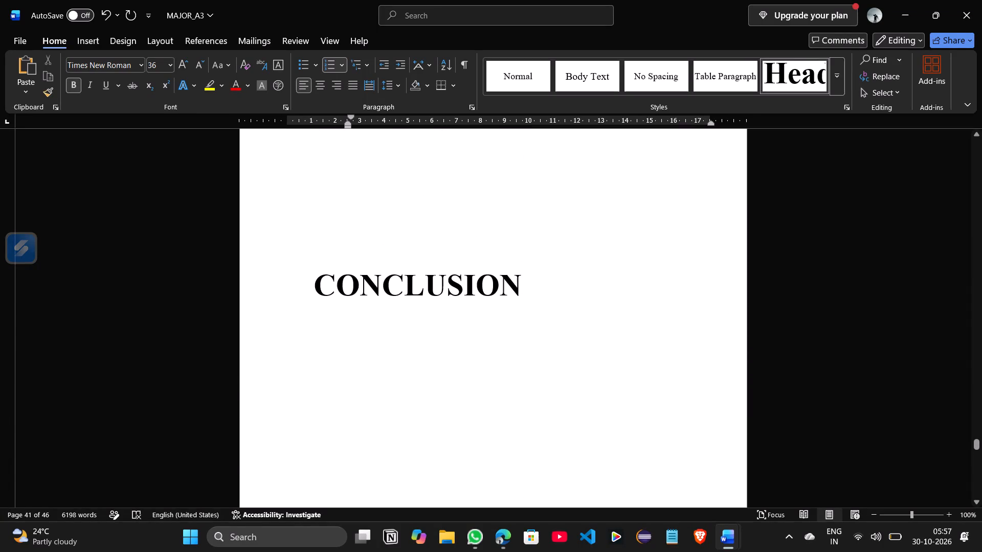
Undo the last paste and paste the word CONCLUSION again for the numbered heading.
key(ctrl+z)
key(ctrl+v)
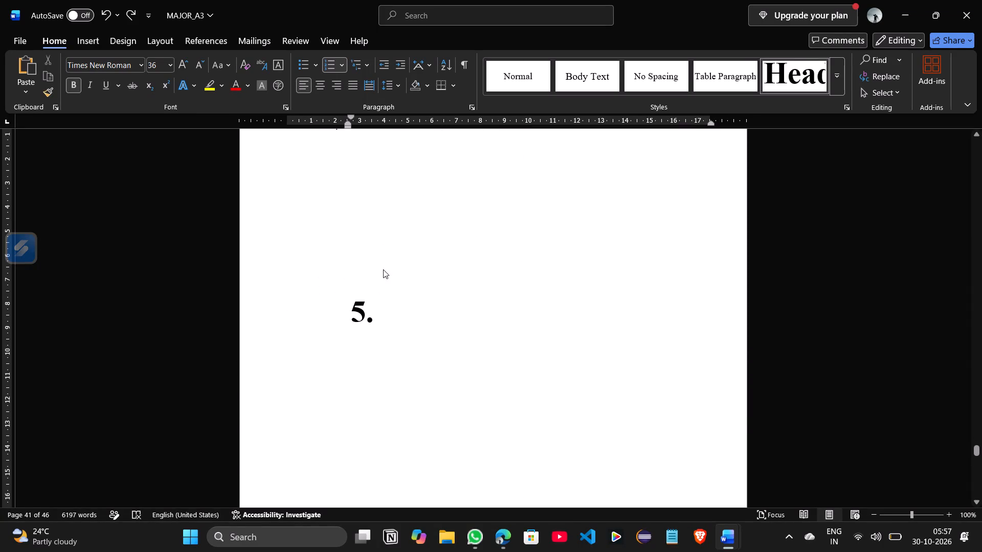
scroll(383, 269, down, 3)
scroll(383, 269, up, 1)
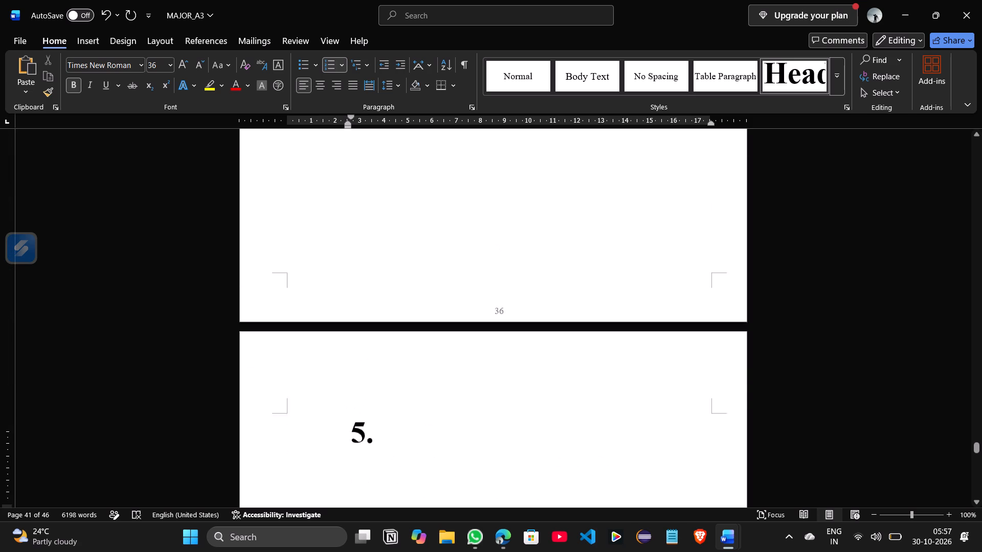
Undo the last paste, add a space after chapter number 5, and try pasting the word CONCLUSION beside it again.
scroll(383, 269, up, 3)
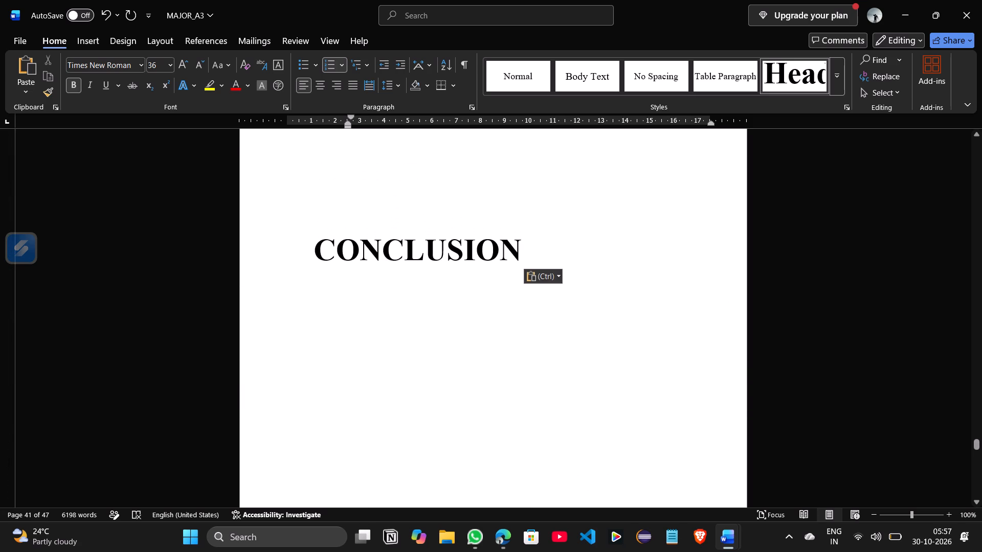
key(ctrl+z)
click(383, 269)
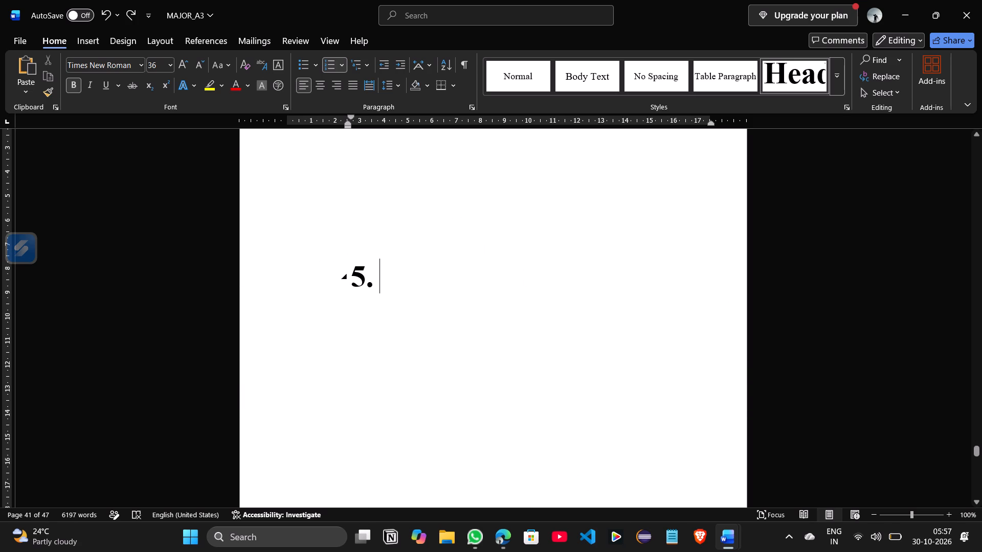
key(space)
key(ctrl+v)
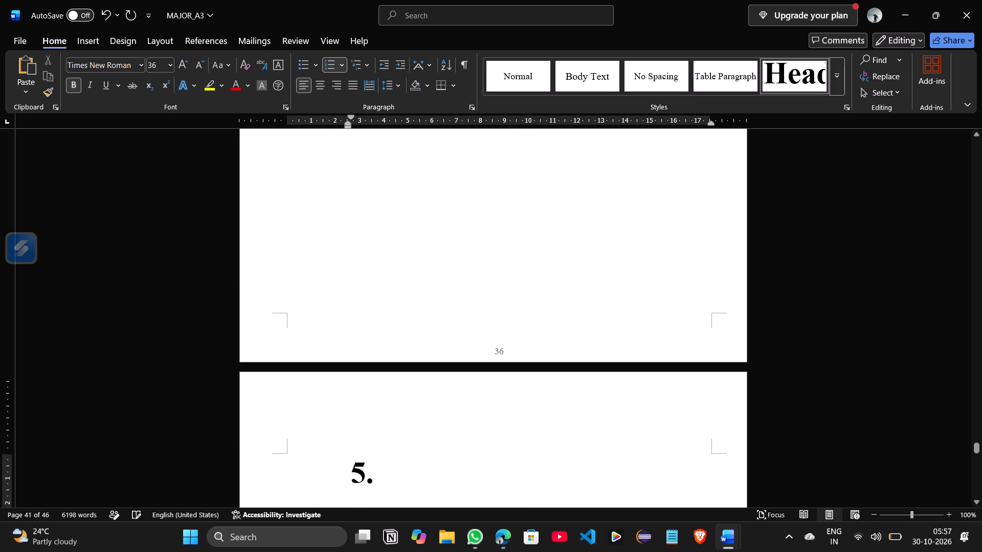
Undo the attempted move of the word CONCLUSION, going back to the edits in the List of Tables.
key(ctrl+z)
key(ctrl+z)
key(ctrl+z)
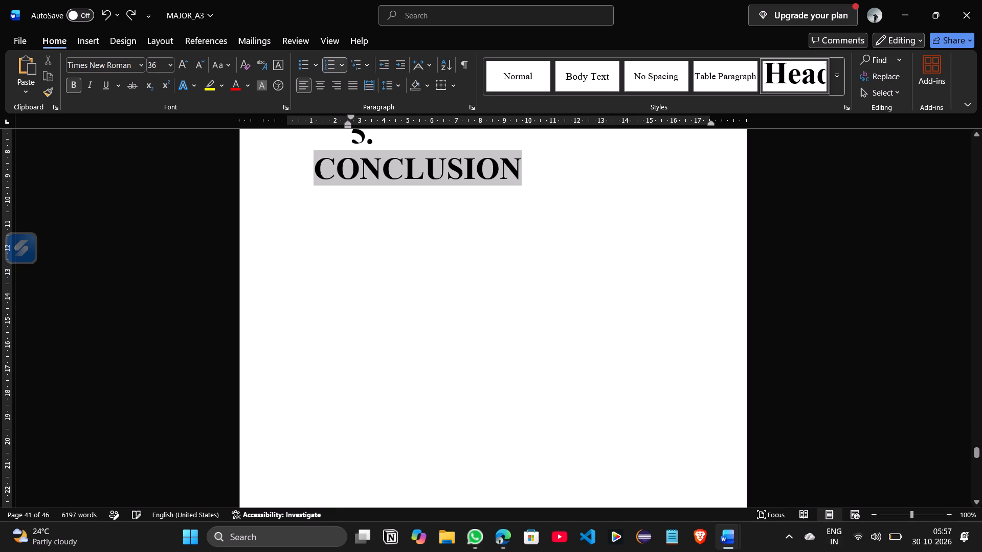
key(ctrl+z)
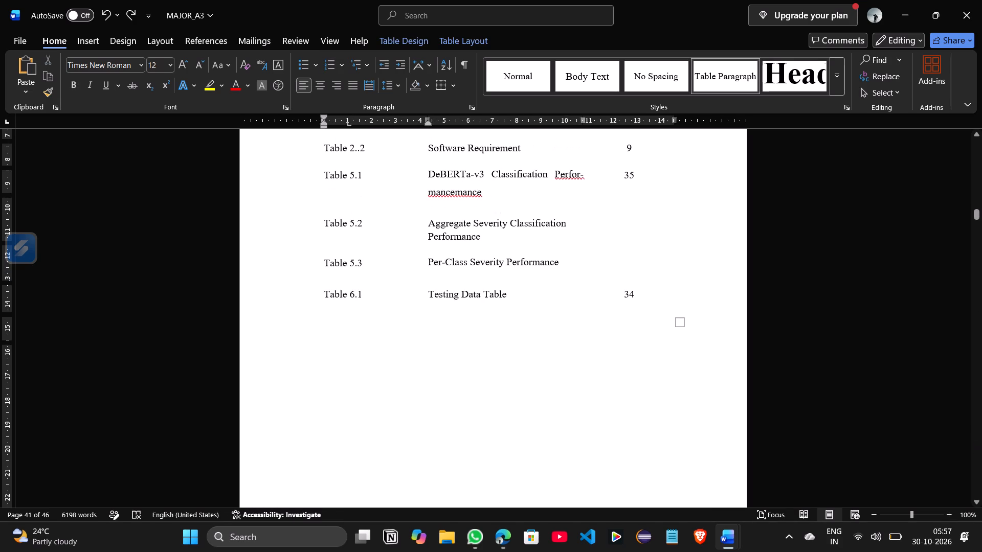
Complete the Software Requirement entry's number as Table 2.5.2 in the List of Tables and save the report.
scroll(383, 269, up, 1)
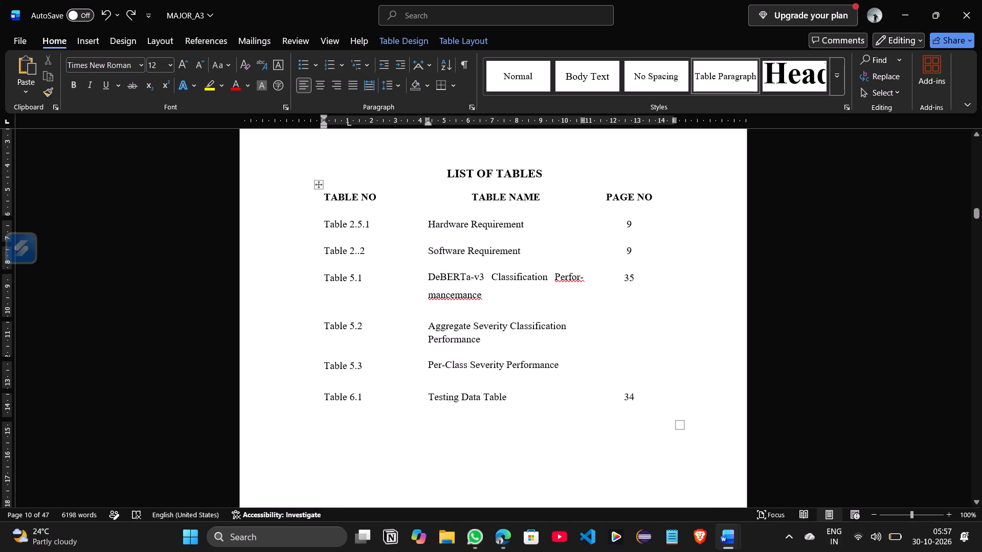
scroll(383, 269, up, 3)
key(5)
scroll(383, 269, up, 1)
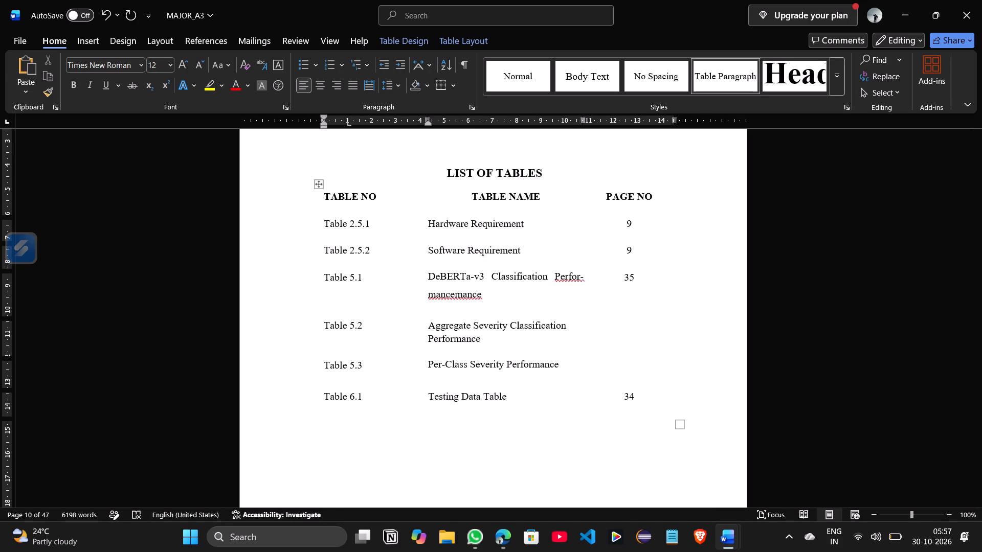
scroll(383, 269, up, 1)
key(ctrl+s)
key(ctrl+s)
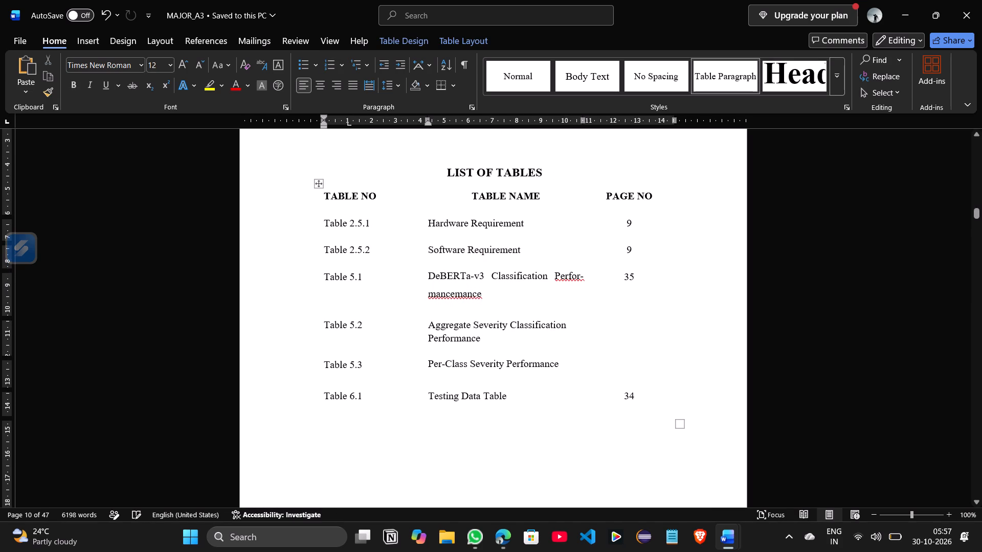
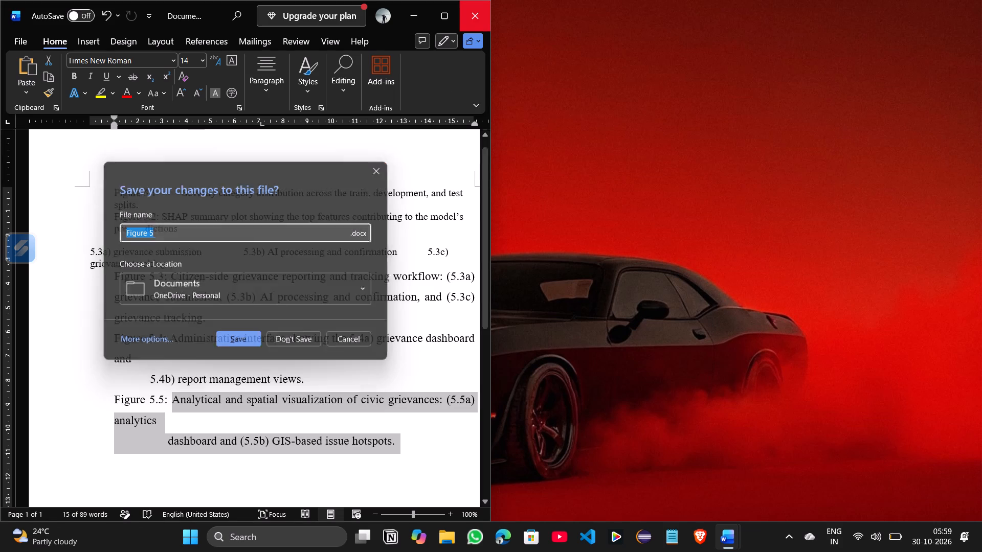
Close the scratch document containing the Figure 5 captions without saving its changes.
click(470, 18)
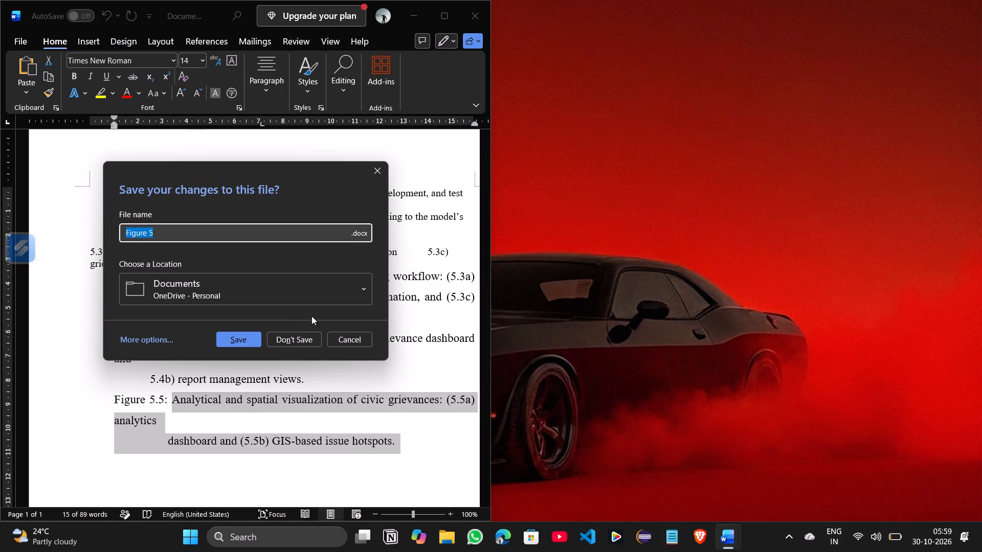
click(300, 343)
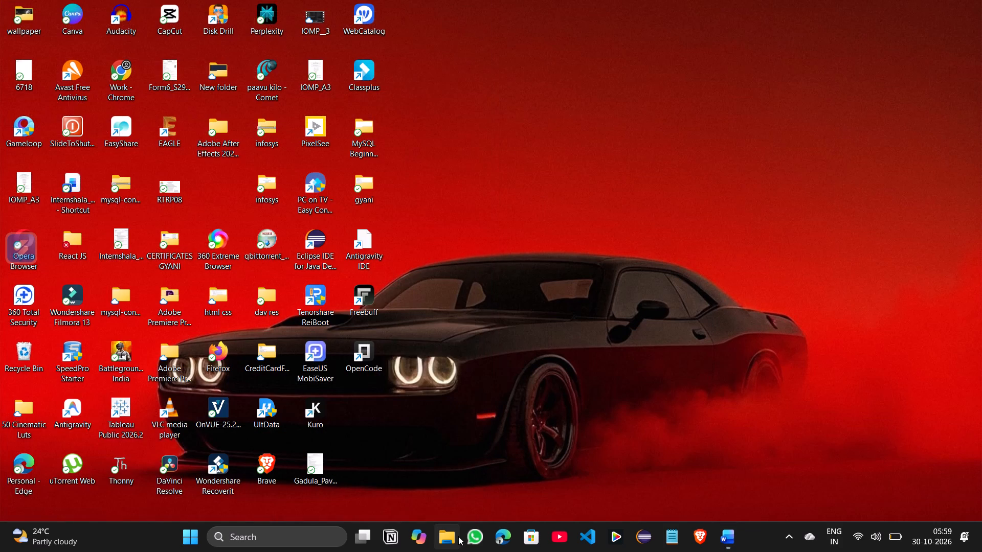
Switch to WhatsApp Web in the browser.
click(476, 538)
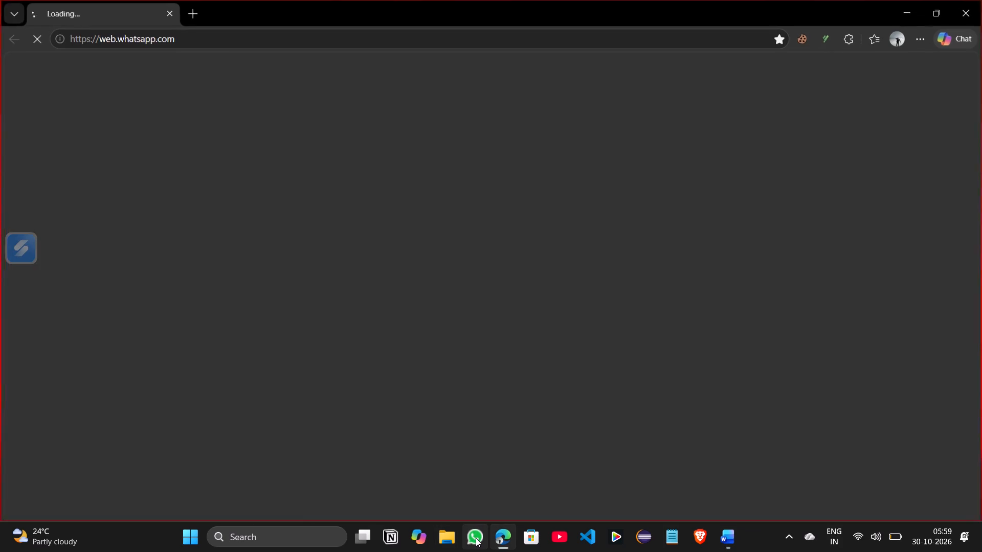